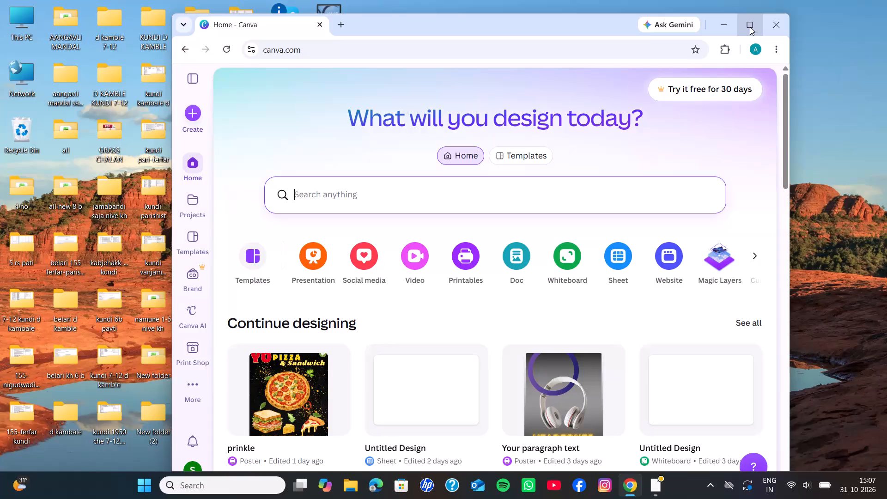
# Search Canva for "poster" and start a blank 42 × 59.4 cm poster design from the results.
pyautogui.click(750, 27)
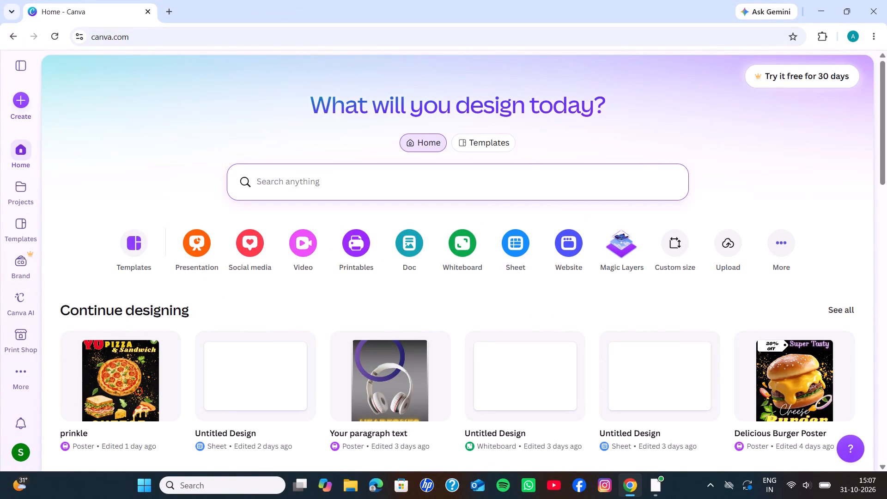
pyautogui.click(482, 183)
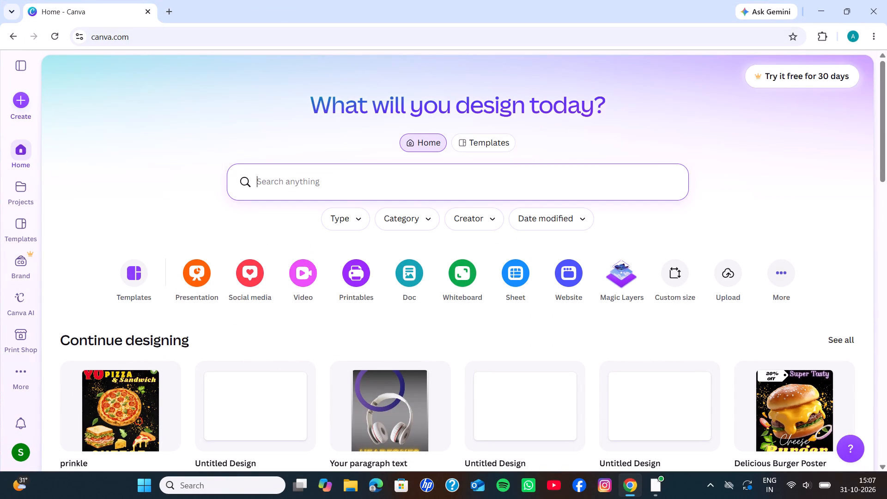
pyautogui.write('poster')
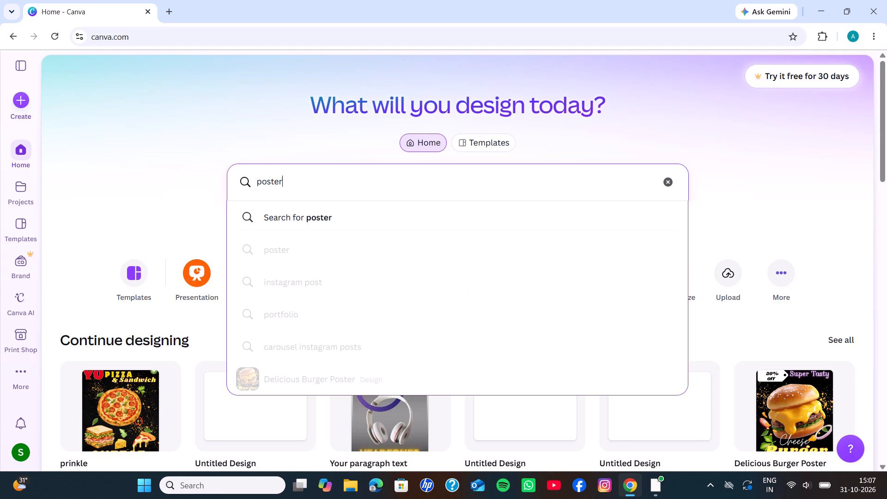
pyautogui.press('Return')
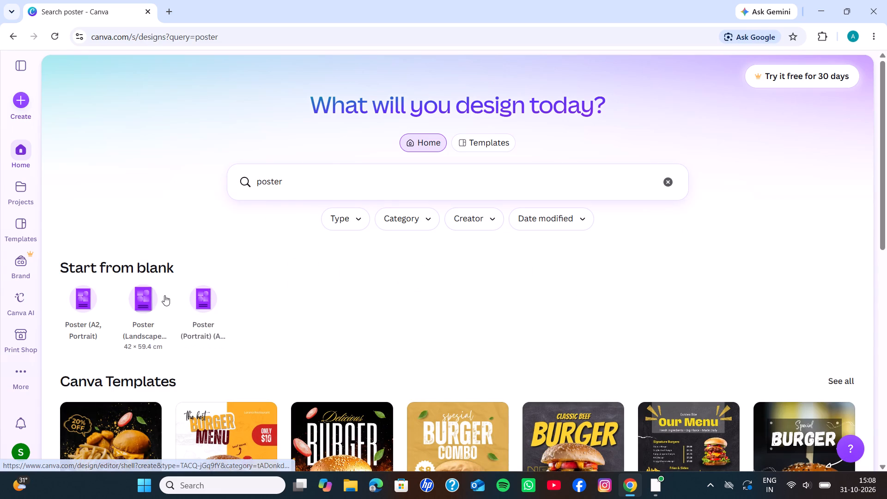
pyautogui.click(146, 296)
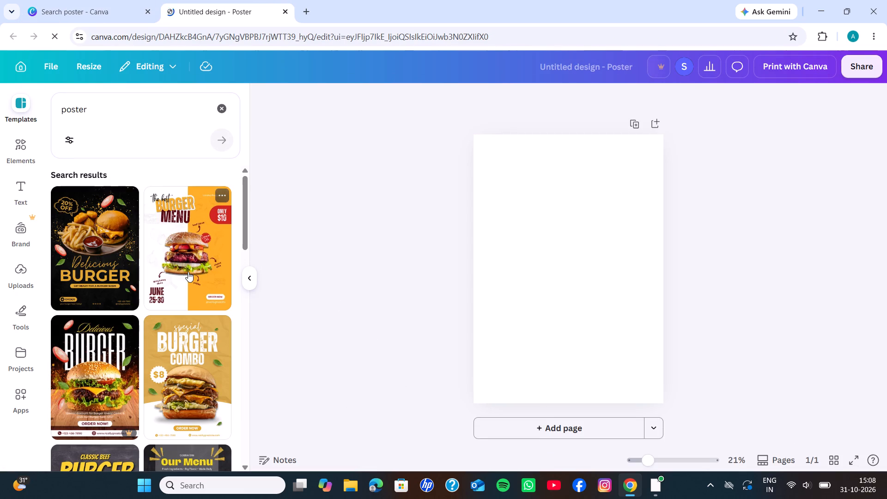
# Browse the poster template results beside the blank page for a suitable design or layout idea.
pyautogui.scroll(-2, 177, 390)
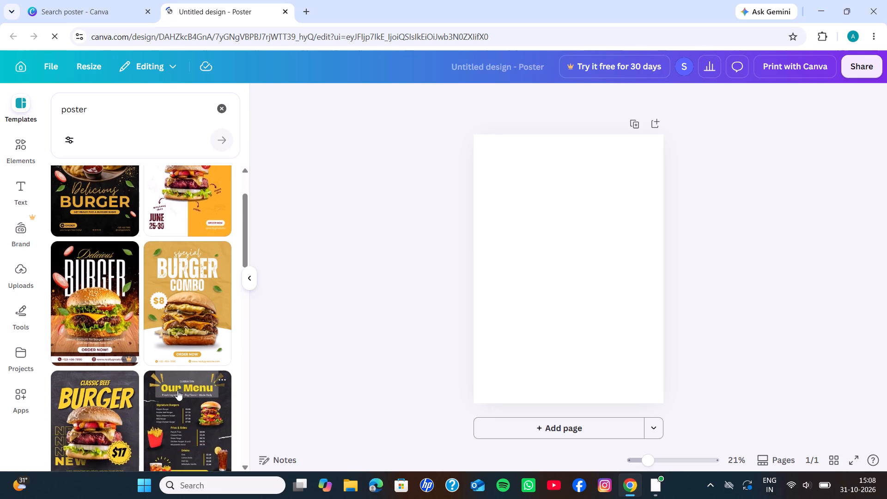
pyautogui.scroll(-3, 177, 390)
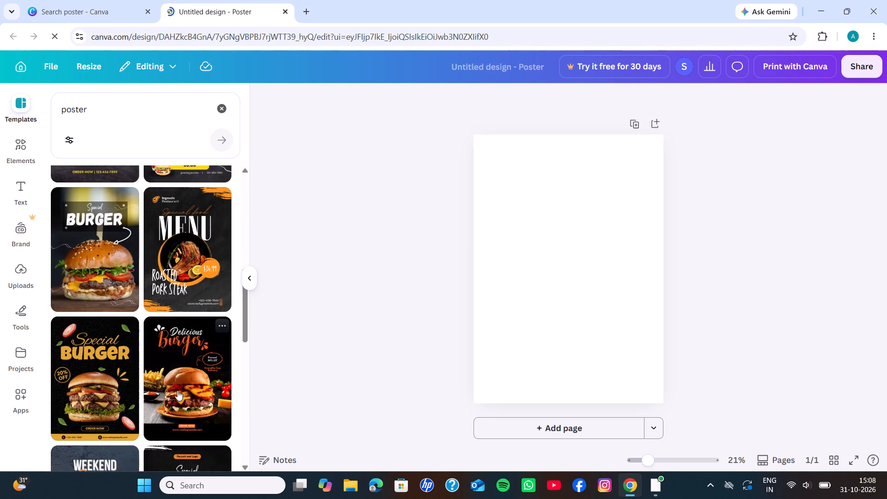
pyautogui.hscroll(1, 177, 390)
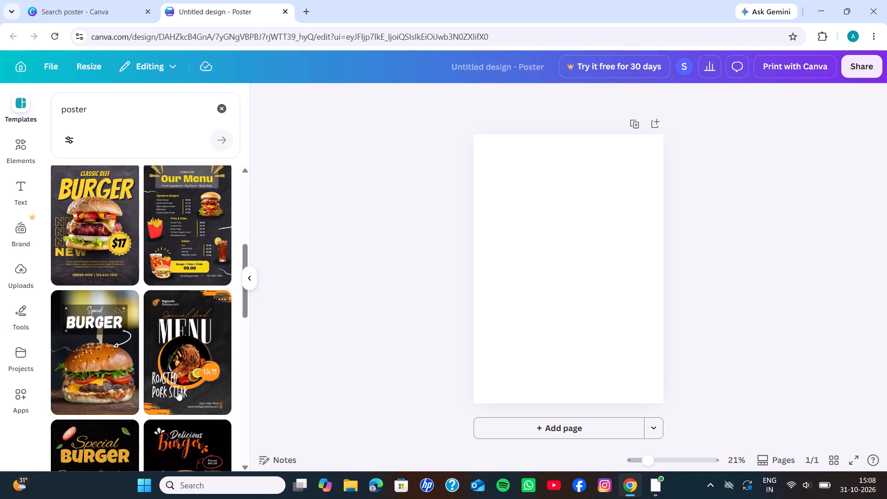
pyautogui.hscroll(1, 177, 390)
pyautogui.scroll(-1, 177, 390)
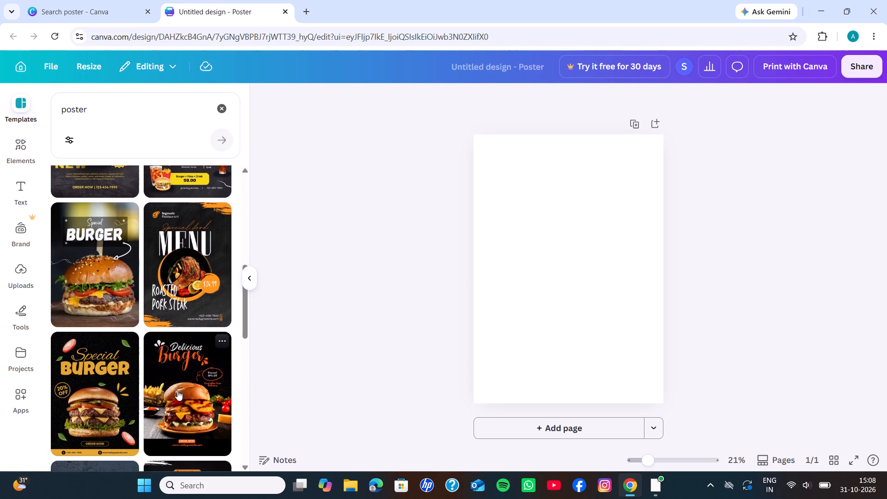
pyautogui.scroll(-3, 177, 390)
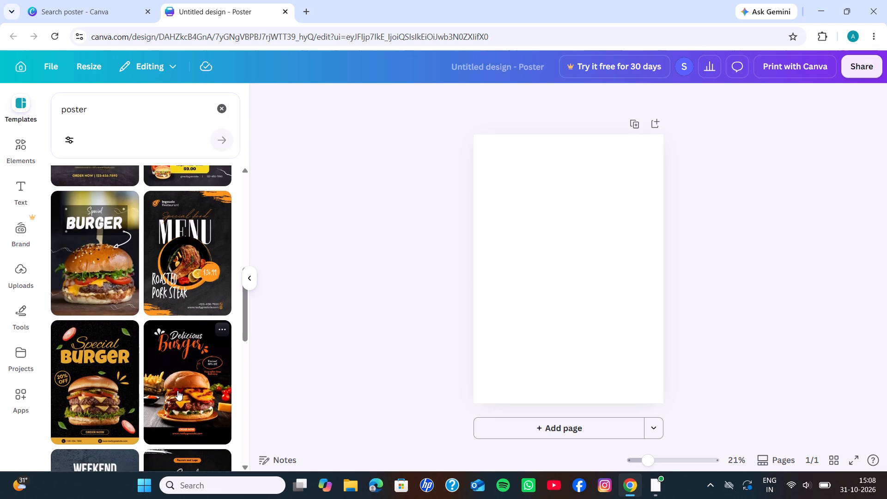
pyautogui.scroll(-5, 177, 390)
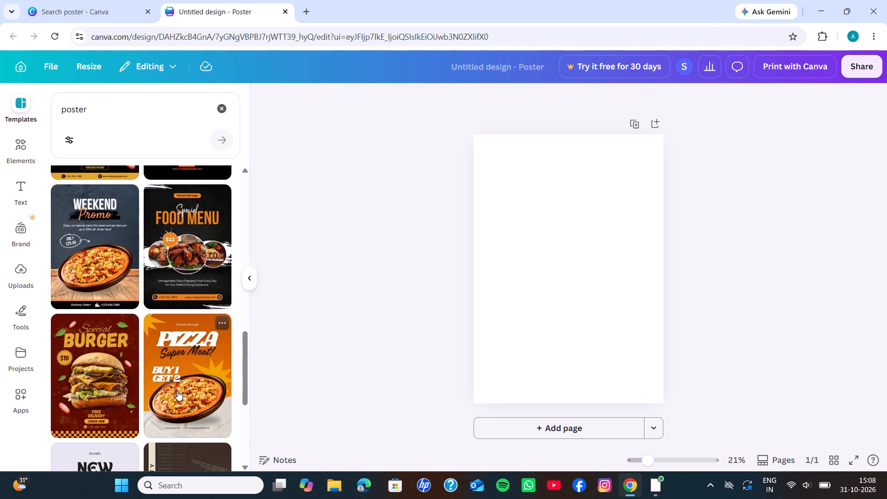
pyautogui.scroll(-2, 177, 390)
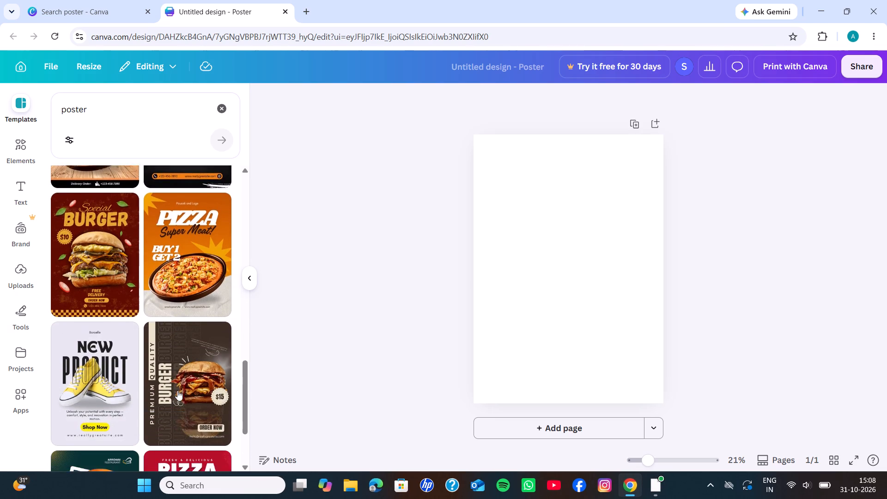
pyautogui.scroll(-1, 177, 390)
pyautogui.hscroll(1, 177, 390)
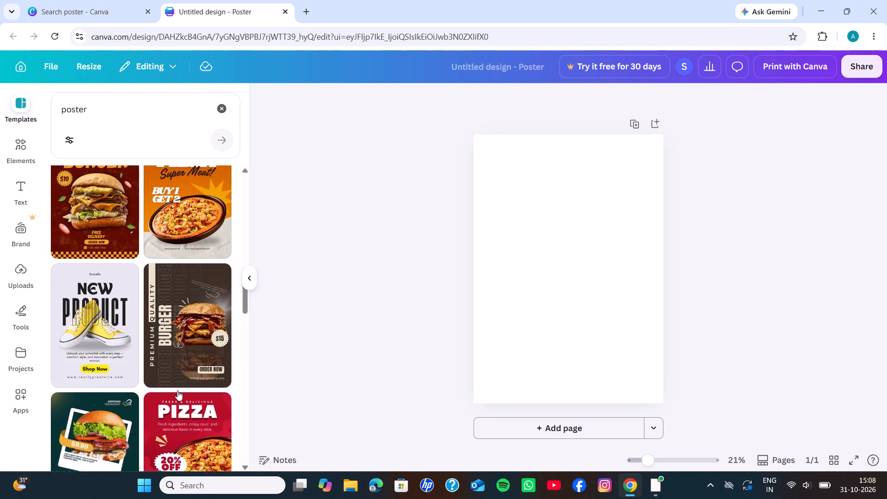
pyautogui.hscroll(2, 177, 390)
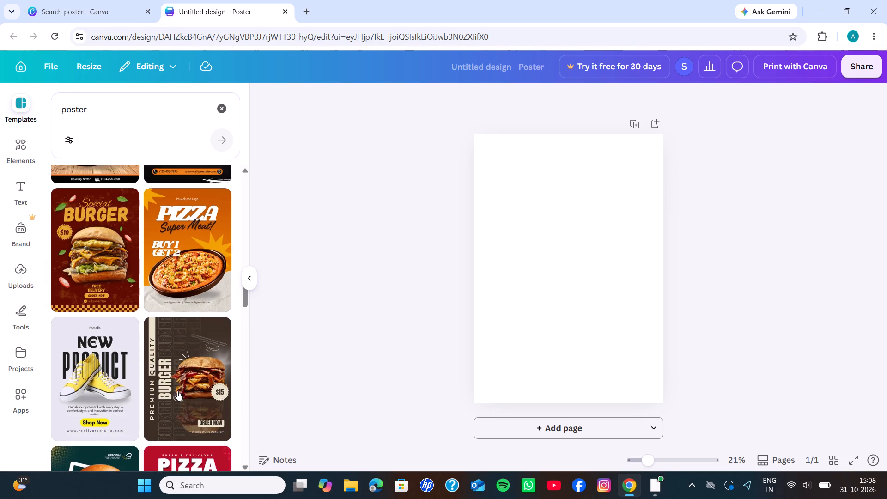
pyautogui.hscroll(1, 177, 390)
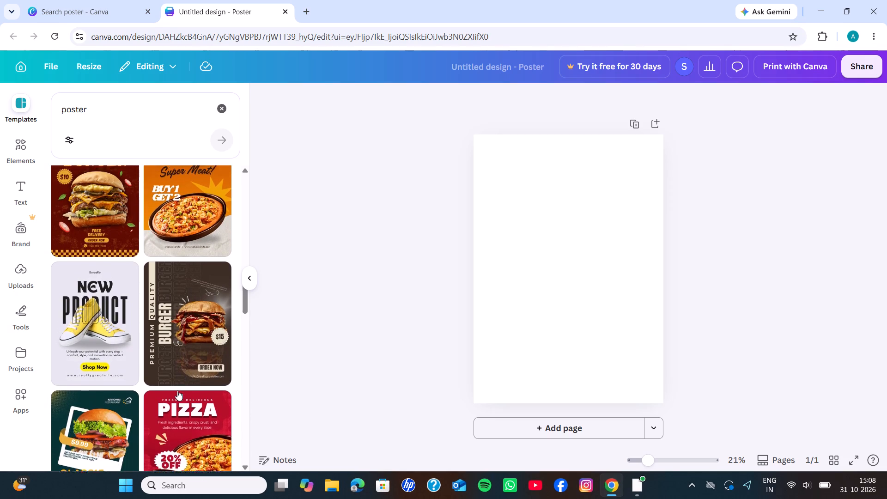
pyautogui.hscroll(1, 177, 390)
pyautogui.scroll(-3, 177, 390)
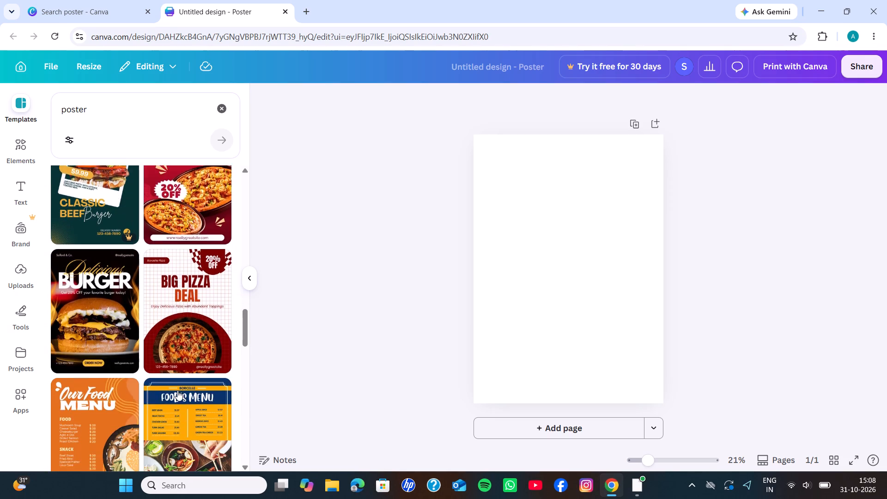
pyautogui.scroll(-4, 177, 390)
pyautogui.hscroll(1, 177, 390)
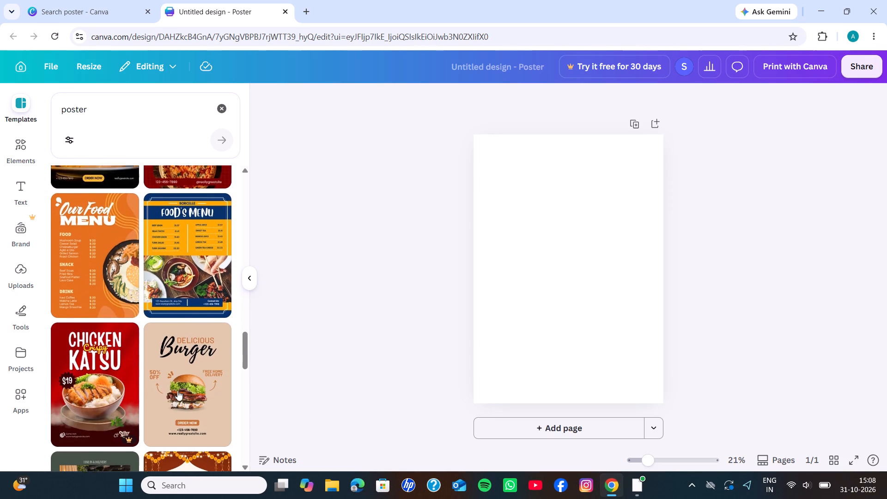
pyautogui.hscroll(1, 177, 390)
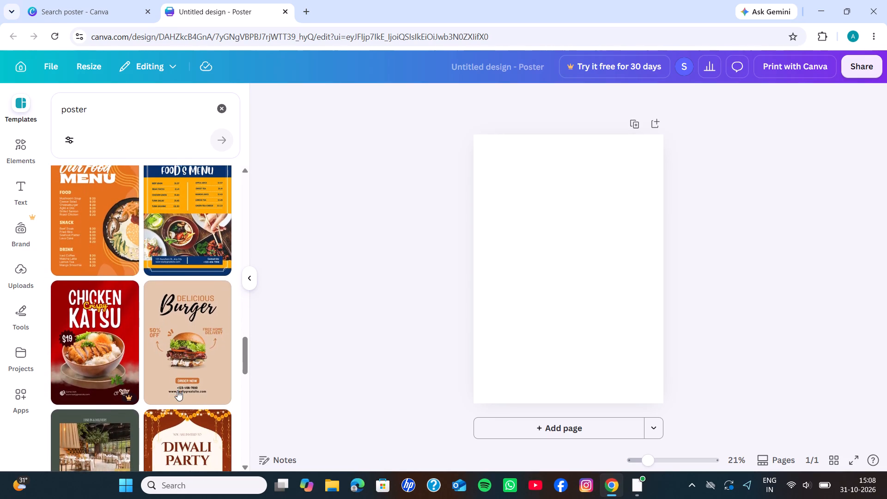
pyautogui.hscroll(1, 177, 390)
pyautogui.scroll(3, 177, 390)
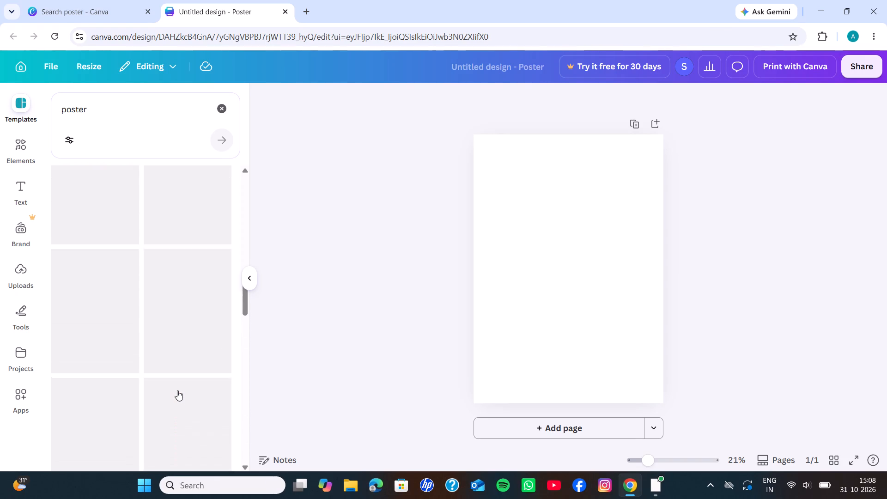
# Find the Orange Modern Food Menu Poster template in the poster results and apply only its colours to the blank page.
pyautogui.scroll(4, 177, 390)
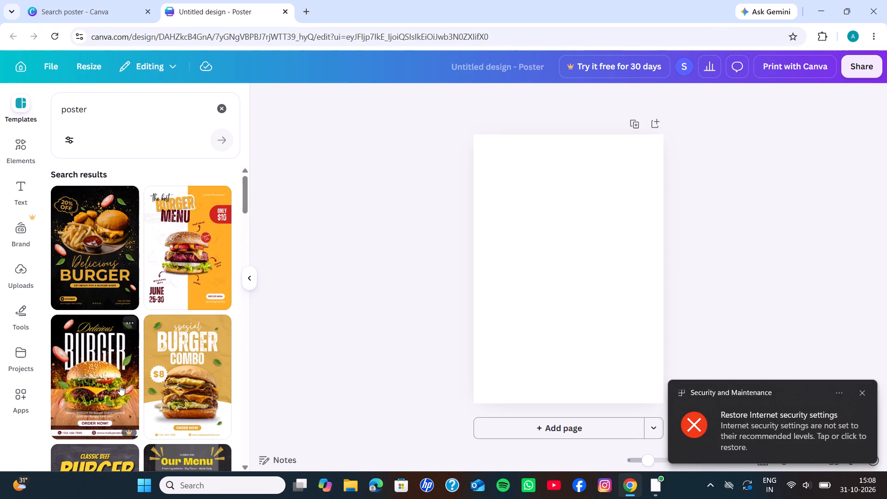
pyautogui.scroll(-8, 120, 385)
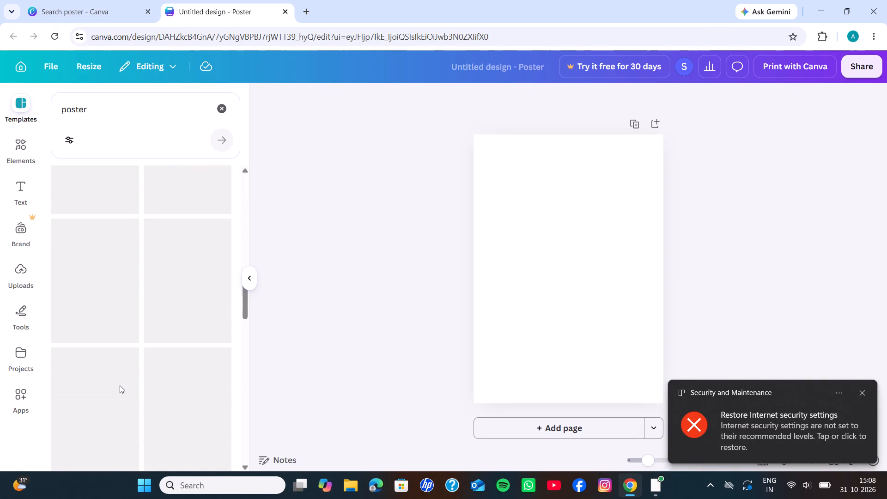
pyautogui.hscroll(1, 120, 385)
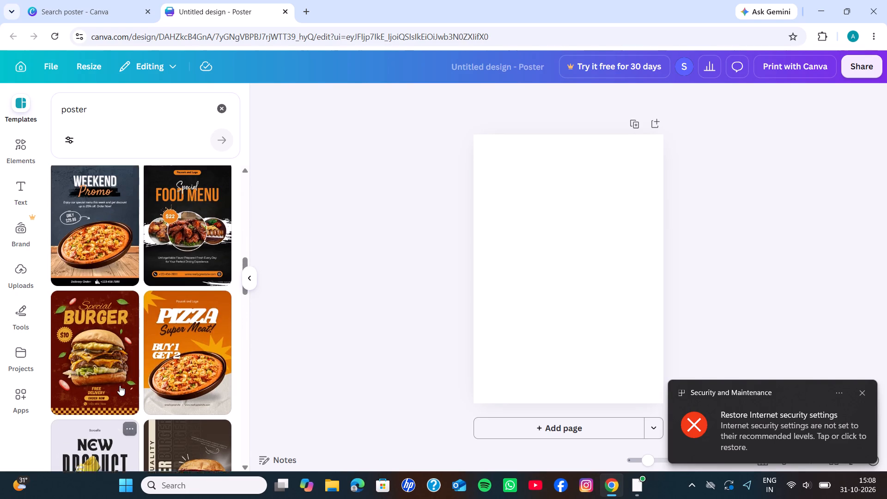
pyautogui.hscroll(1, 120, 385)
pyautogui.scroll(-4, 120, 385)
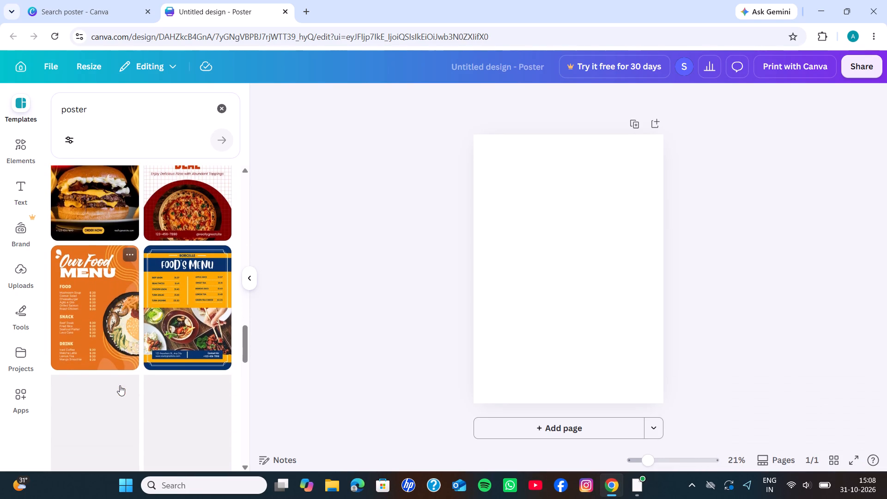
pyautogui.click(128, 287)
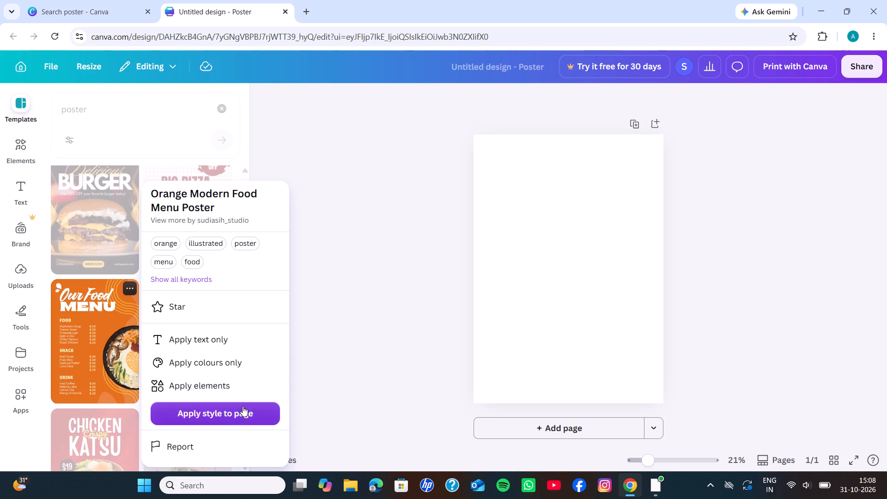
pyautogui.click(222, 367)
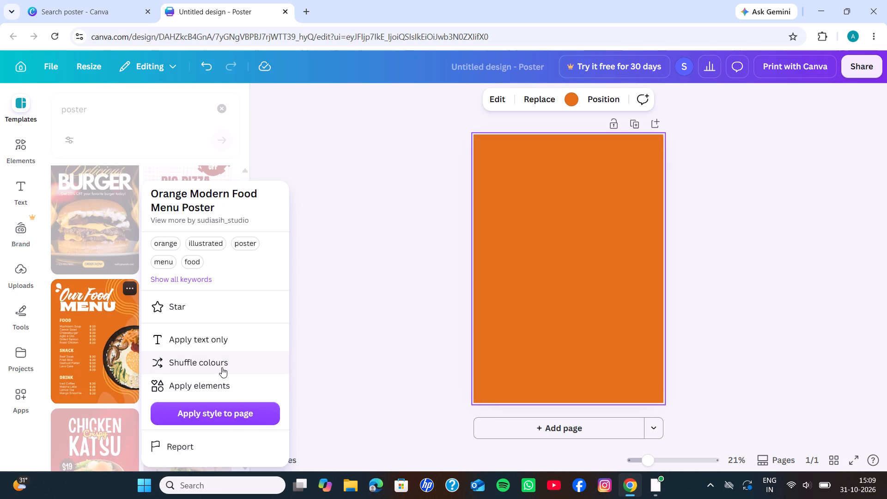
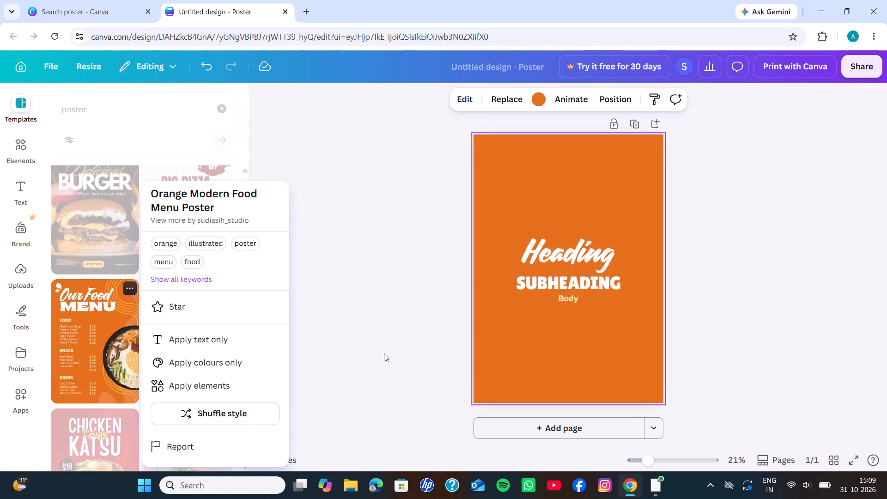
# Select the script-style "Heading" text on the orange poster page.
pyautogui.click(577, 264)
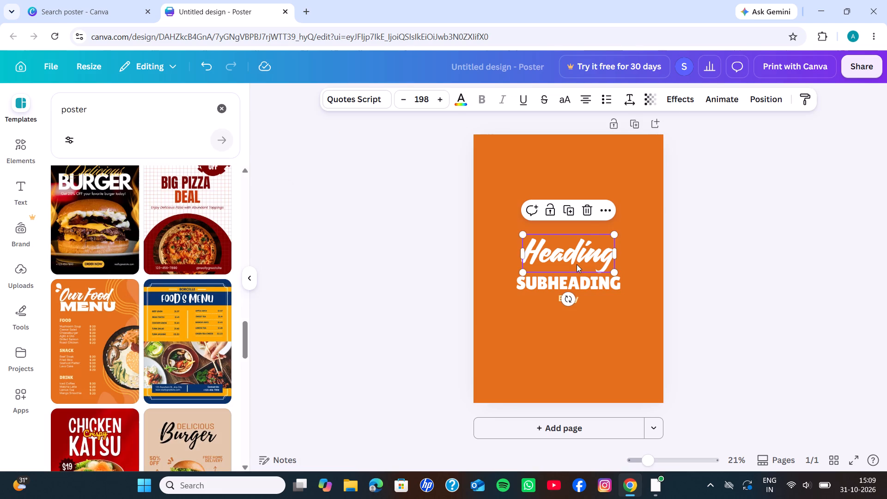
# Delete the Heading, Subheading and Body placeholder texts from the orange poster page.
pyautogui.click(587, 205)
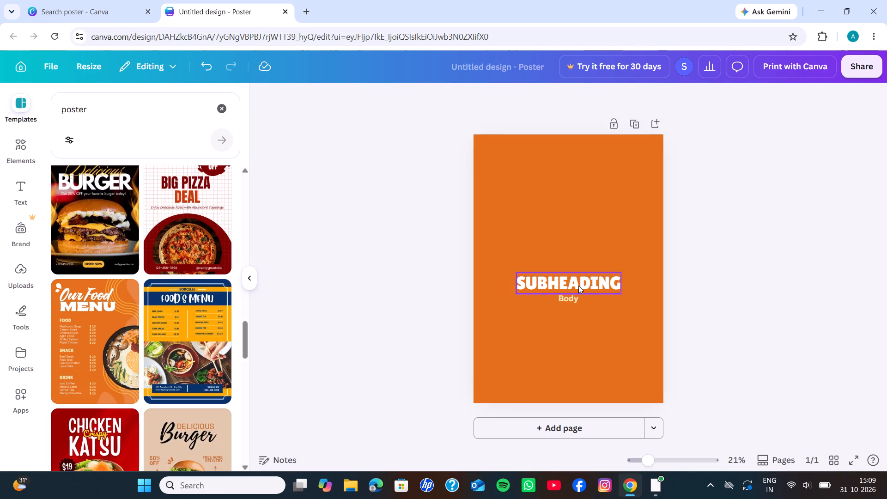
pyautogui.click(578, 286)
pyautogui.click(585, 248)
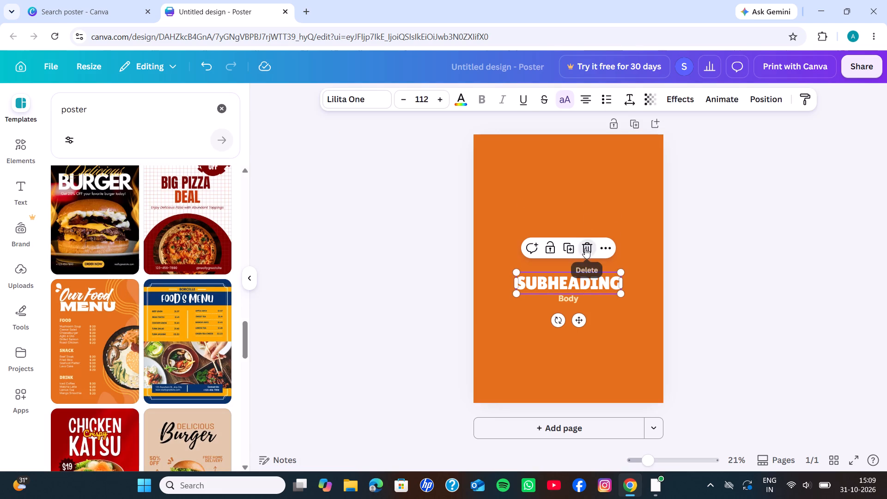
pyautogui.click(574, 299)
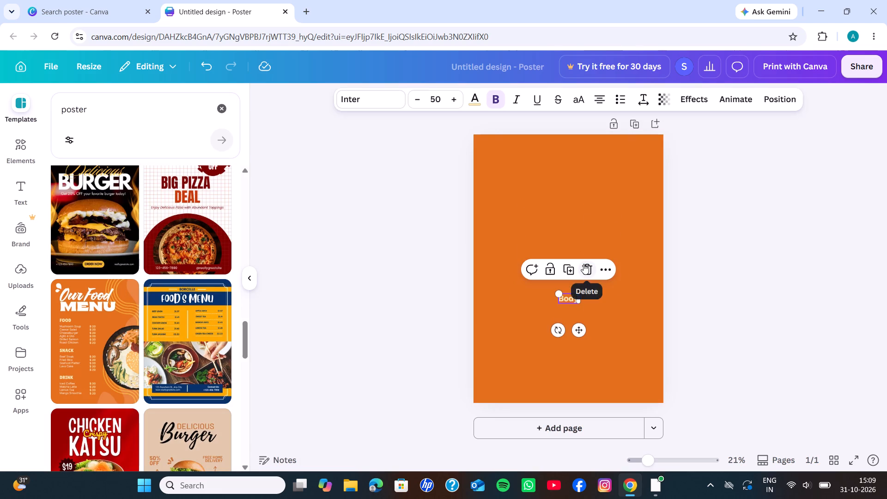
pyautogui.click(583, 264)
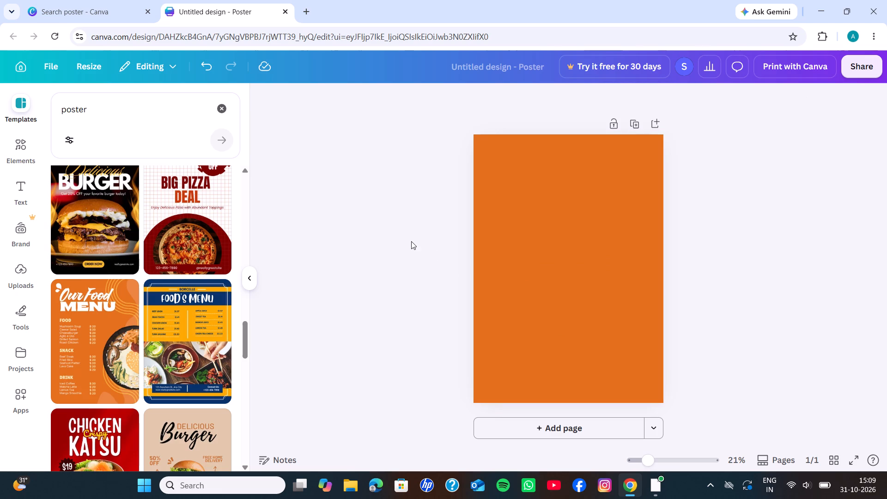
pyautogui.rightClick(407, 240)
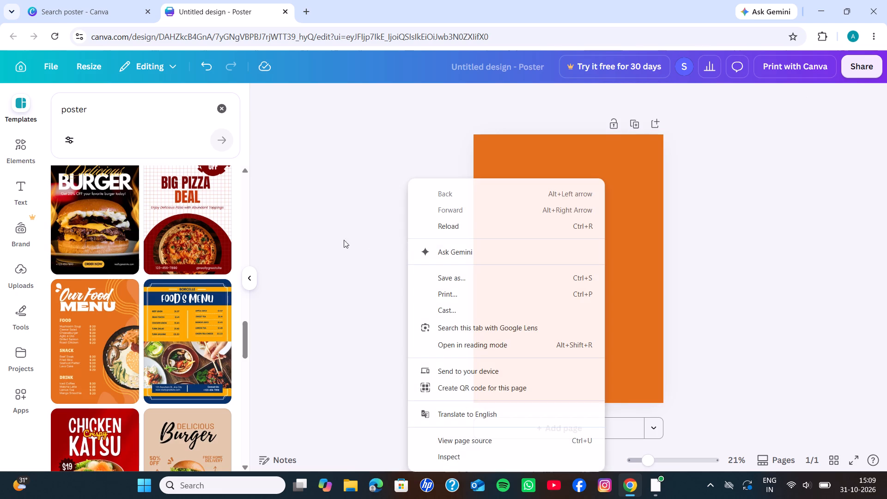
pyautogui.click(337, 240)
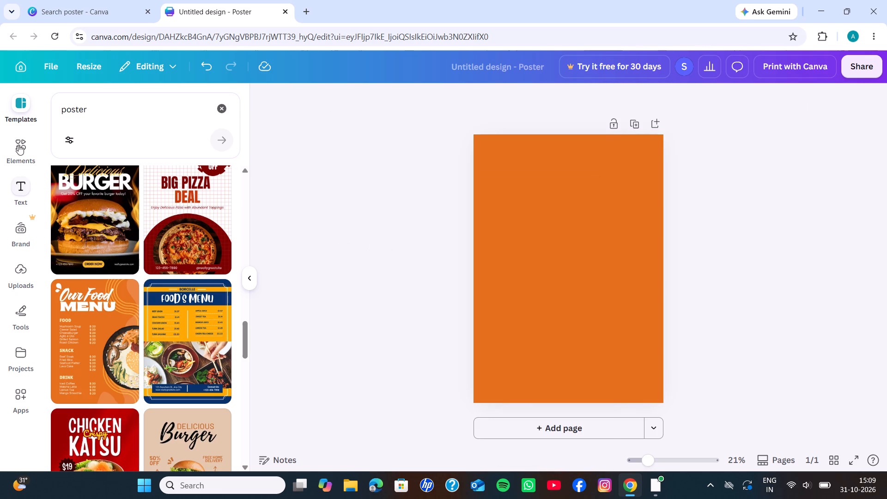
# Clear the template search and search the graphics elements for "aesthetic lines".
pyautogui.click(224, 108)
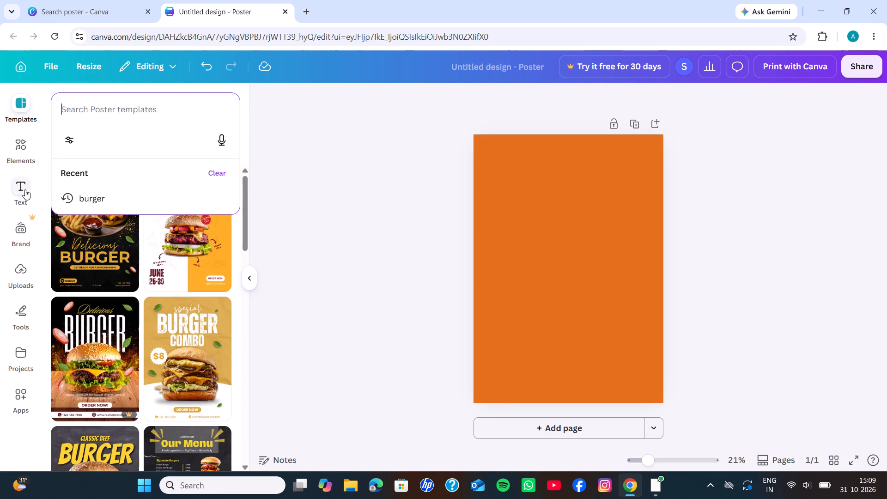
pyautogui.click(29, 151)
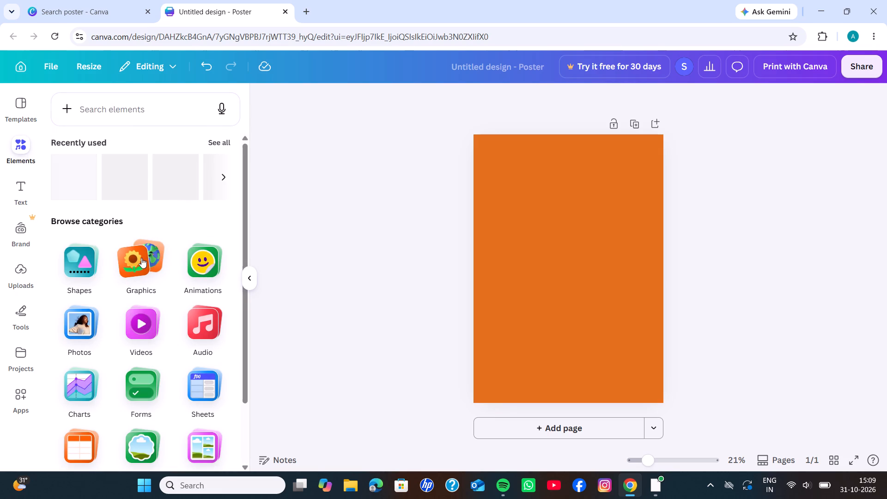
pyautogui.click(141, 258)
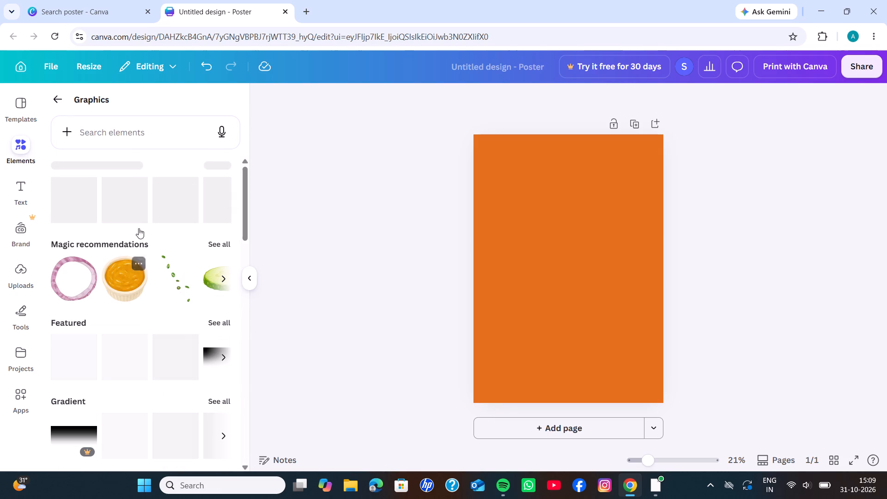
pyautogui.click(154, 130)
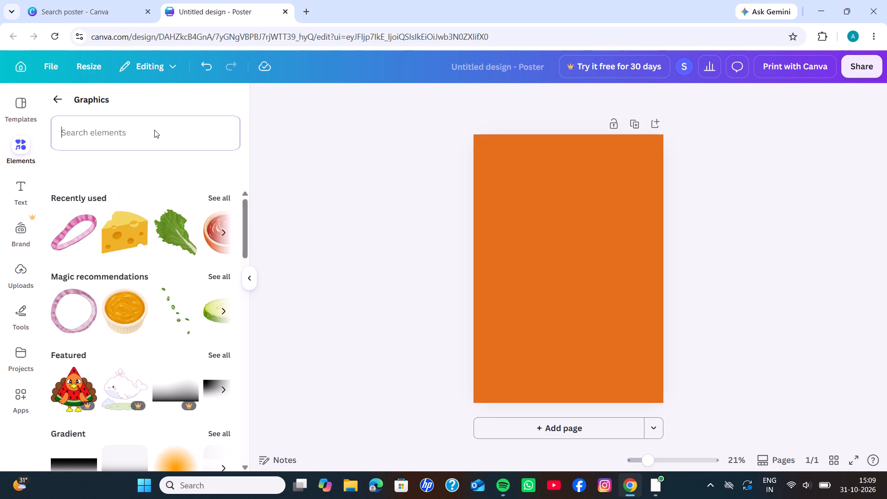
pyautogui.write('li')
pyautogui.write('nes')
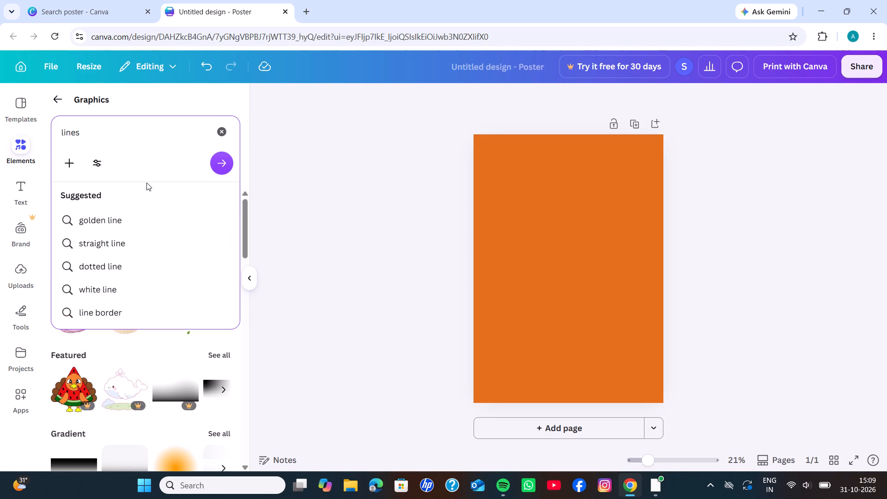
pyautogui.click(148, 221)
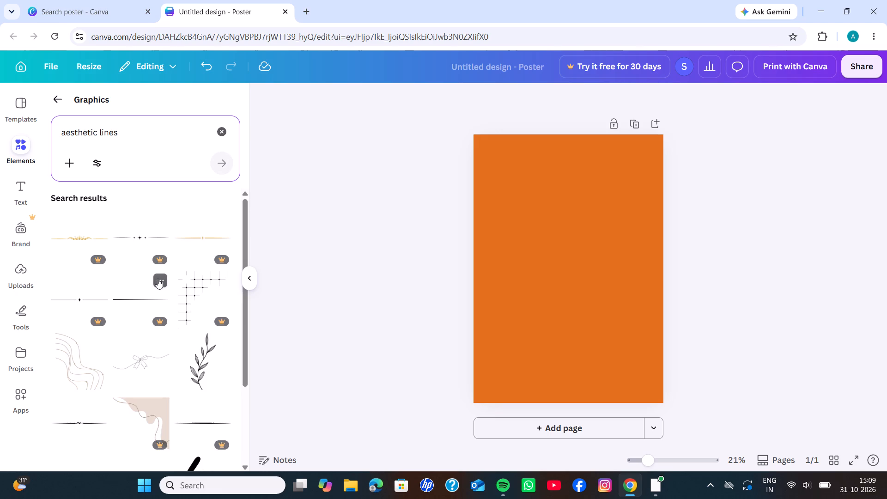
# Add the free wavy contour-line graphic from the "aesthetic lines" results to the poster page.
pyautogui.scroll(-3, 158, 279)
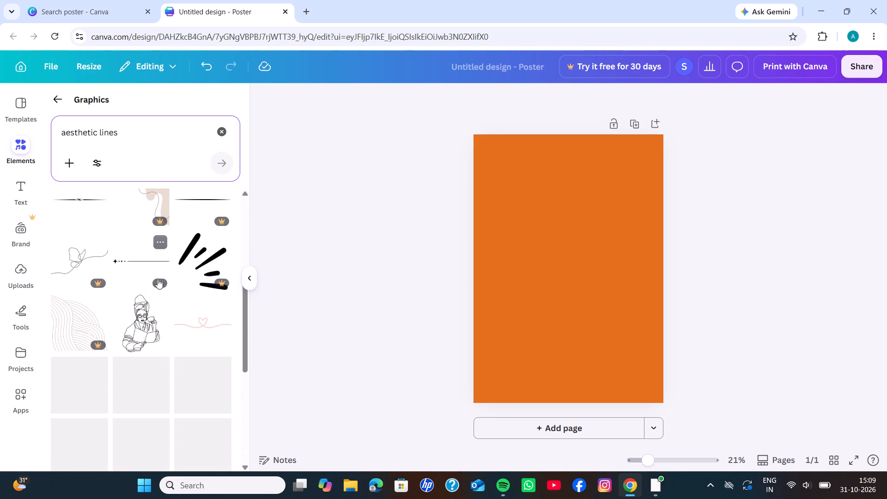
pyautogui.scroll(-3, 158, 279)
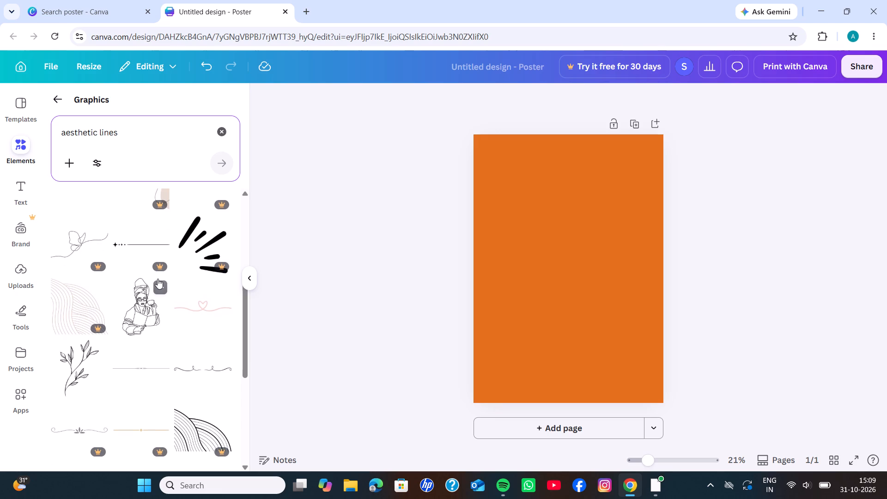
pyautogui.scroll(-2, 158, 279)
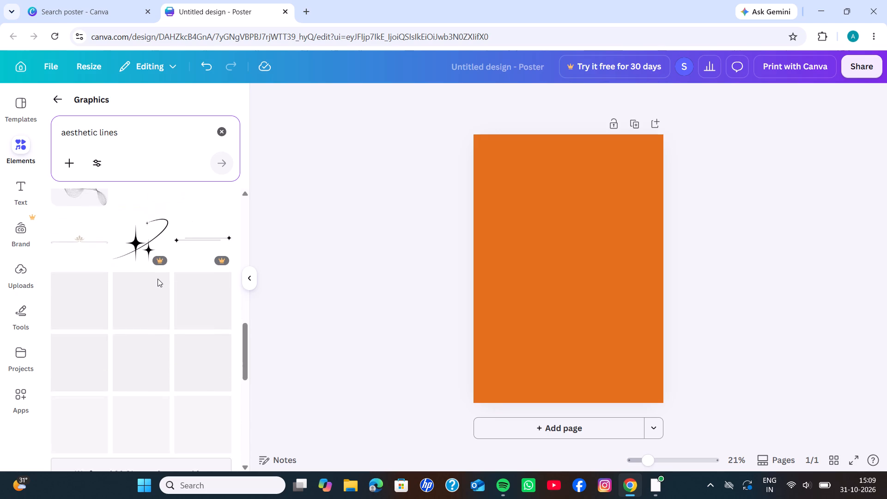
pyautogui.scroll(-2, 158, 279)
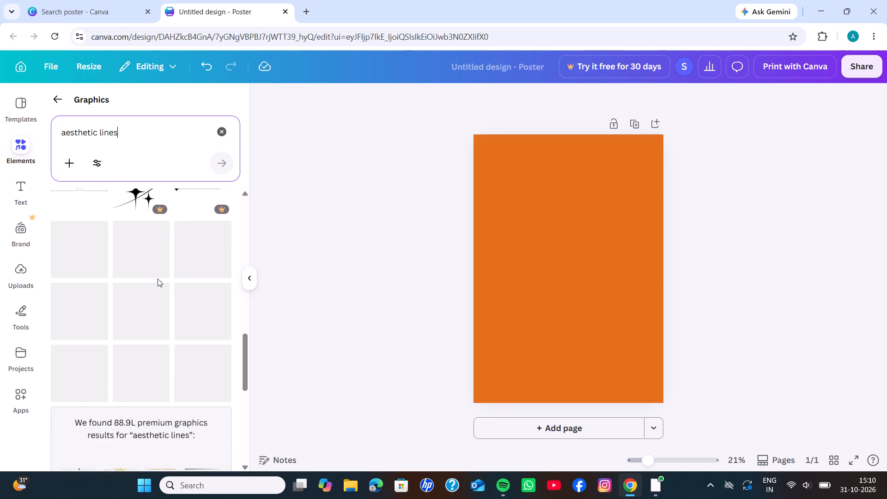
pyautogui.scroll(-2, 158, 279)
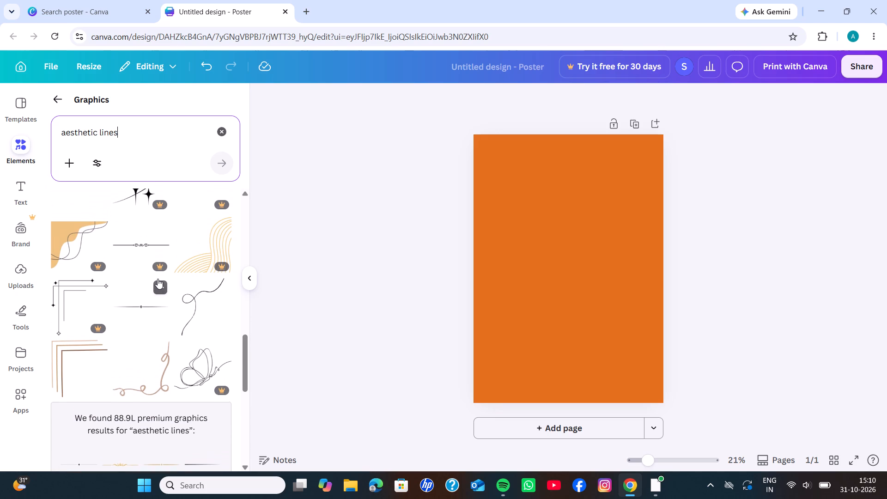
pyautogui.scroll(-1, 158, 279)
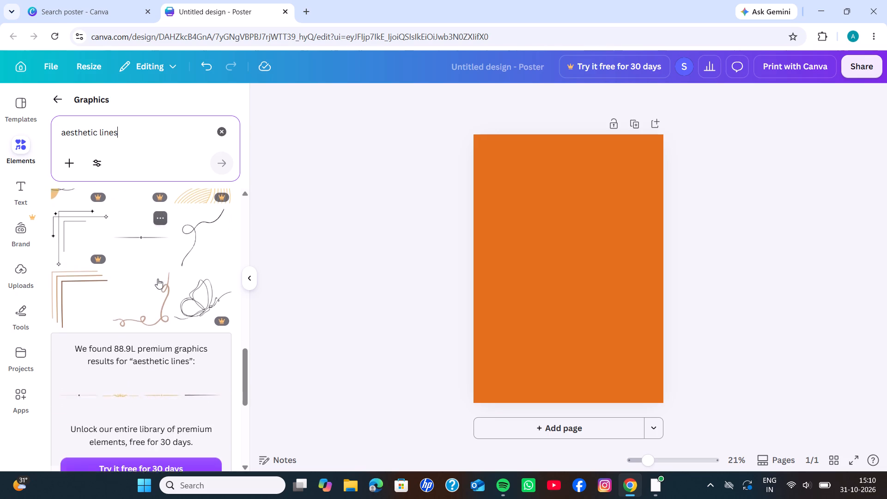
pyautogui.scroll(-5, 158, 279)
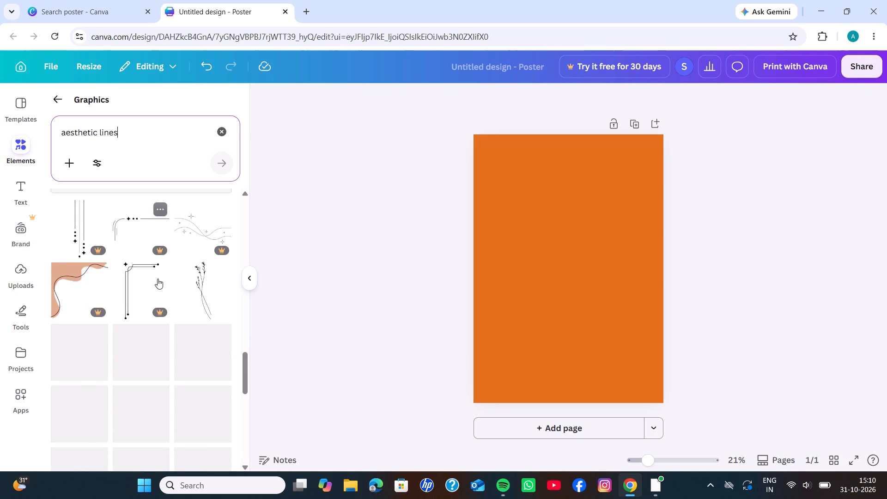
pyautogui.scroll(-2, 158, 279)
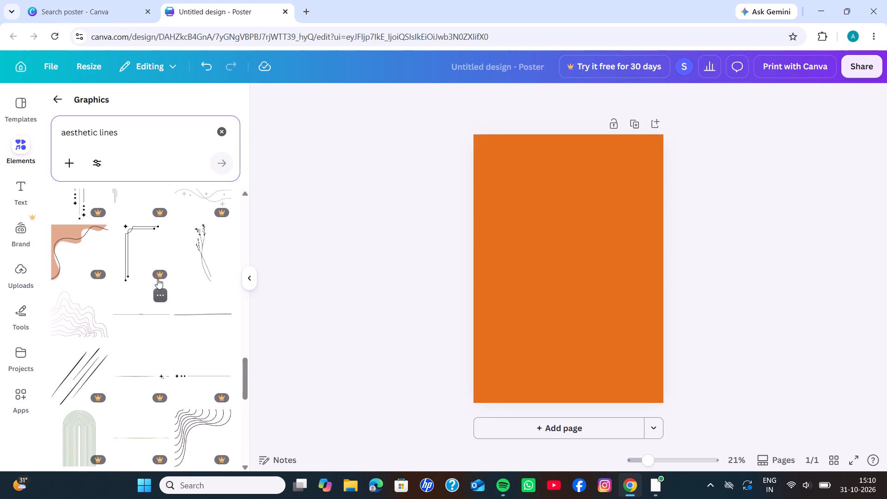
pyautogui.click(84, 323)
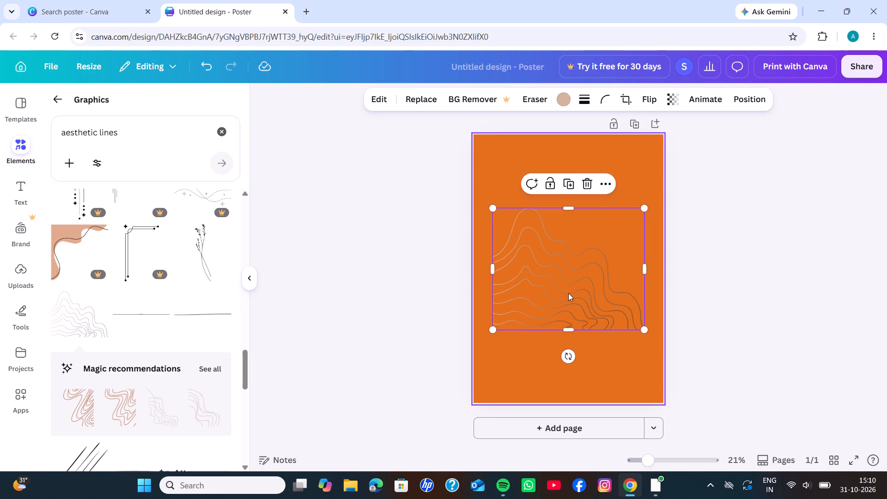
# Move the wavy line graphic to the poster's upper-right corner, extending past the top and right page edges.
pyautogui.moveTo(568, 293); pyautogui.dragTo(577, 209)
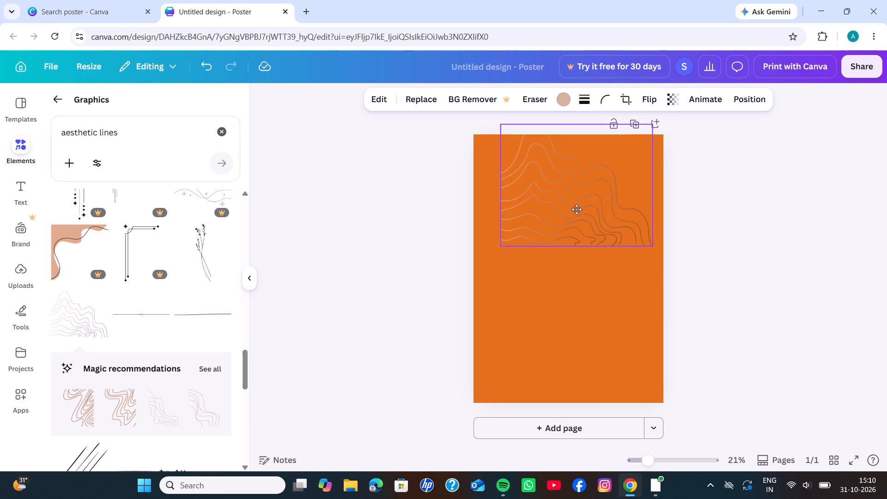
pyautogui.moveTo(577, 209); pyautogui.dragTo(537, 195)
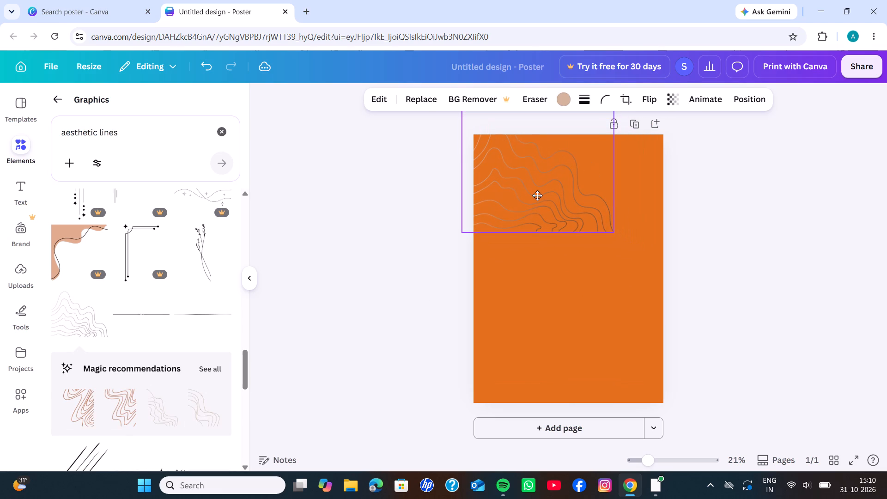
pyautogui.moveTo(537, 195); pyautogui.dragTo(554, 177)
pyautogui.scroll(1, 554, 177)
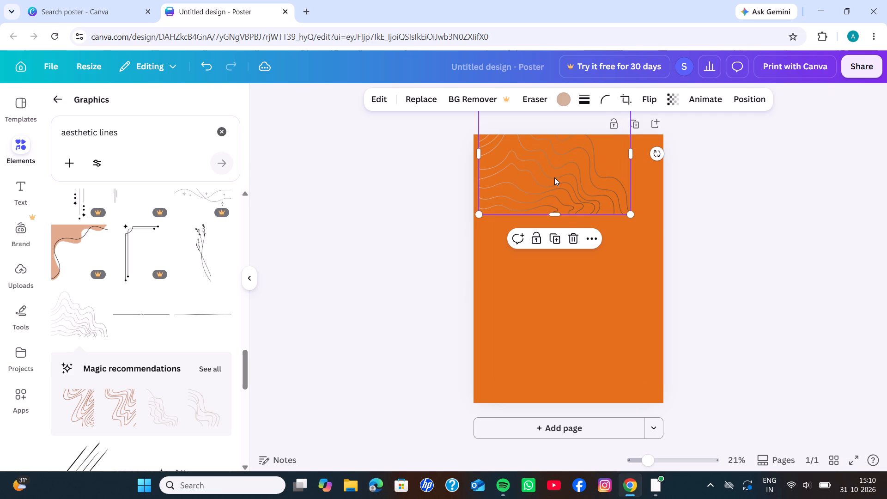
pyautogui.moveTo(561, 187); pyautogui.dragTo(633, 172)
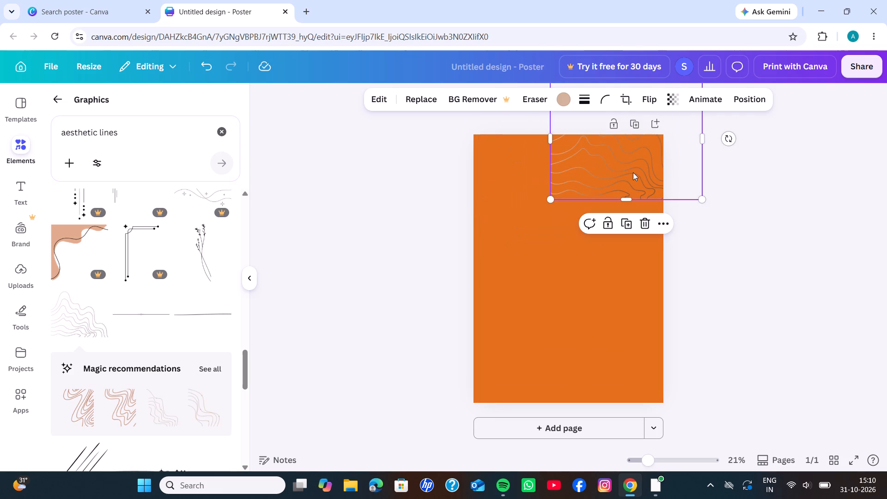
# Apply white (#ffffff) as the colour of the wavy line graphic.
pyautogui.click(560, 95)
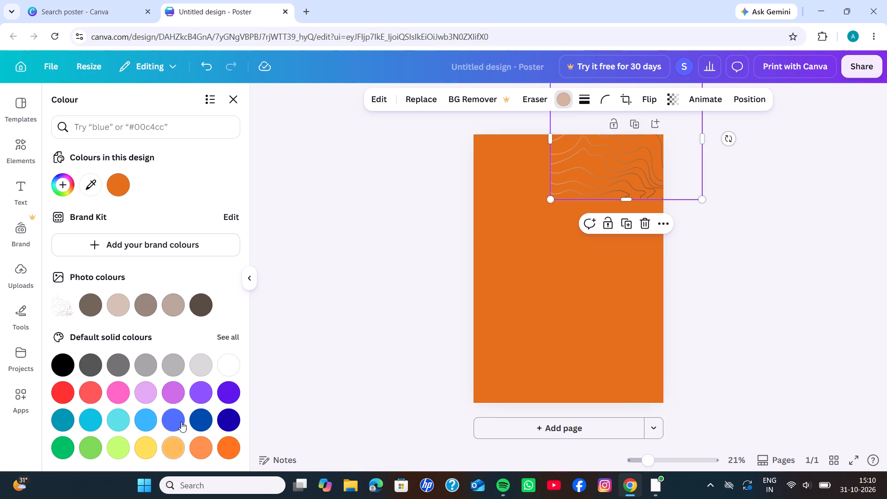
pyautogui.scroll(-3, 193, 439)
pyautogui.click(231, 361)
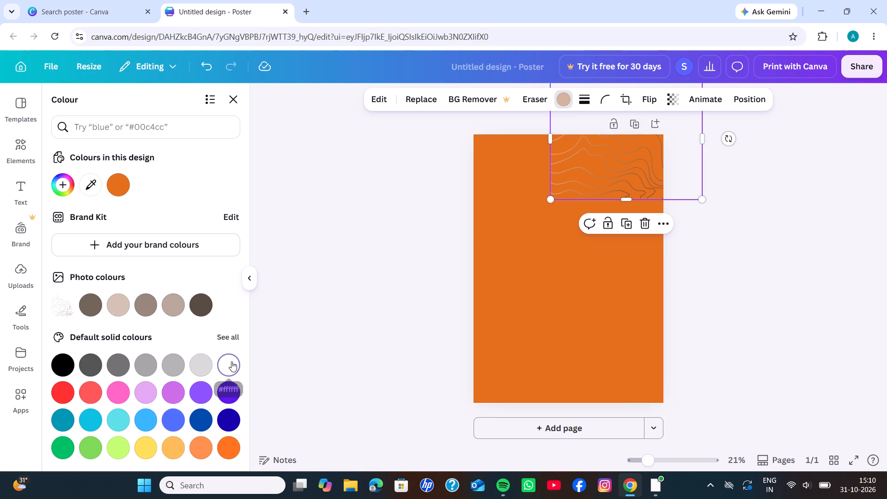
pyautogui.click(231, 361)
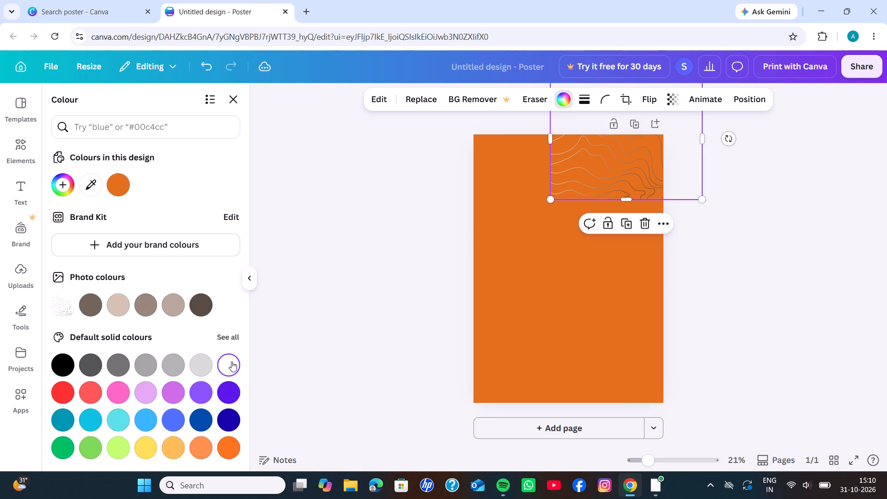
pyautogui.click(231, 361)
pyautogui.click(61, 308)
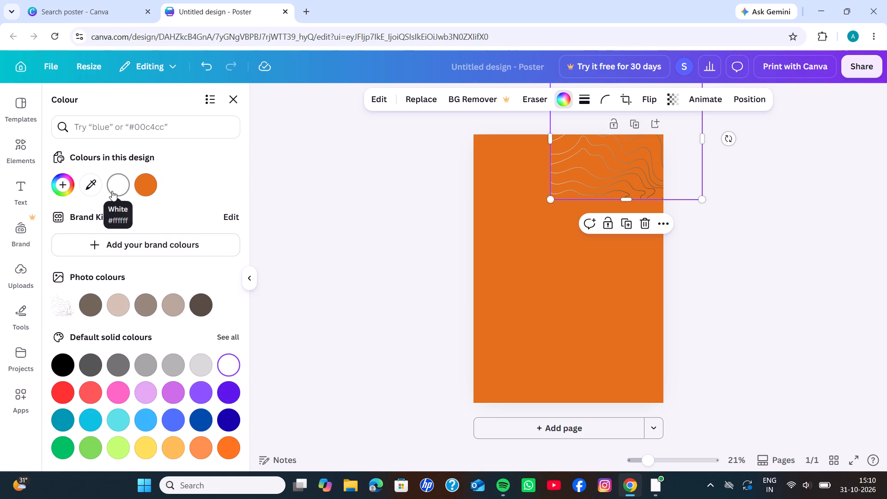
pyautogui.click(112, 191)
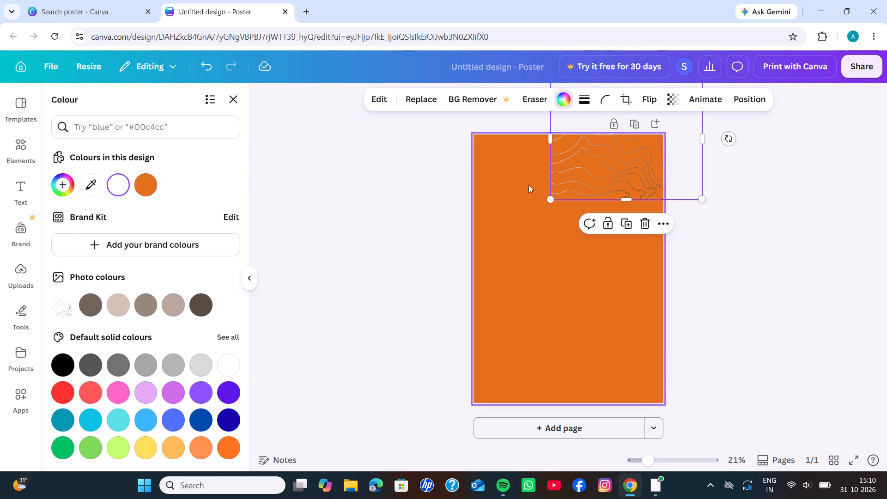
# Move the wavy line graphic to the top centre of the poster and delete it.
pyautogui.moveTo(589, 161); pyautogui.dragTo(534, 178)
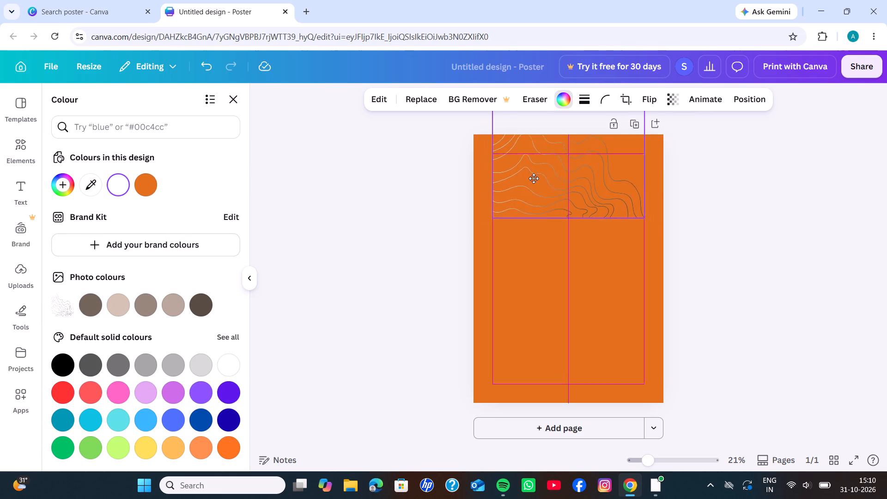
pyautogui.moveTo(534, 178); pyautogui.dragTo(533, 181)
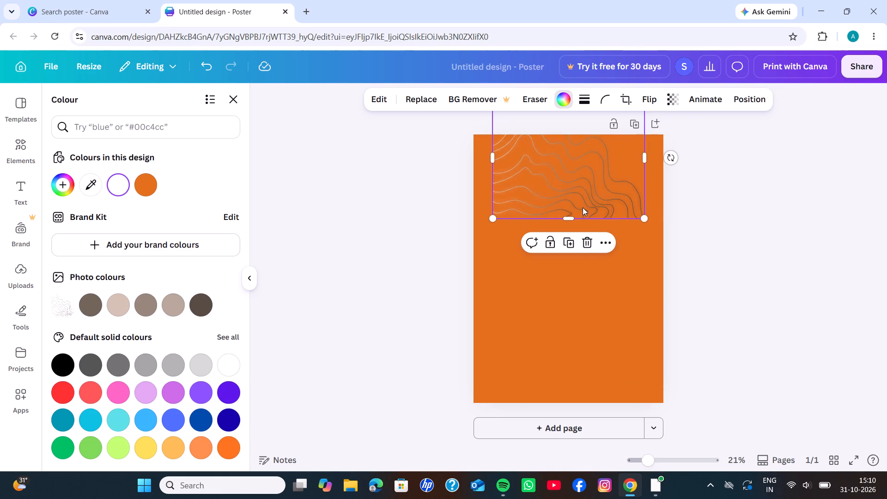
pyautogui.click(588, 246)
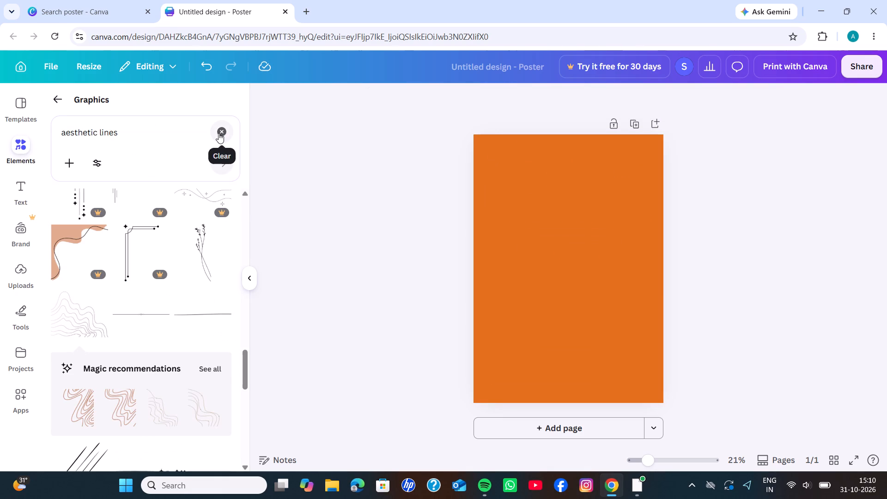
# Add the free coral graphic of three outlined wedge-shaped rays from the "aesthetic lines" results to the poster page.
pyautogui.scroll(-4, 162, 372)
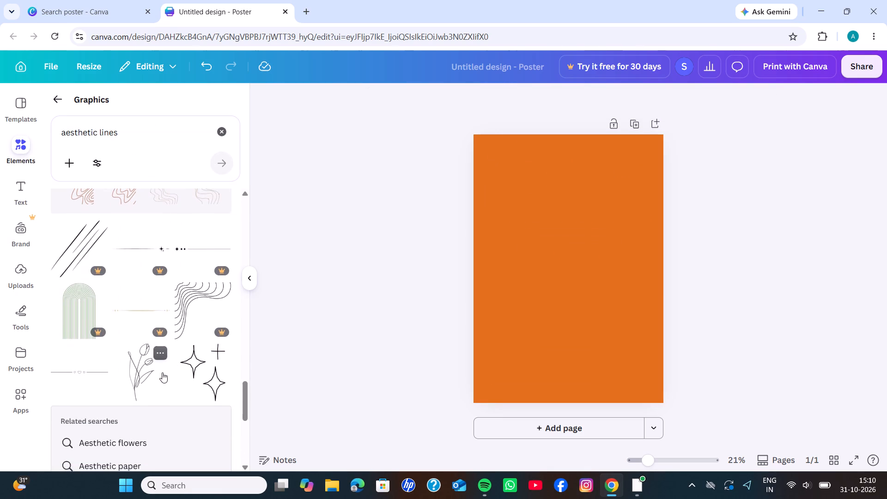
pyautogui.scroll(-4, 162, 372)
pyautogui.scroll(1, 162, 372)
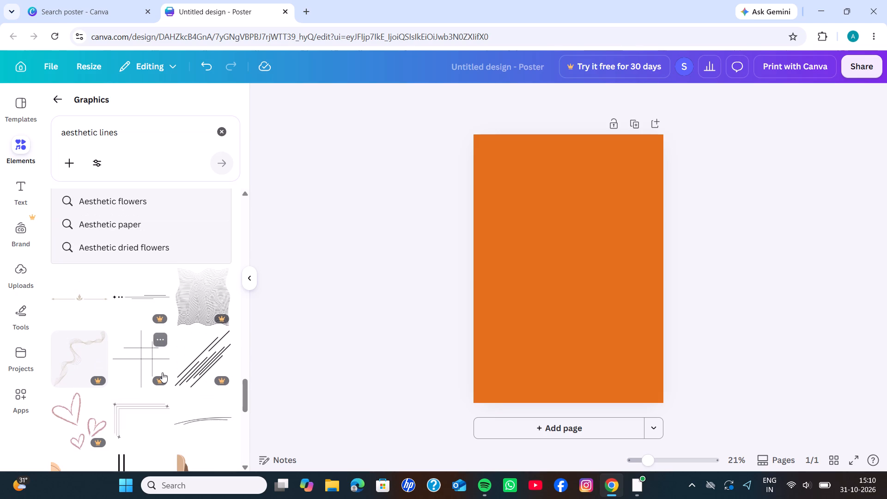
pyautogui.scroll(-1, 162, 372)
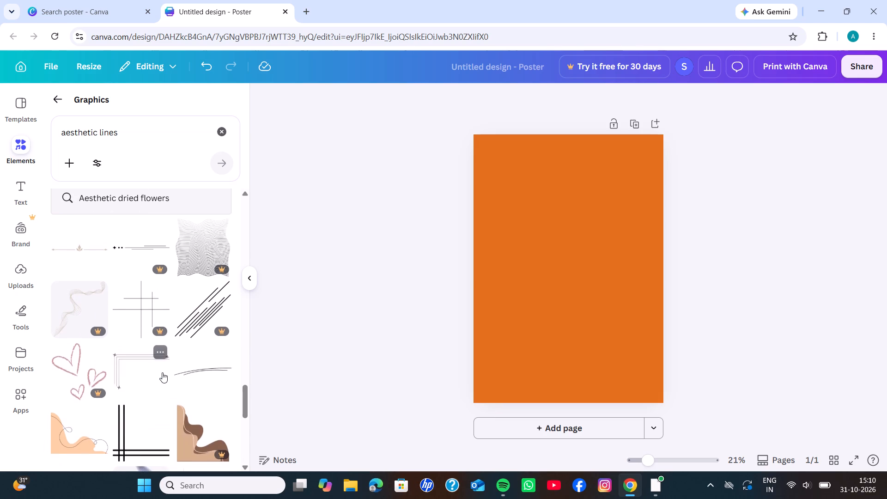
pyautogui.scroll(-5, 162, 372)
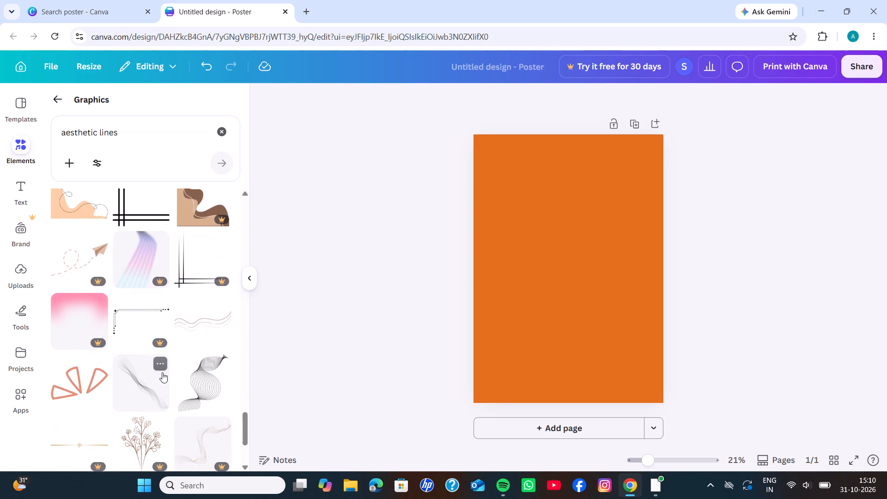
pyautogui.scroll(-2, 162, 372)
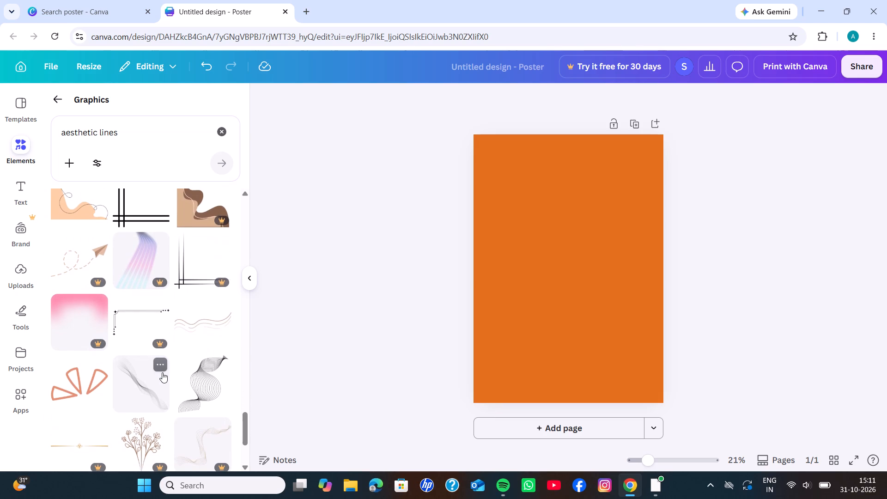
pyautogui.scroll(-2, 162, 372)
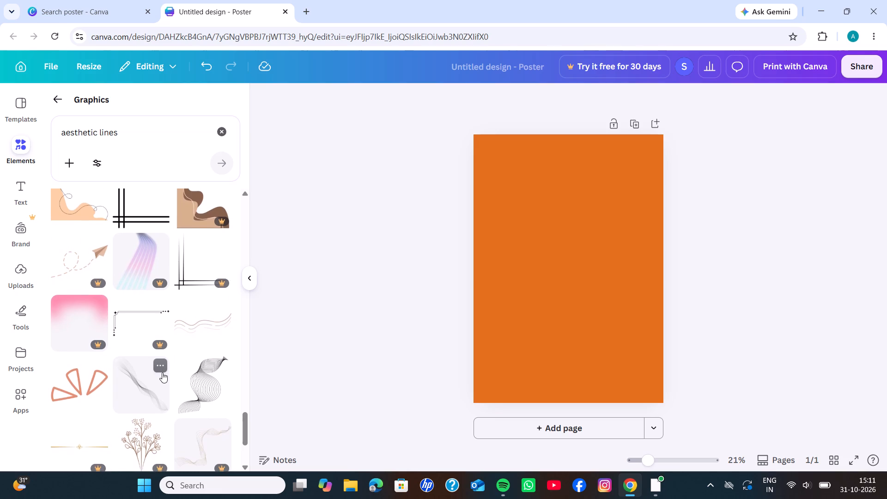
pyautogui.scroll(-1, 162, 372)
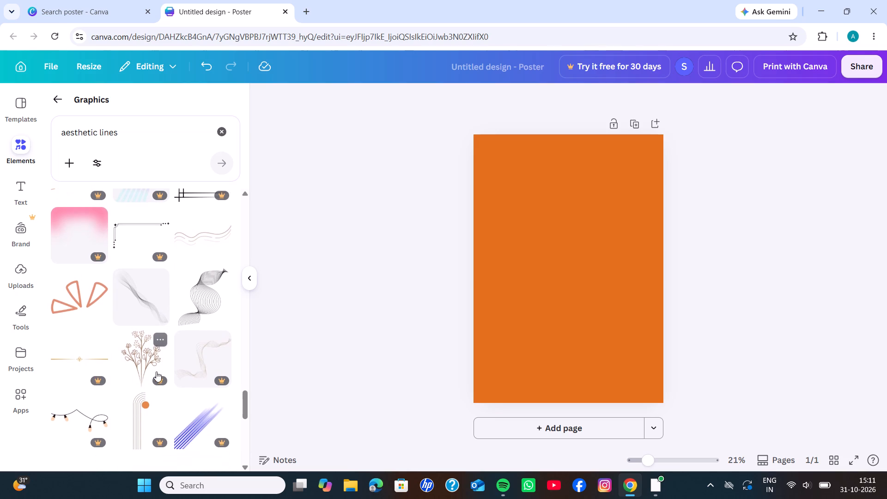
pyautogui.click(72, 301)
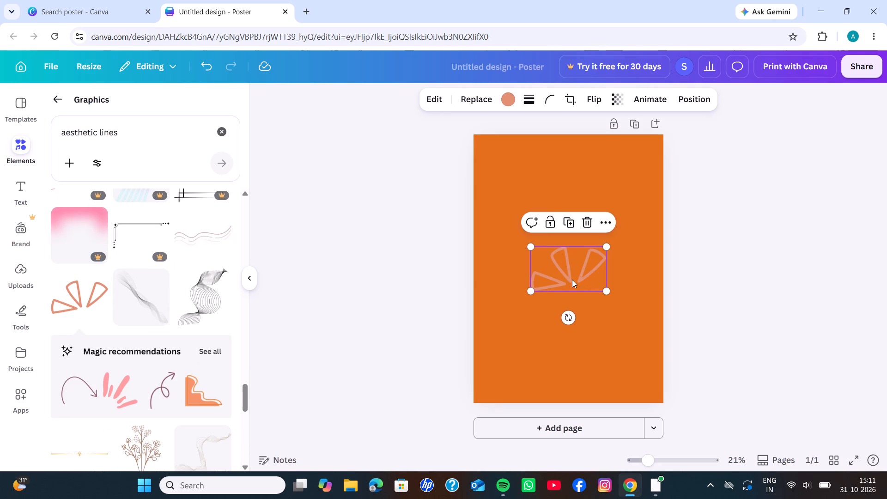
# Shrink the three-ray graphic to roughly half its size and place it in the poster's upper-left corner.
pyautogui.moveTo(572, 280); pyautogui.dragTo(513, 215)
pyautogui.moveTo(507, 214); pyautogui.dragTo(505, 170)
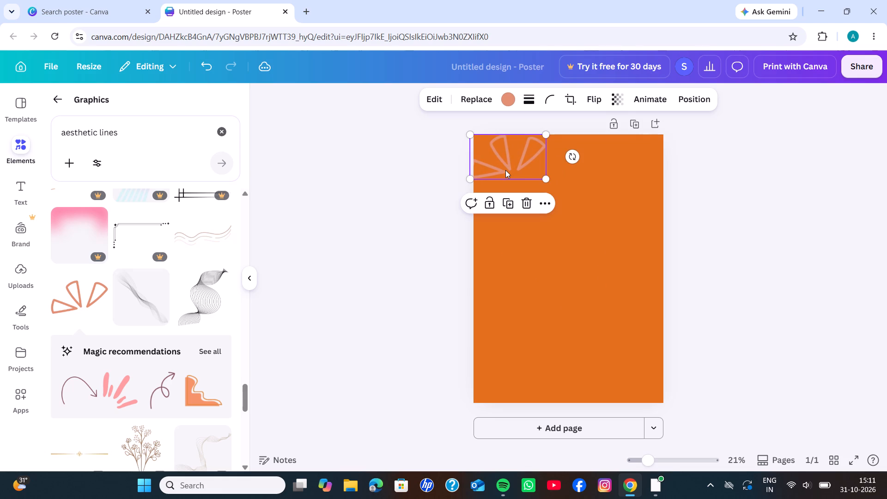
pyautogui.moveTo(512, 160); pyautogui.dragTo(530, 169)
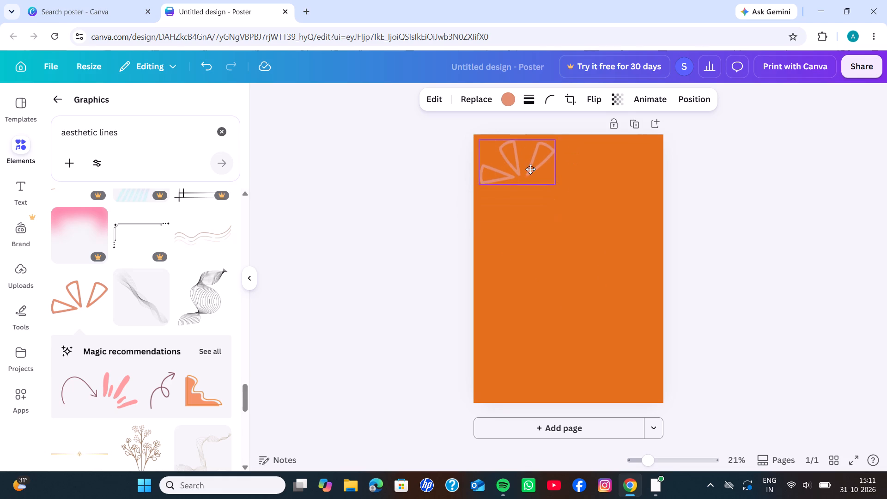
pyautogui.moveTo(530, 169); pyautogui.dragTo(527, 170)
pyautogui.moveTo(560, 187); pyautogui.dragTo(543, 178)
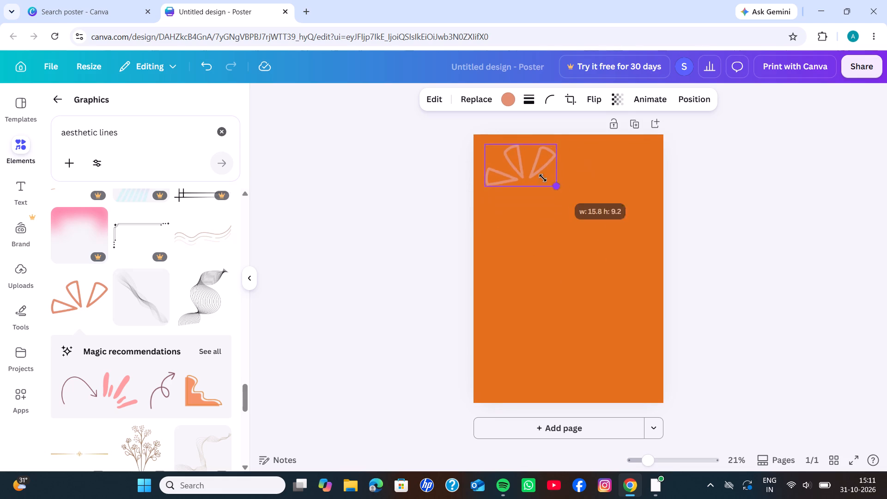
pyautogui.moveTo(543, 178); pyautogui.dragTo(516, 168)
pyautogui.moveTo(499, 151); pyautogui.dragTo(490, 143)
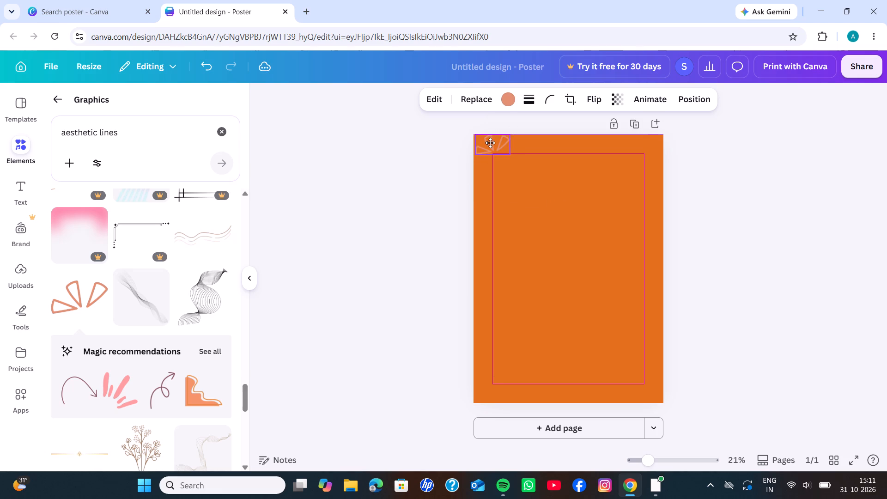
pyautogui.moveTo(490, 143); pyautogui.dragTo(491, 143)
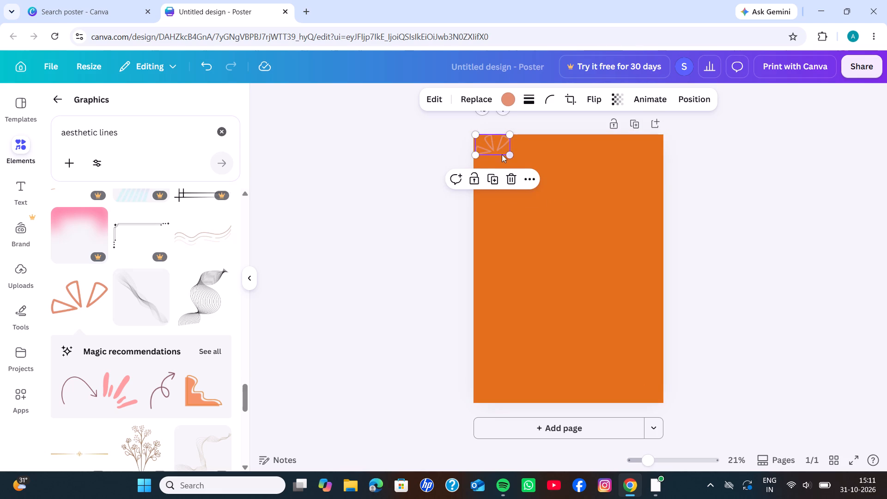
pyautogui.click(496, 146)
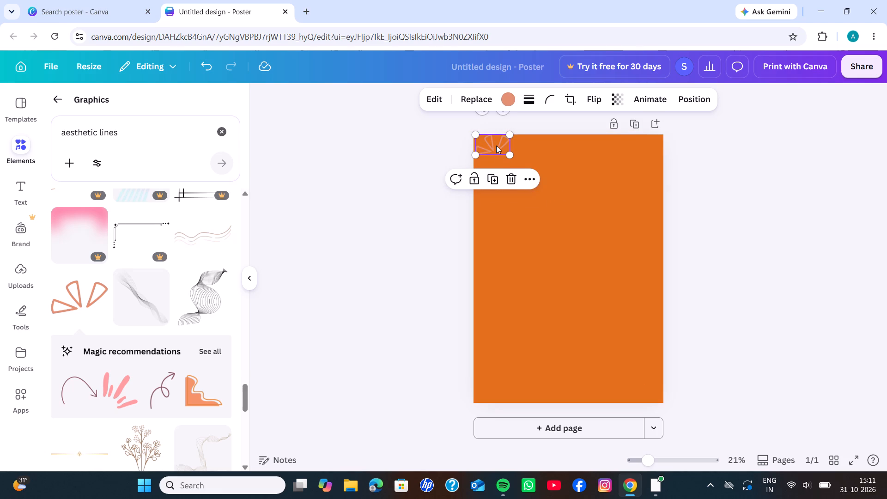
pyautogui.click(500, 143)
# Rotate the three-ray graphic anticlockwise to a diagonal tilt and position it against the poster's upper-left corner.
pyautogui.moveTo(502, 112); pyautogui.dragTo(502, 123)
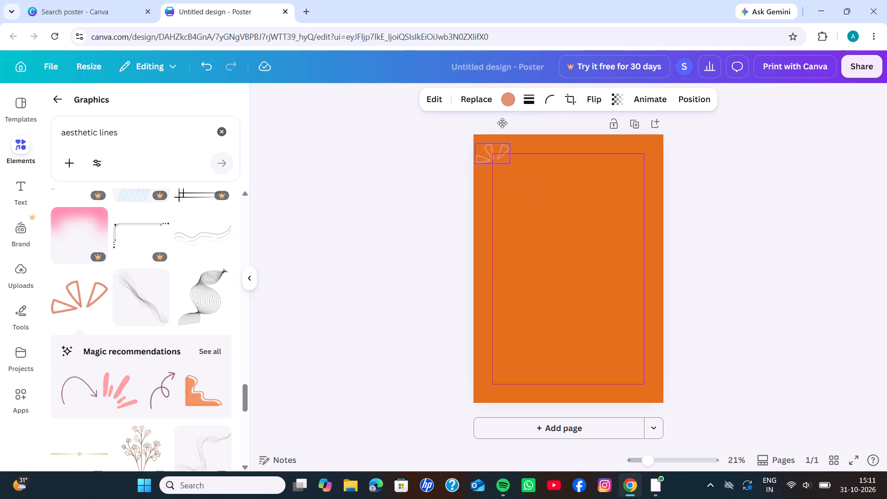
pyautogui.moveTo(502, 123); pyautogui.dragTo(508, 119)
pyautogui.moveTo(491, 119); pyautogui.dragTo(481, 144)
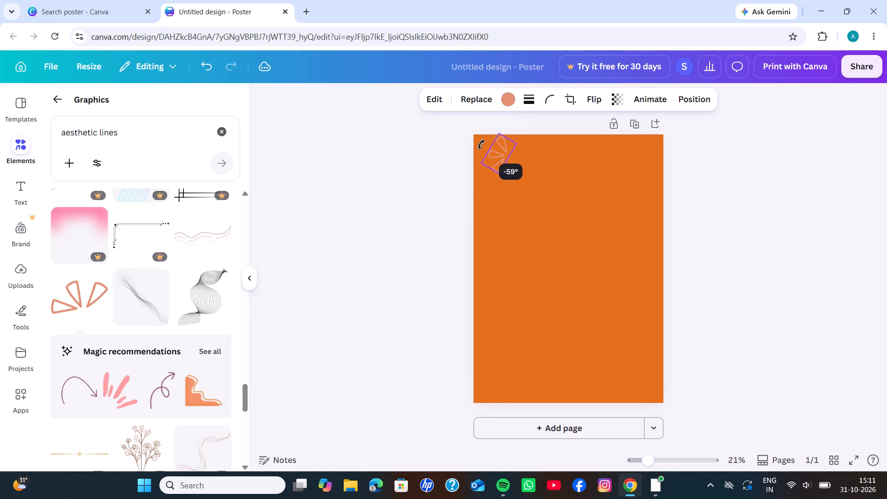
pyautogui.moveTo(481, 144); pyautogui.dragTo(486, 139)
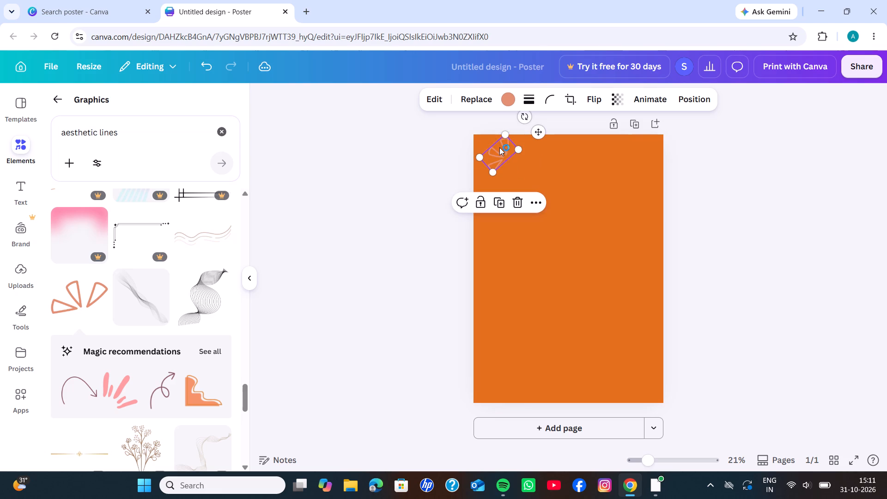
pyautogui.moveTo(498, 151); pyautogui.dragTo(491, 145)
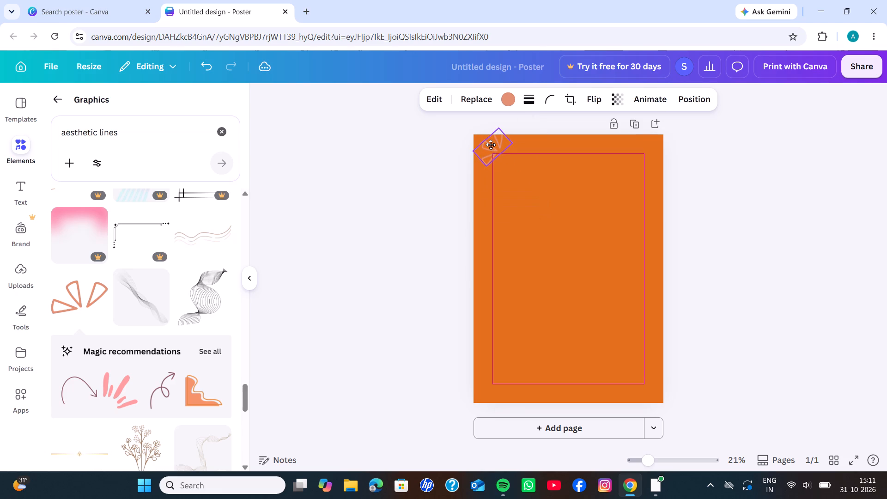
pyautogui.moveTo(491, 145); pyautogui.dragTo(491, 148)
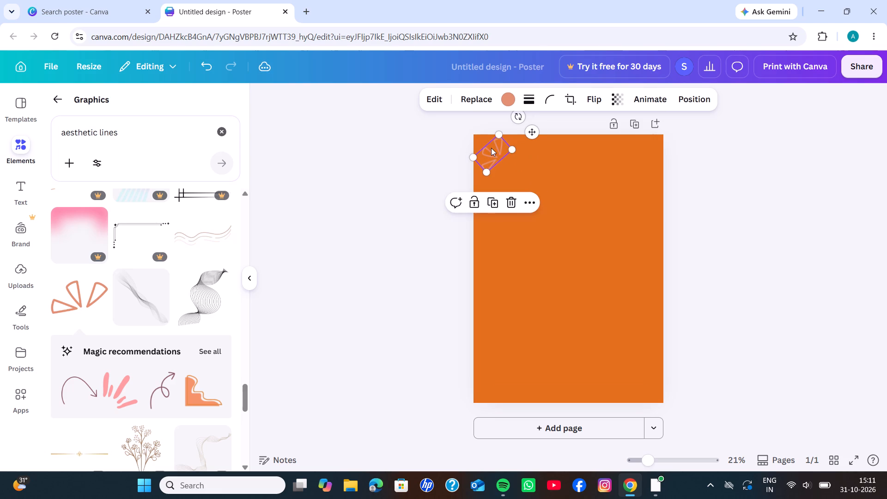
# Reduce the tilted three-ray graphic to about 6 wide and fit it tightly into the poster's upper-left corner.
pyautogui.moveTo(509, 148); pyautogui.dragTo(500, 150)
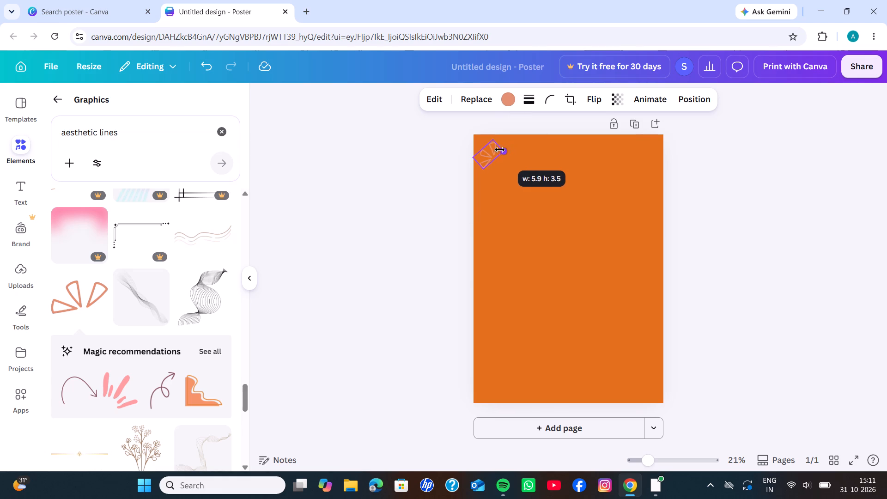
pyautogui.moveTo(500, 150); pyautogui.dragTo(498, 152)
pyautogui.moveTo(486, 153); pyautogui.dragTo(486, 153)
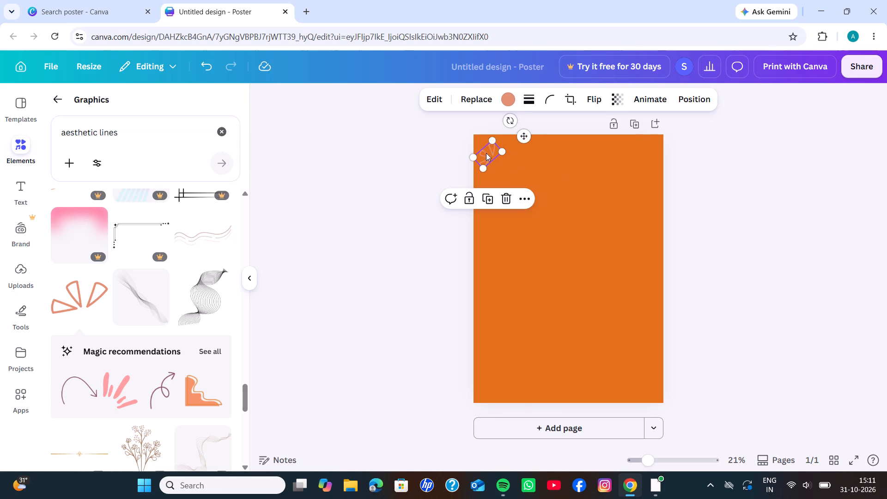
pyautogui.moveTo(486, 153); pyautogui.dragTo(486, 149)
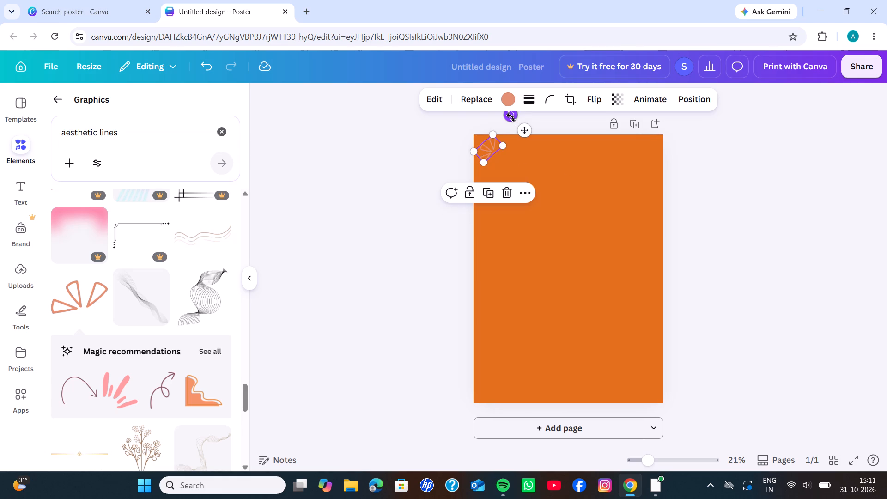
# Apply white from the default solid colours to the three-ray graphic and deselect it.
pyautogui.click(511, 117)
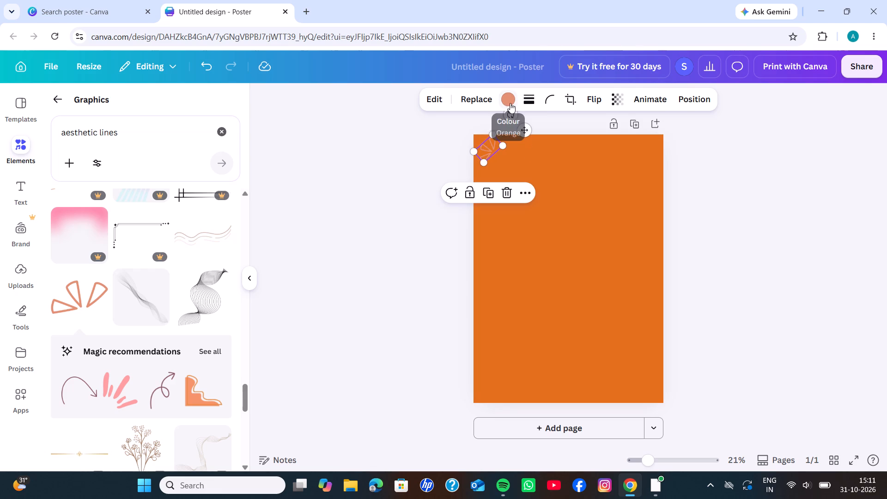
pyautogui.click(509, 100)
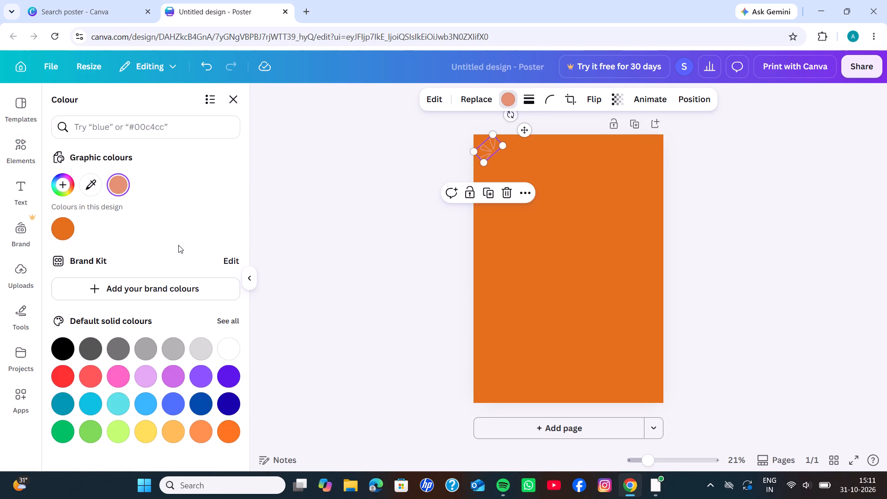
pyautogui.click(146, 188)
pyautogui.click(223, 350)
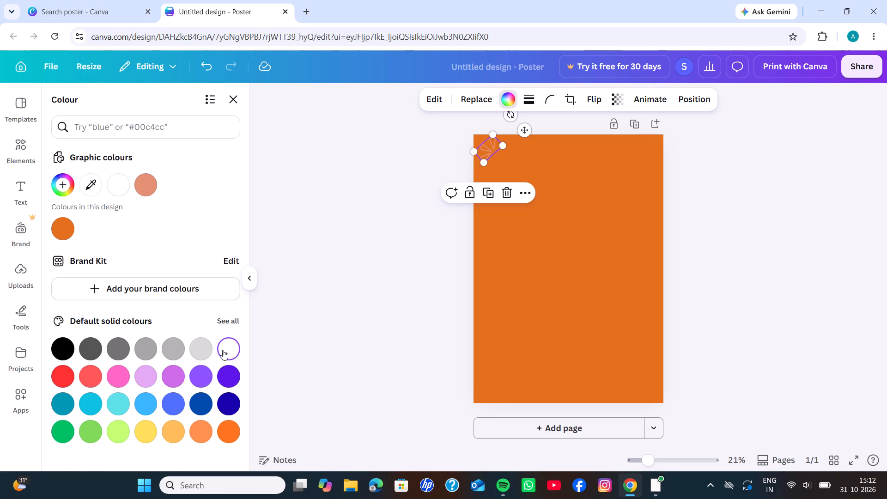
pyautogui.click(346, 291)
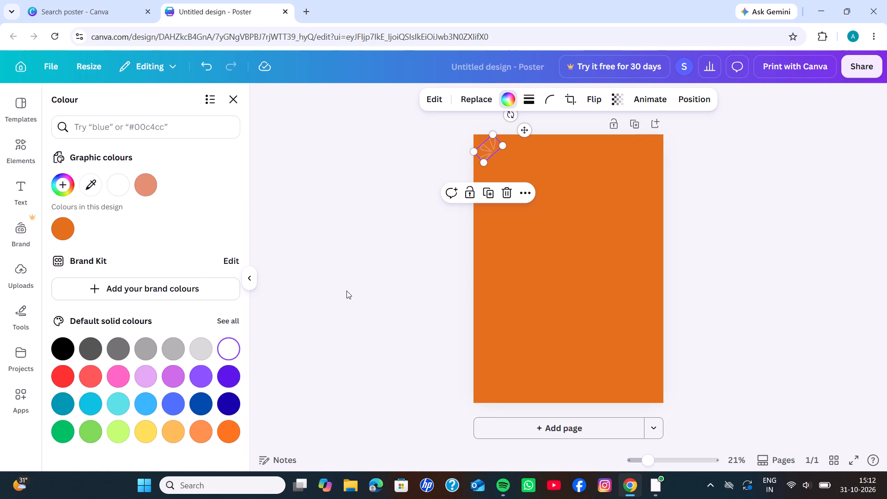
pyautogui.click(346, 291)
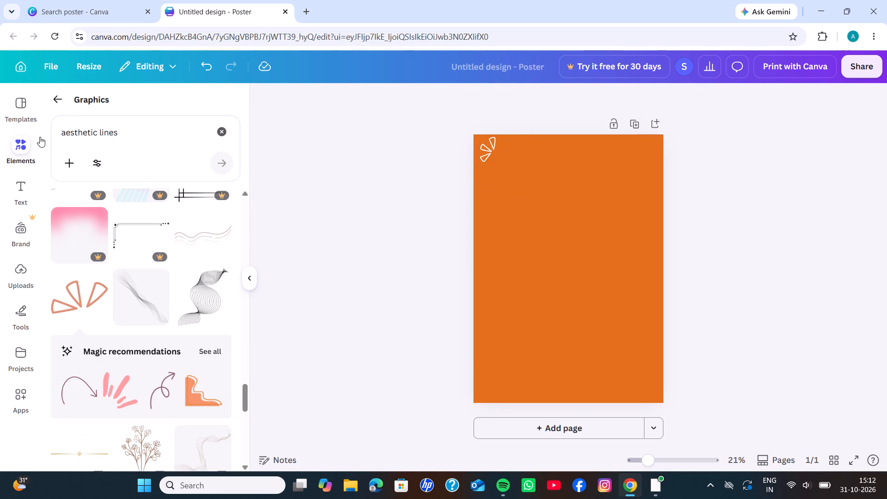
# Add the free "Happy BIRTHDAY" font combination to the poster page.
pyautogui.click(23, 199)
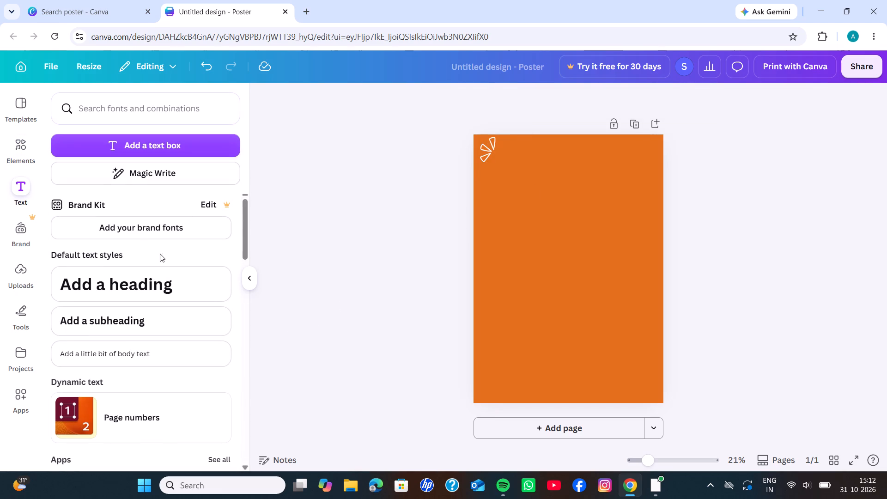
pyautogui.scroll(-7, 141, 267)
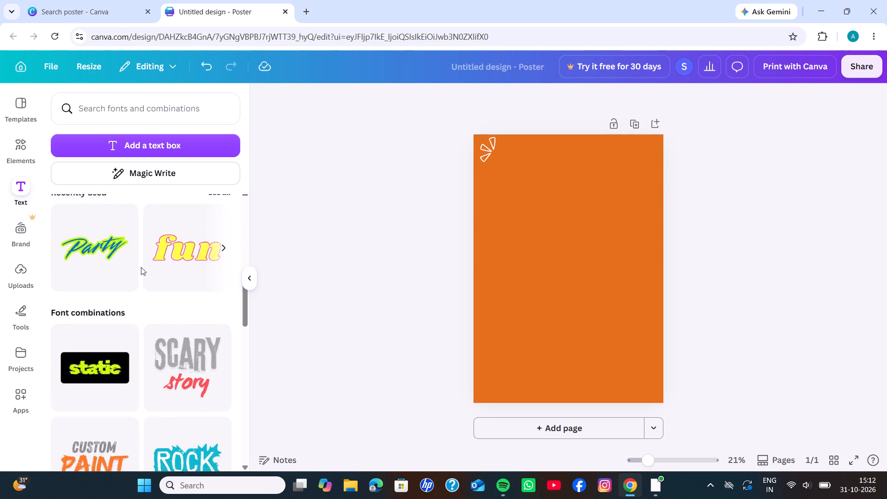
pyautogui.scroll(-6, 141, 267)
pyautogui.scroll(2, 141, 267)
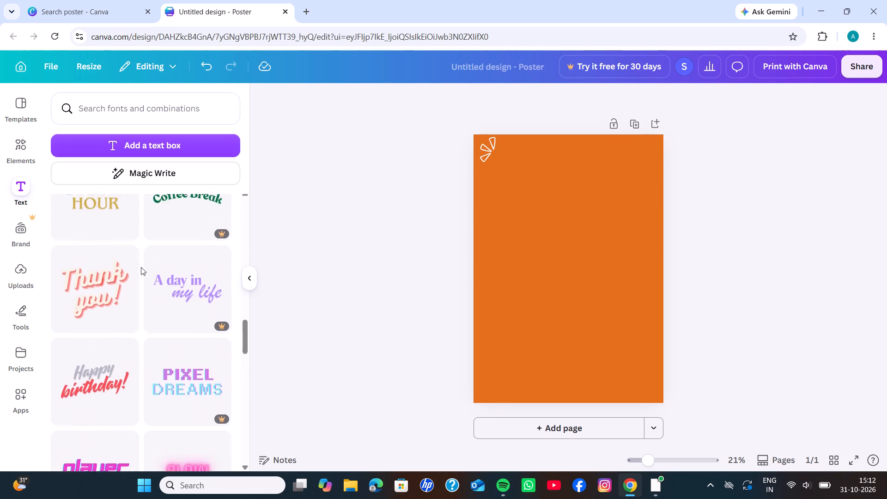
pyautogui.scroll(4, 141, 267)
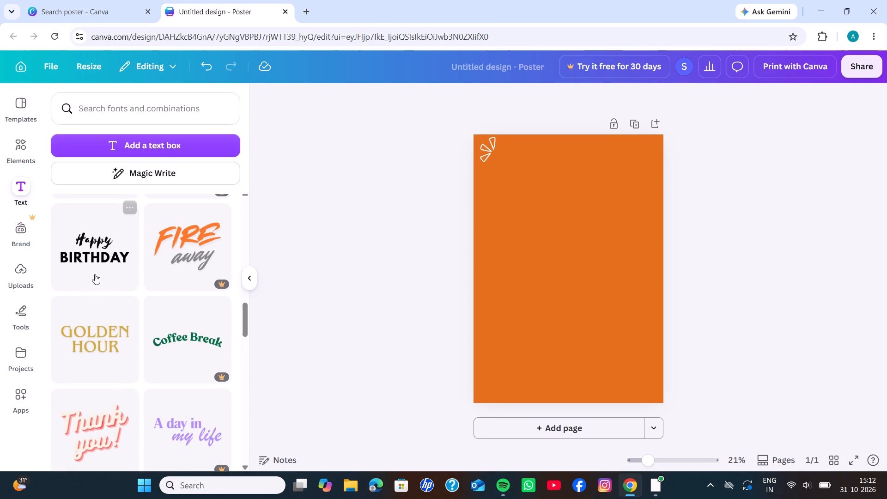
pyautogui.click(92, 259)
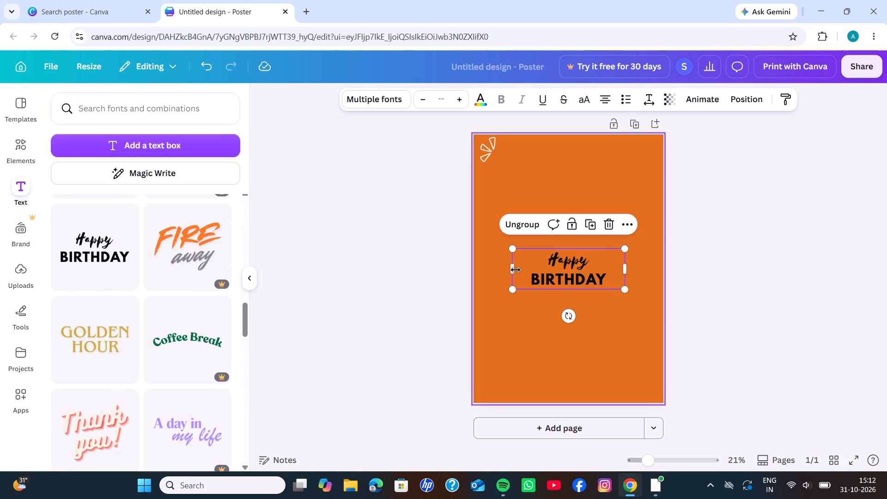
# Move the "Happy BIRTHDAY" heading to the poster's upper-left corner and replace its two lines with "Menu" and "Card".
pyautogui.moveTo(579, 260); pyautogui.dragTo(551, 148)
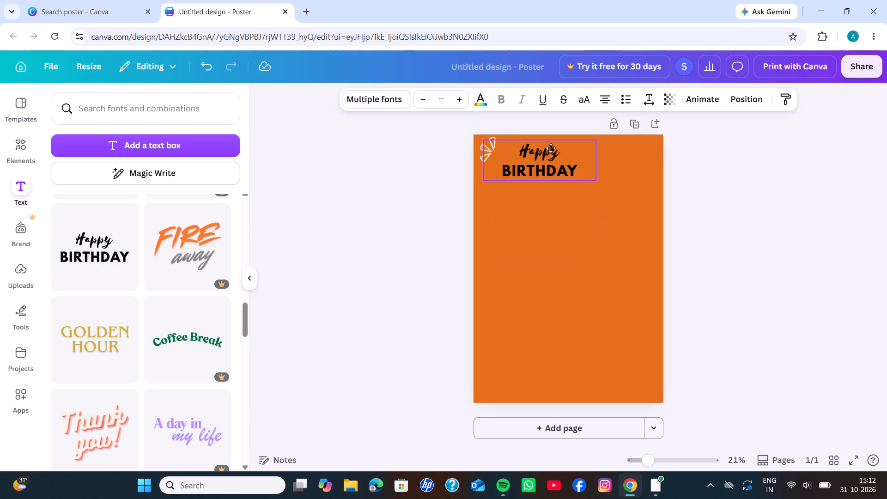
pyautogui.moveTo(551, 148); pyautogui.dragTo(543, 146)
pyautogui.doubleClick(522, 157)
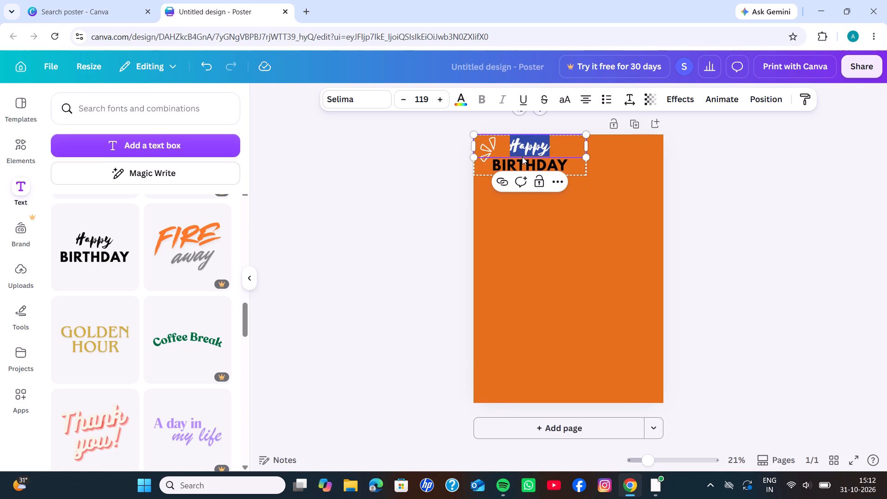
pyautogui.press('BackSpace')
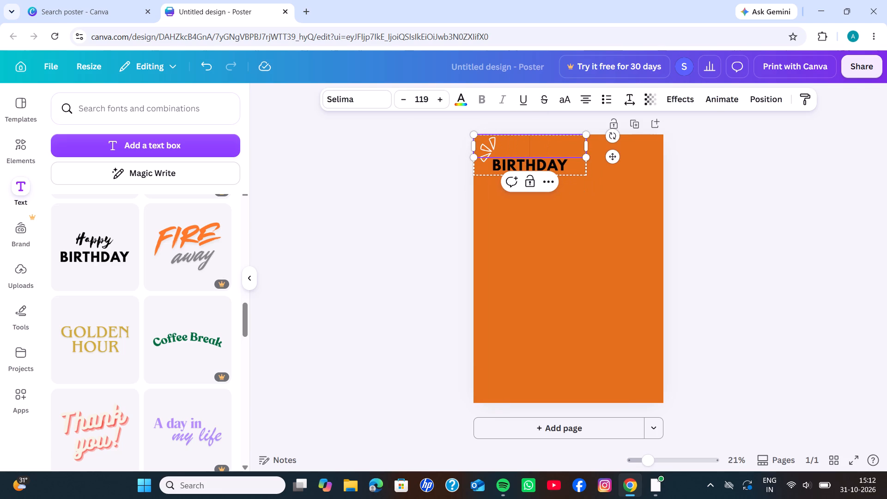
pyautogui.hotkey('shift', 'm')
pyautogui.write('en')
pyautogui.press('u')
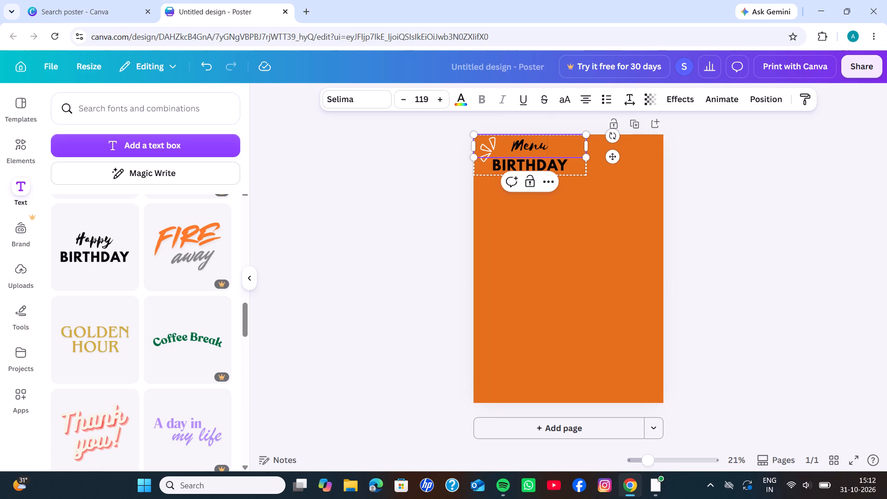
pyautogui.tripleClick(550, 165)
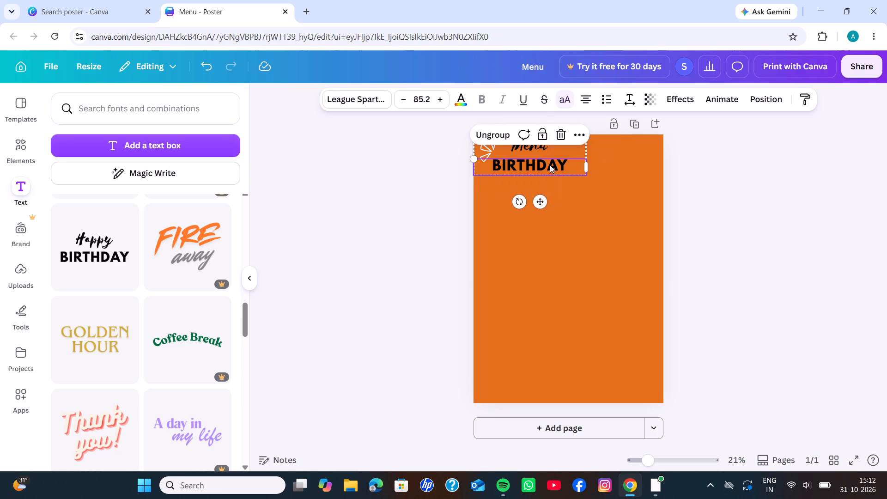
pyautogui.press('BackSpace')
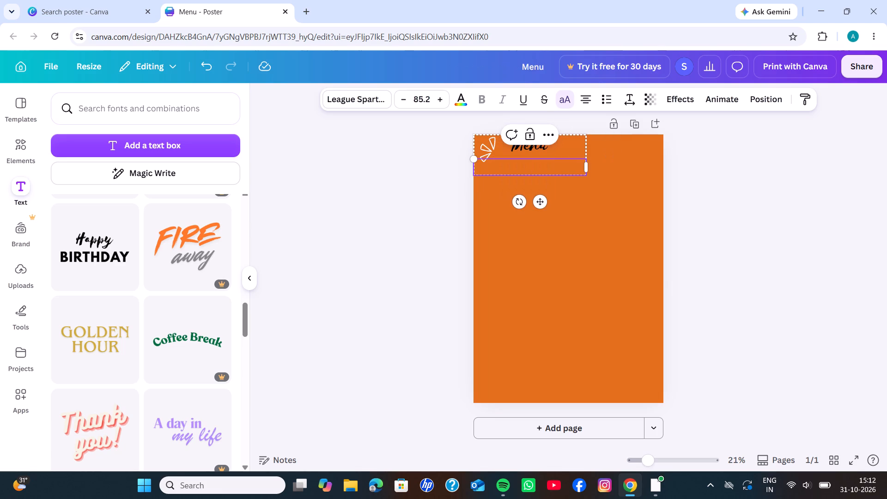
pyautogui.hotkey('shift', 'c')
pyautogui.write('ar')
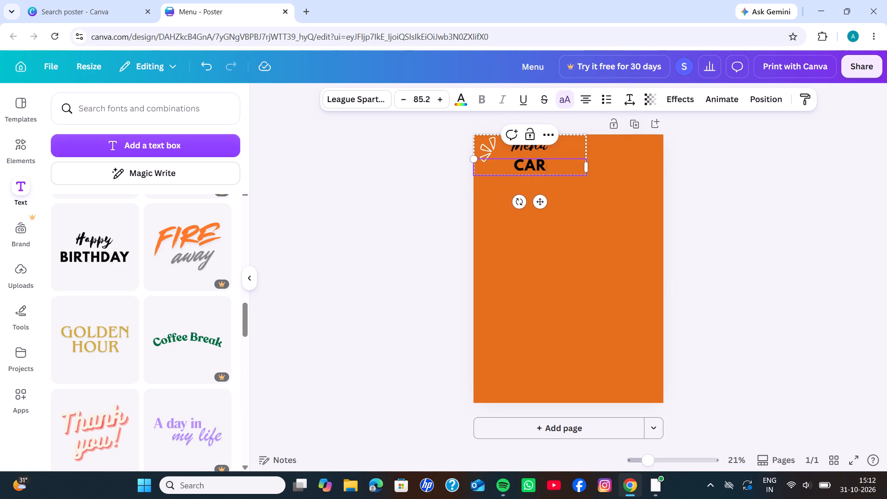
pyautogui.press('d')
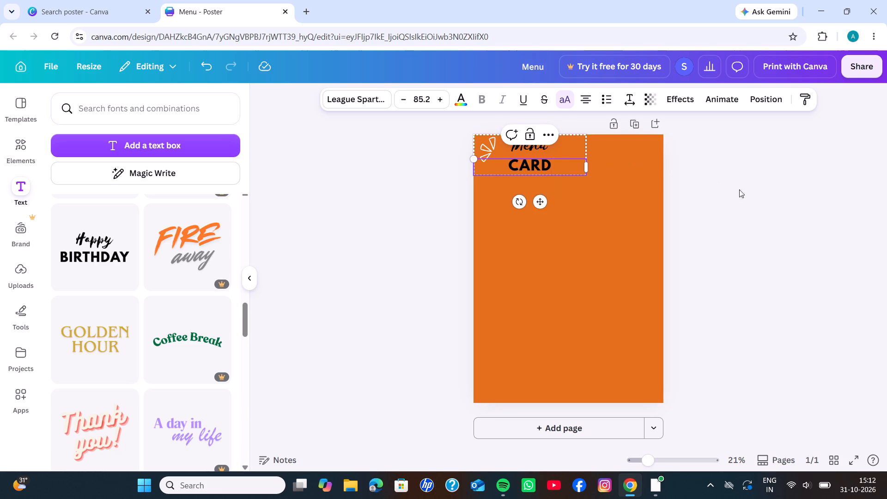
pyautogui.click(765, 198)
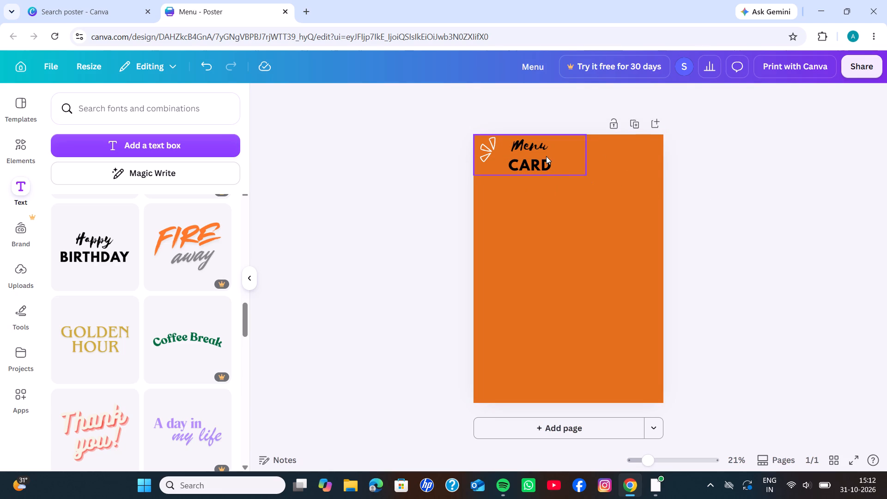
# Delete both the "CARD" line and the "Menu" line of the black heading from the poster.
pyautogui.doubleClick(546, 156)
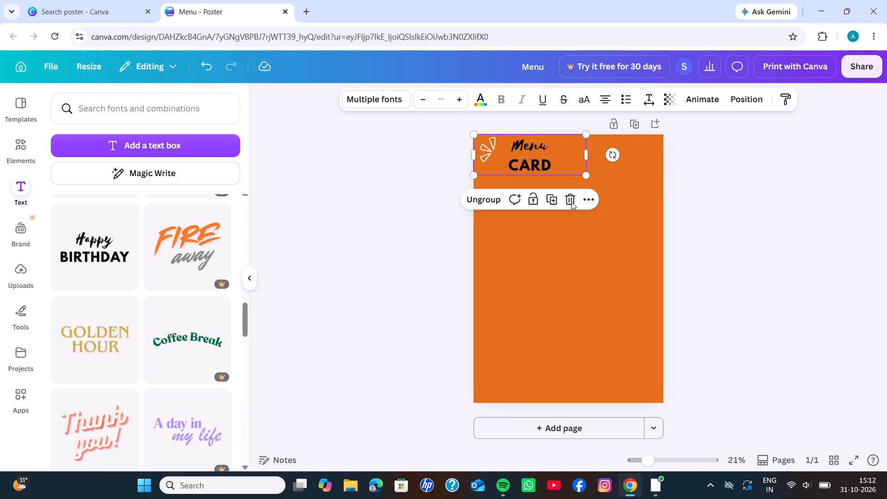
pyautogui.click(534, 161)
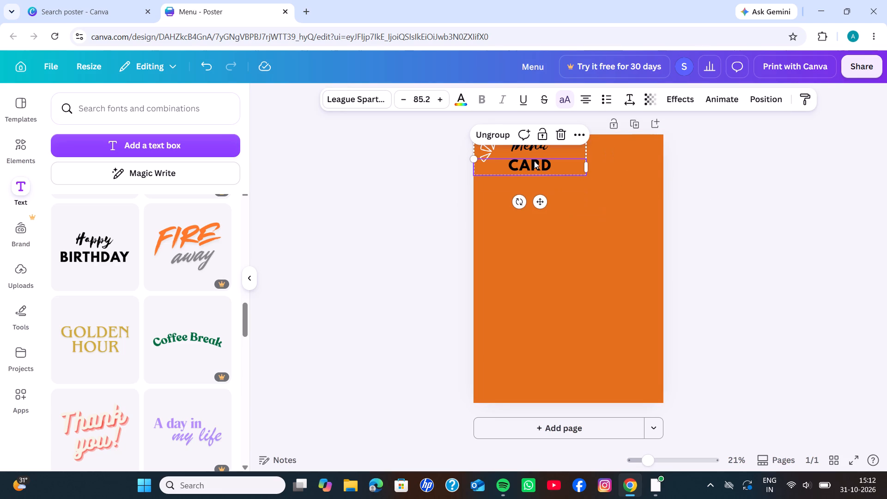
pyautogui.click(557, 134)
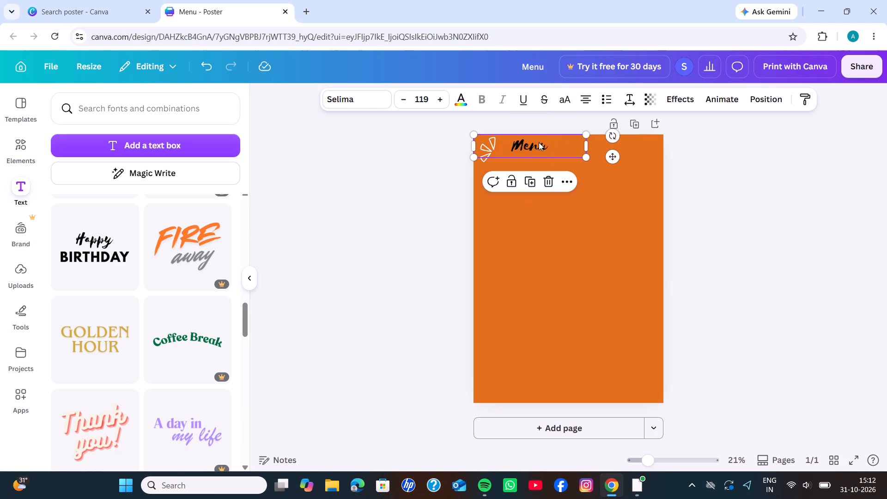
pyautogui.click(550, 180)
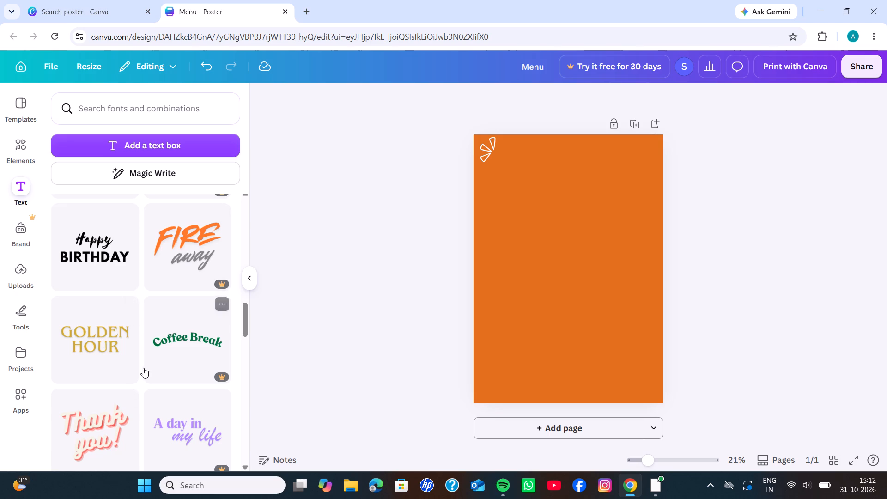
# Add the free "Thank you!" font combination and move it up towards the poster's upper-left area.
pyautogui.scroll(-1, 98, 425)
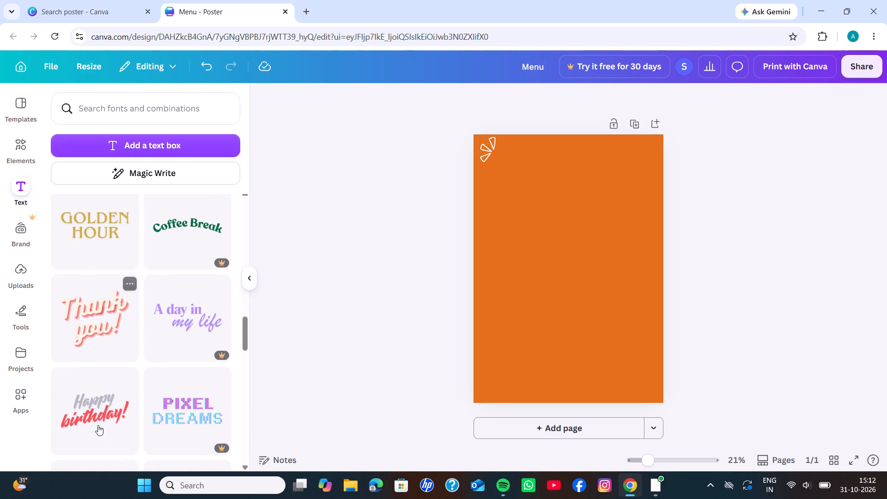
pyautogui.scroll(-1, 98, 425)
pyautogui.click(98, 334)
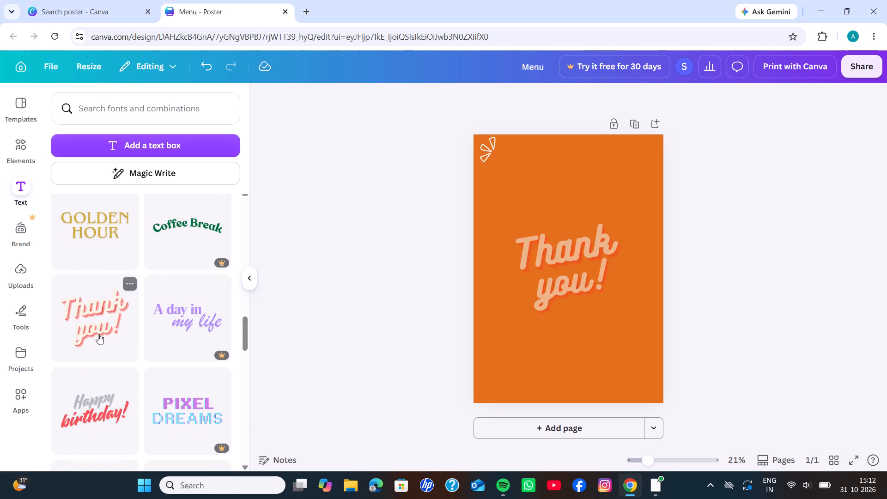
pyautogui.moveTo(580, 278); pyautogui.dragTo(549, 236)
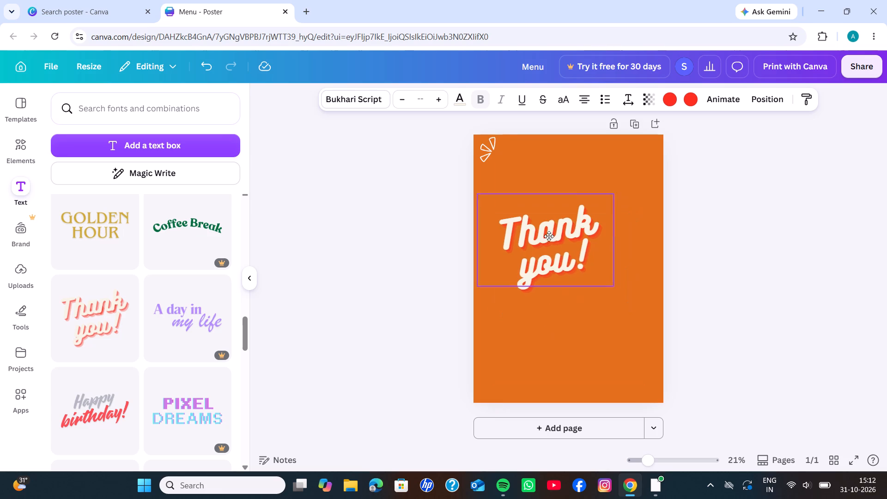
pyautogui.moveTo(549, 236); pyautogui.dragTo(544, 222)
# Replace the words "Thank" and "you!" in the slanted heading with "Menu" and "Card".
pyautogui.tripleClick(544, 210)
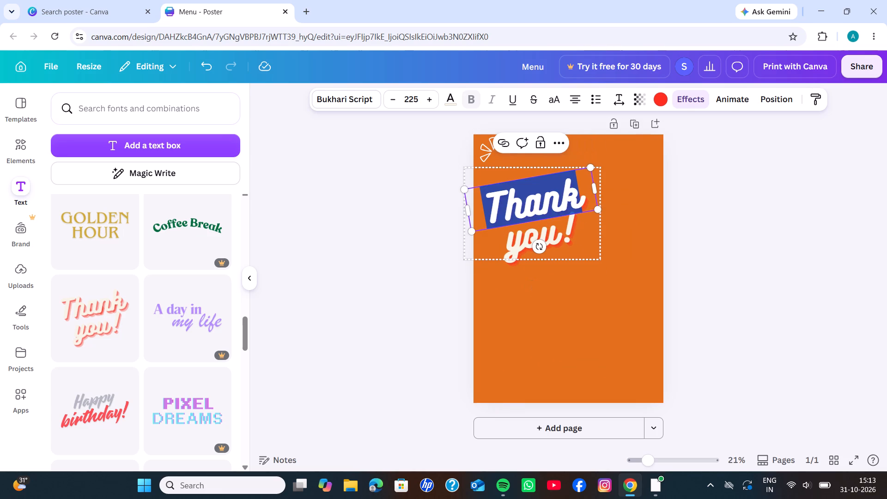
pyautogui.press('BackSpace')
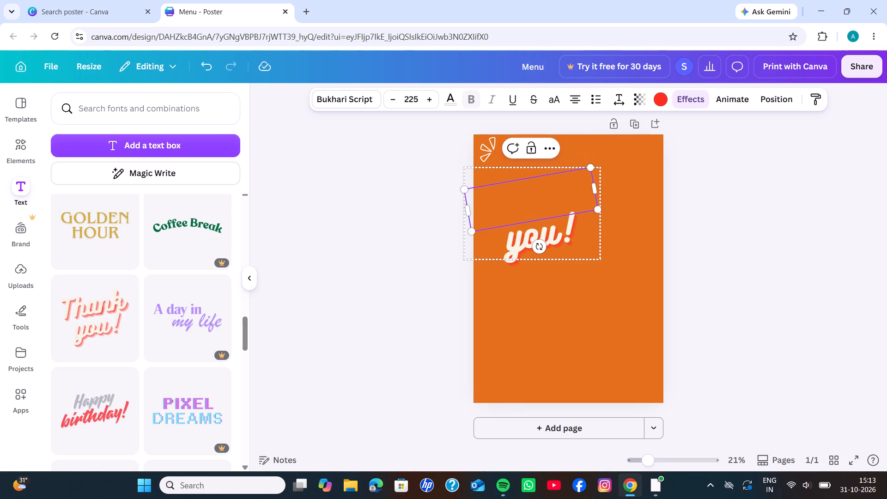
pyautogui.hotkey('shift', 'm')
pyautogui.write('en')
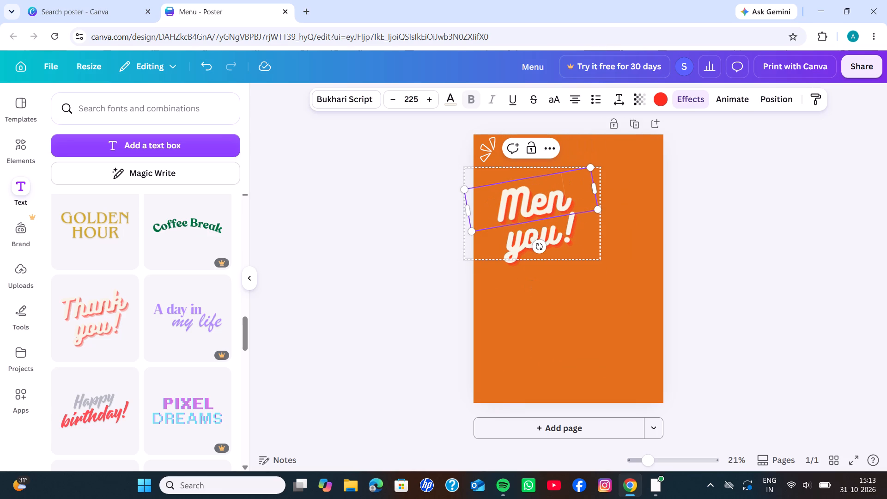
pyautogui.press('u')
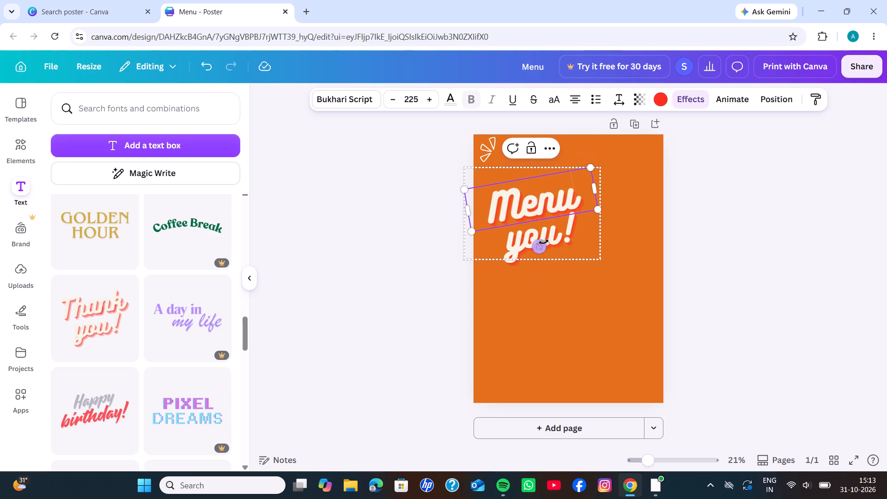
pyautogui.doubleClick(554, 231)
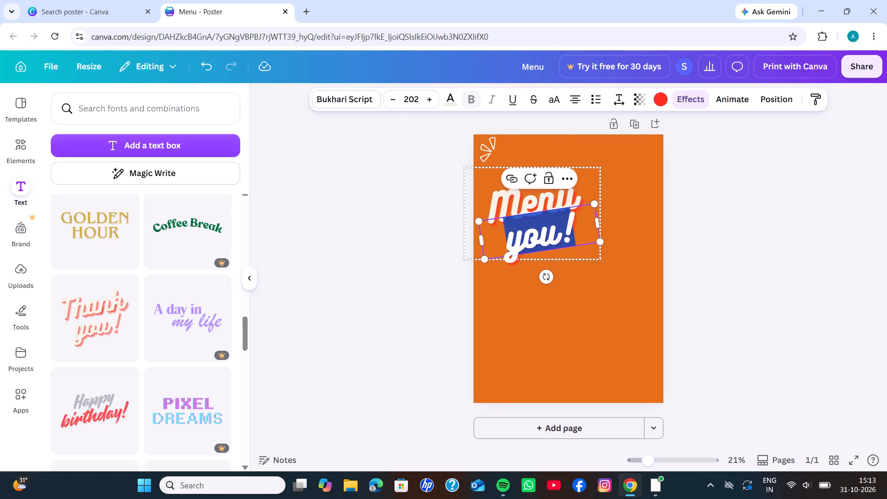
pyautogui.press('BackSpace')
pyautogui.hotkey('shift', 'c')
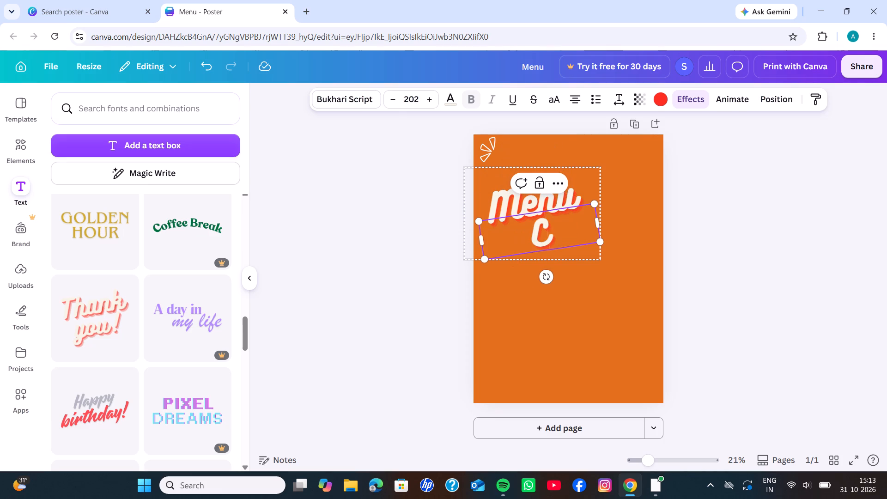
pyautogui.write('ard')
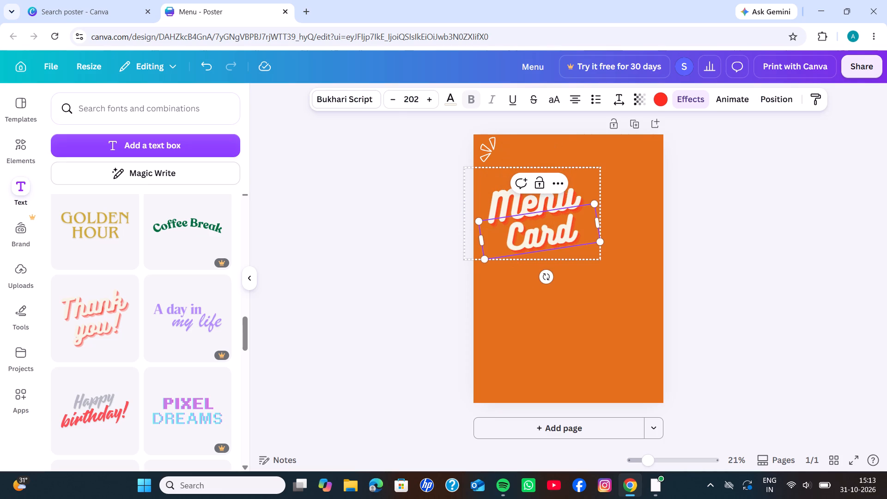
pyautogui.click(736, 231)
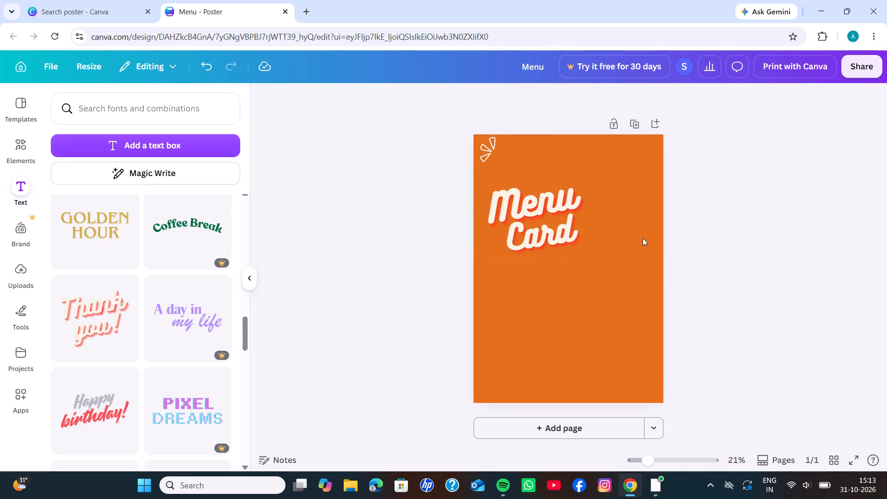
# Shrink the "Menu Card" heading and place it in the poster's upper-left corner, right beside the white three-ray graphic.
pyautogui.moveTo(541, 217); pyautogui.dragTo(536, 194)
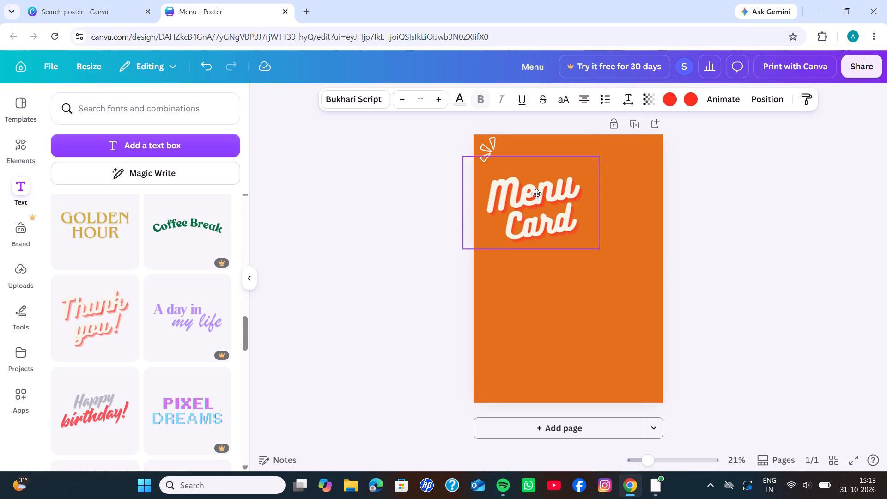
pyautogui.moveTo(536, 194); pyautogui.dragTo(546, 173)
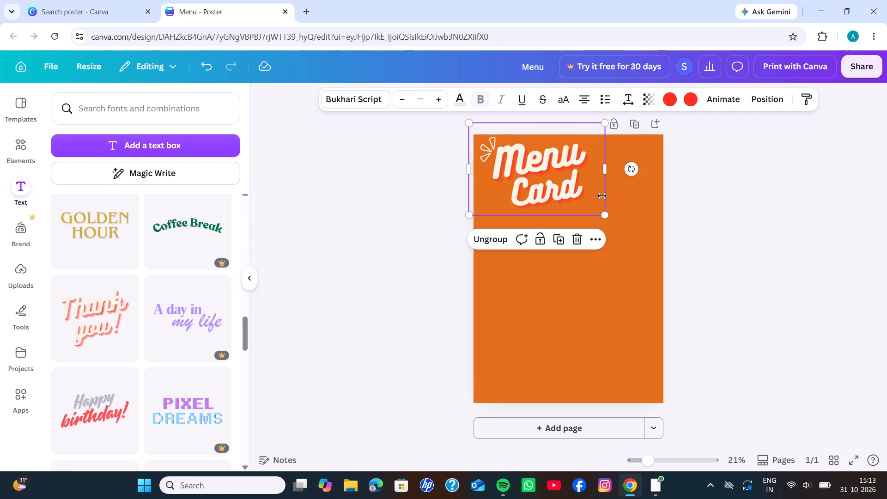
pyautogui.moveTo(604, 213); pyautogui.dragTo(579, 201)
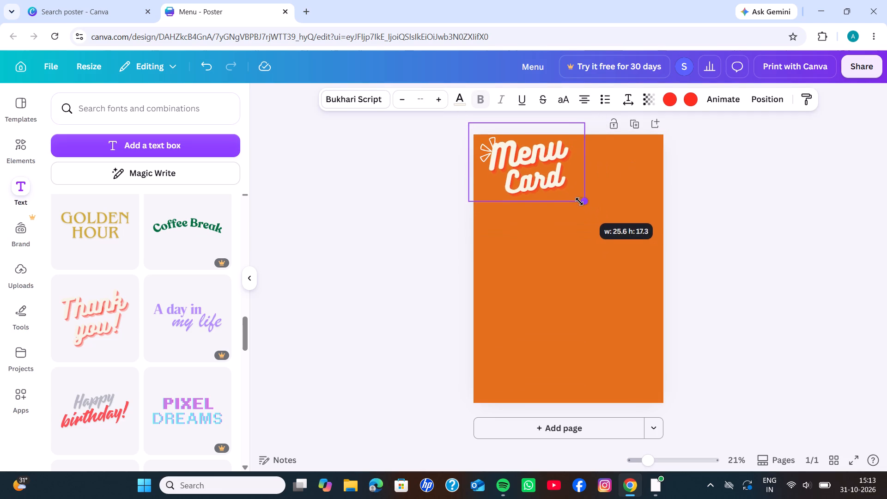
pyautogui.moveTo(579, 201); pyautogui.dragTo(530, 181)
pyautogui.moveTo(498, 148); pyautogui.dragTo(508, 154)
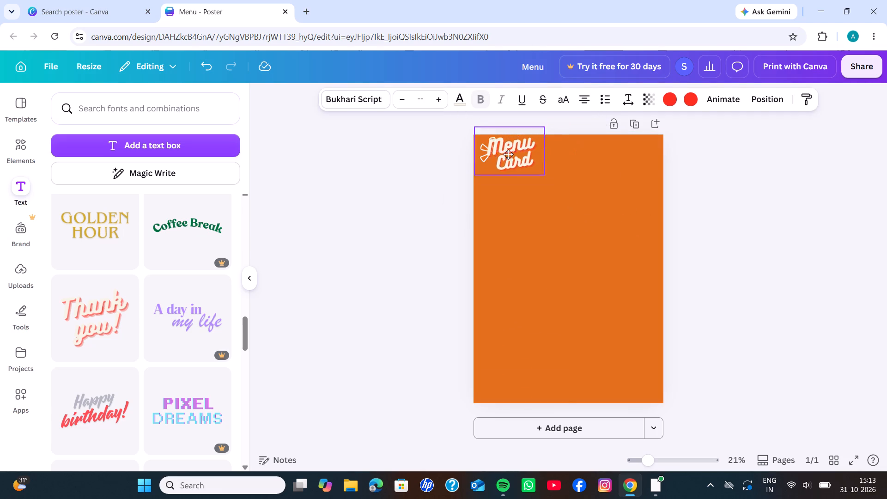
pyautogui.moveTo(508, 154); pyautogui.dragTo(511, 162)
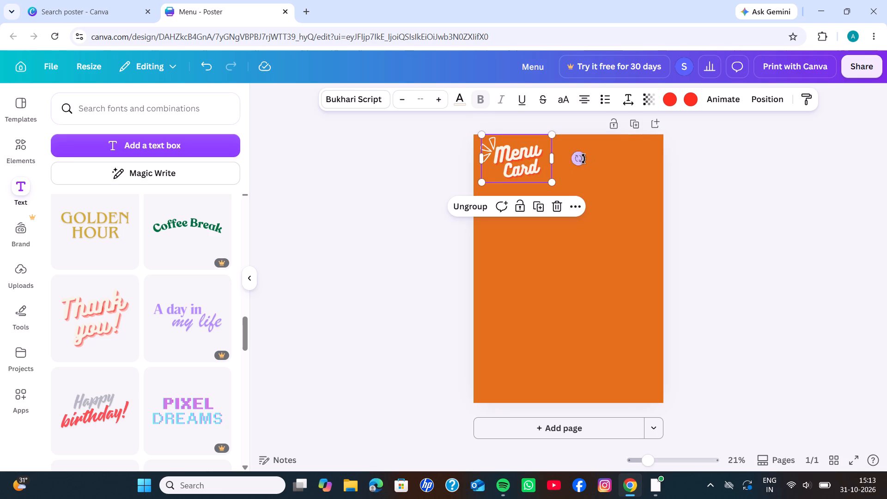
# Rotate the "Menu Card" heading clockwise by about 3° and deselect it.
pyautogui.moveTo(581, 159); pyautogui.dragTo(577, 160)
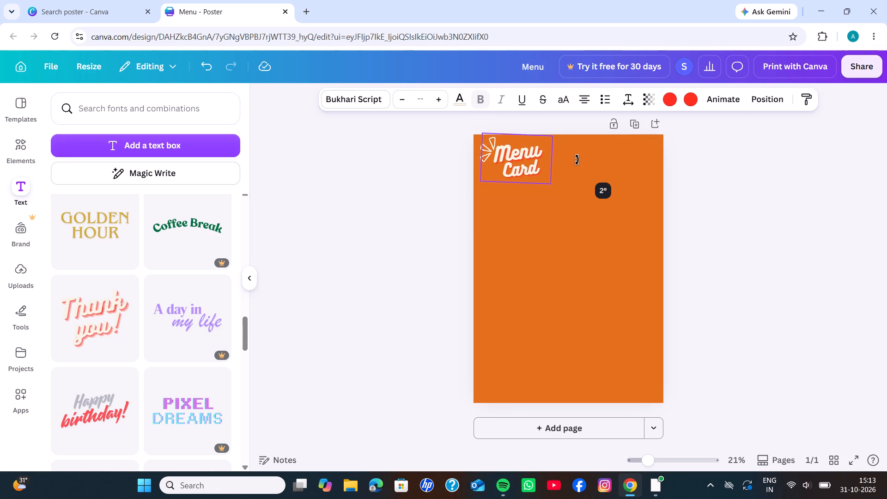
pyautogui.moveTo(577, 160); pyautogui.dragTo(573, 162)
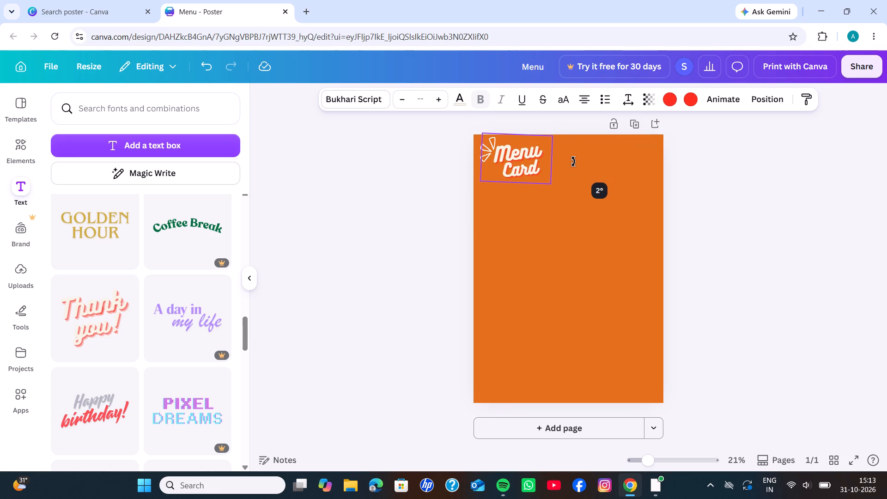
pyautogui.moveTo(573, 162); pyautogui.dragTo(573, 164)
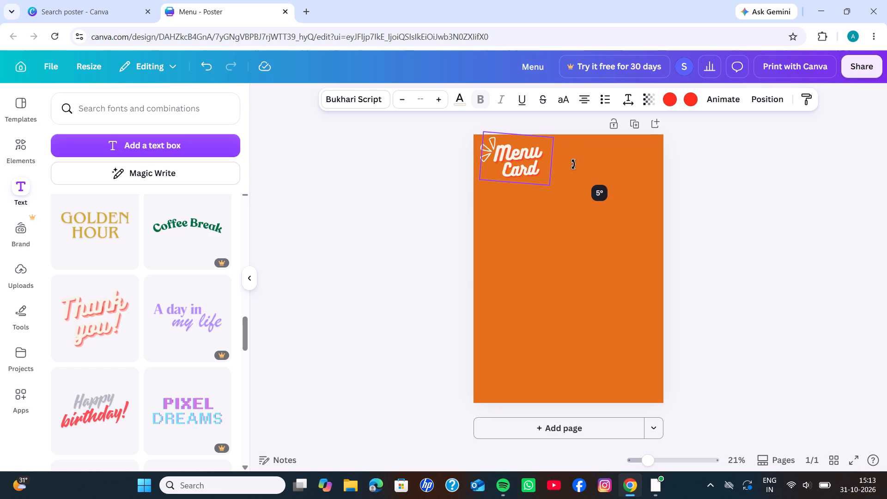
pyautogui.moveTo(573, 164); pyautogui.dragTo(573, 163)
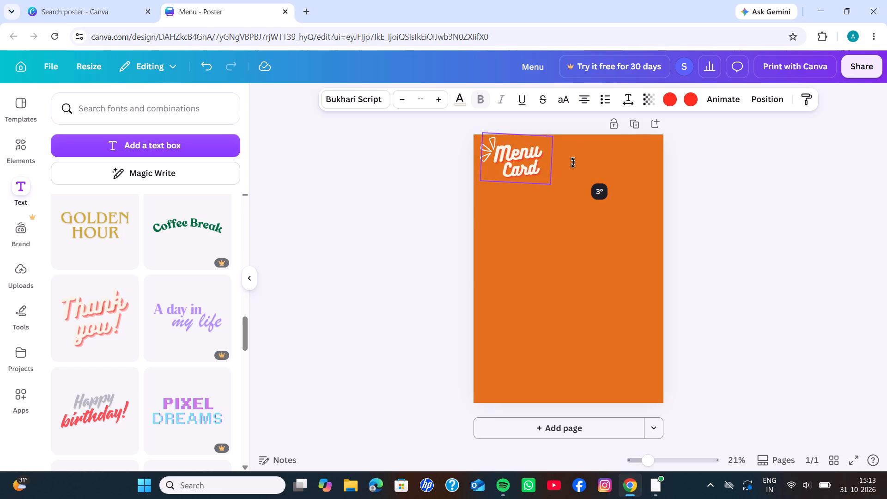
pyautogui.click(422, 184)
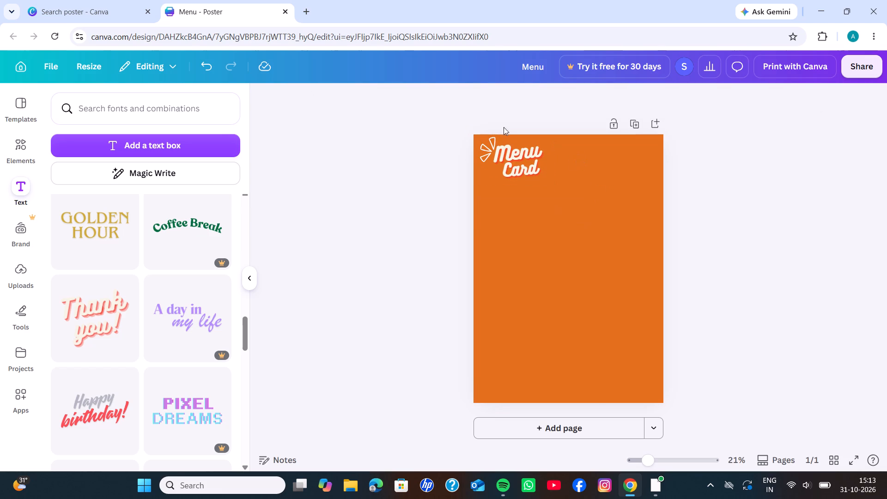
# Duplicate the white three-ray graphic and move the copy beside the end of the word "Card" in the heading.
pyautogui.click(480, 148)
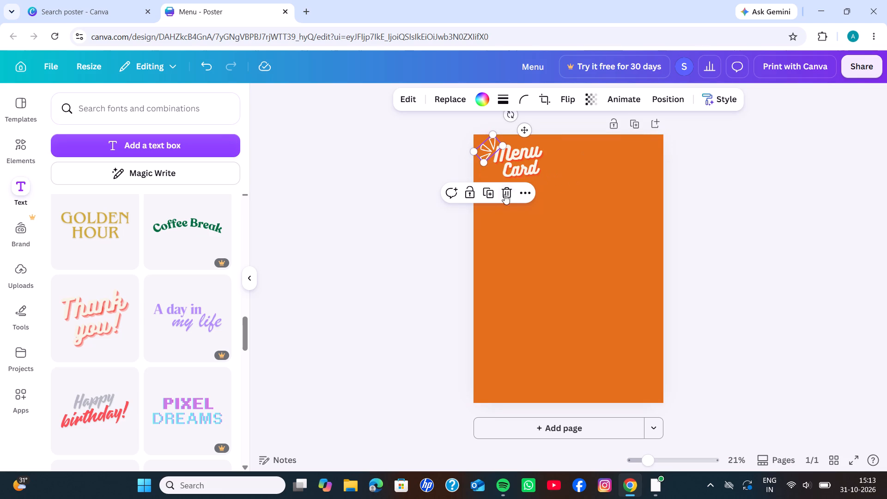
pyautogui.click(490, 192)
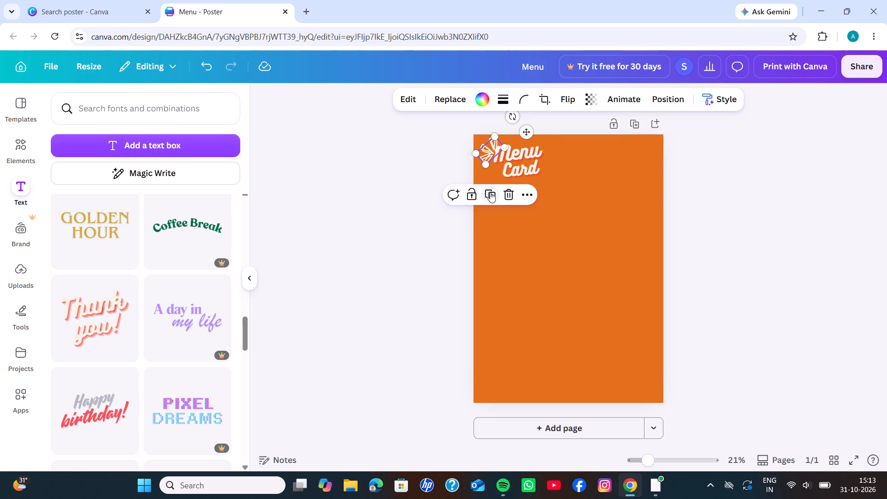
pyautogui.moveTo(489, 153); pyautogui.dragTo(549, 174)
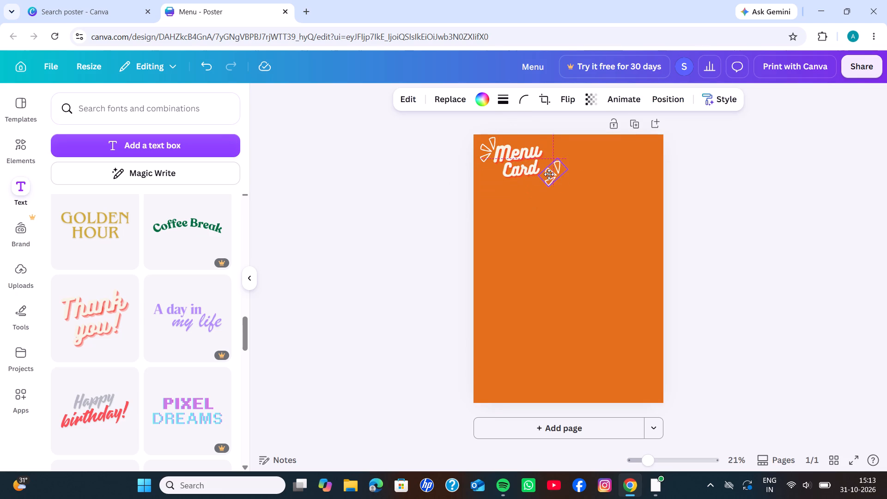
pyautogui.moveTo(549, 174); pyautogui.dragTo(543, 173)
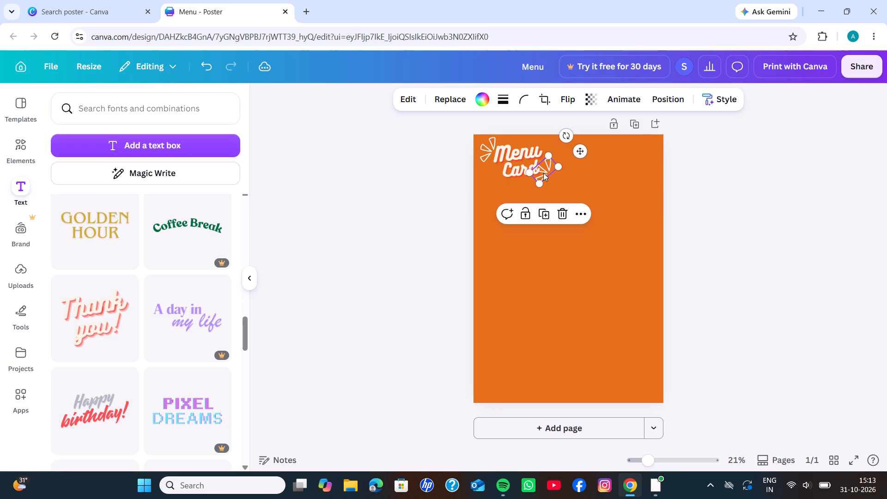
# Rotate the copied ray graphic so its rays fan outward from the lower-right end of the "Menu Card" heading, nudge it clear of "Card", and deselect it.
pyautogui.moveTo(568, 137); pyautogui.dragTo(516, 219)
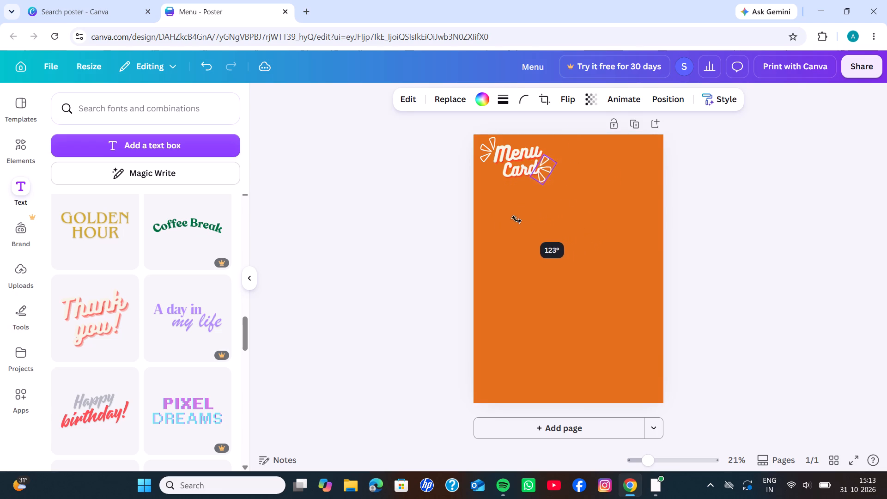
pyautogui.moveTo(516, 219); pyautogui.dragTo(512, 218)
pyautogui.click(545, 166)
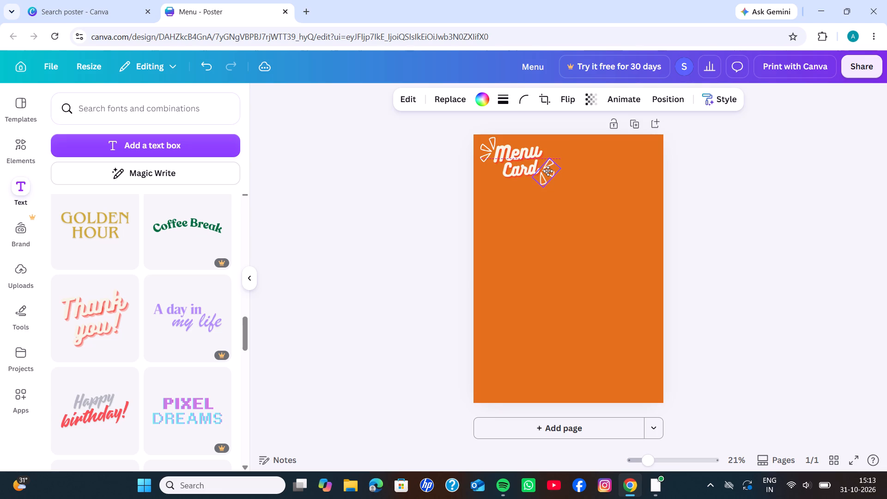
pyautogui.click(415, 181)
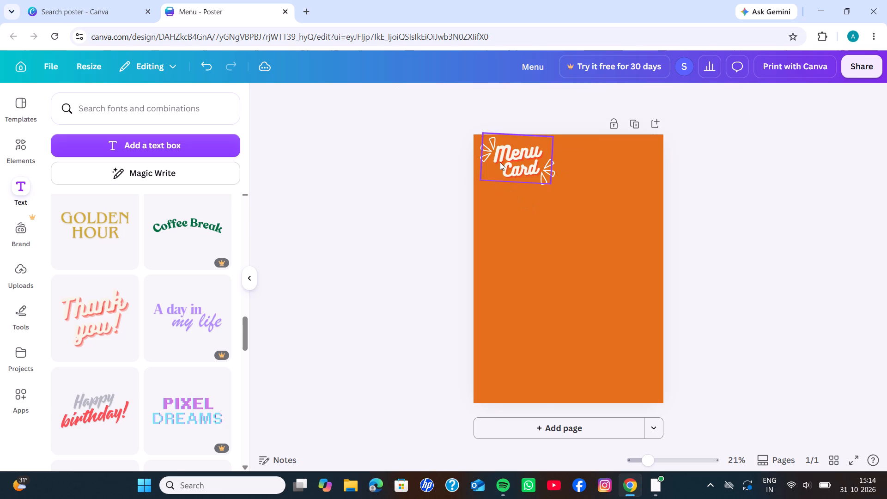
pyautogui.click(455, 172)
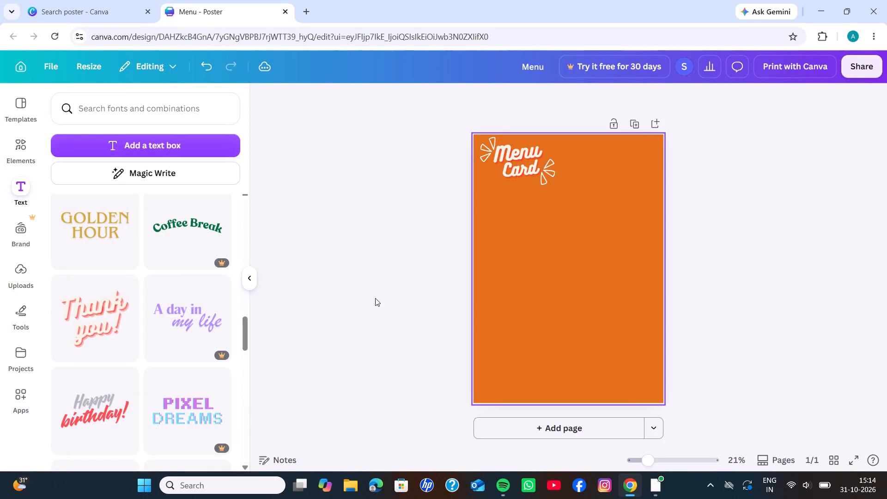
# Browse the font combinations for another text style that suits the menu poster.
pyautogui.scroll(-3, 158, 277)
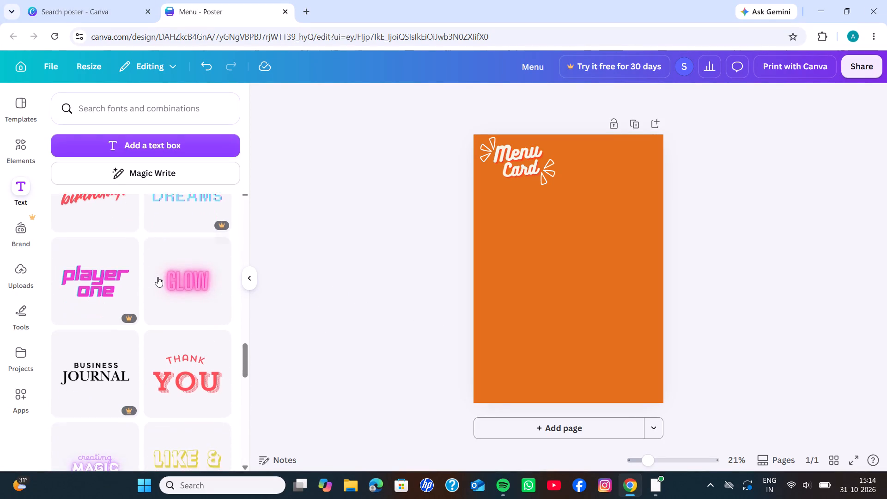
pyautogui.scroll(-4, 158, 277)
pyautogui.scroll(1, 158, 277)
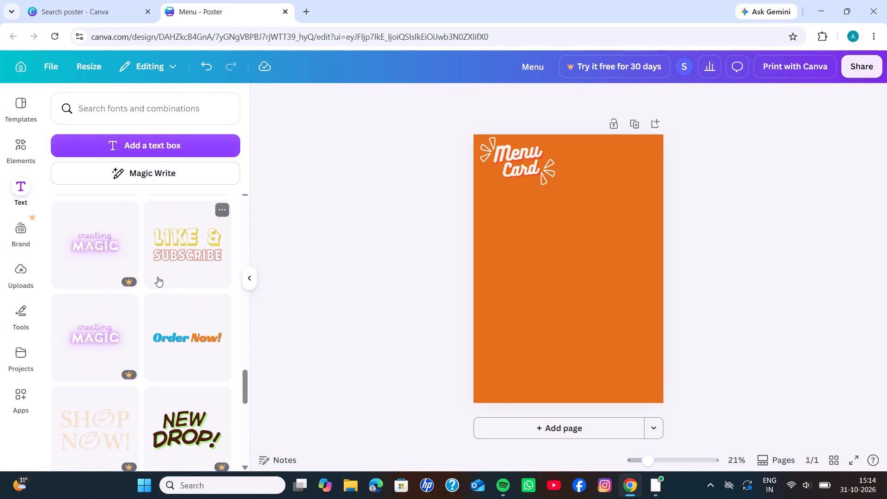
pyautogui.scroll(2, 158, 277)
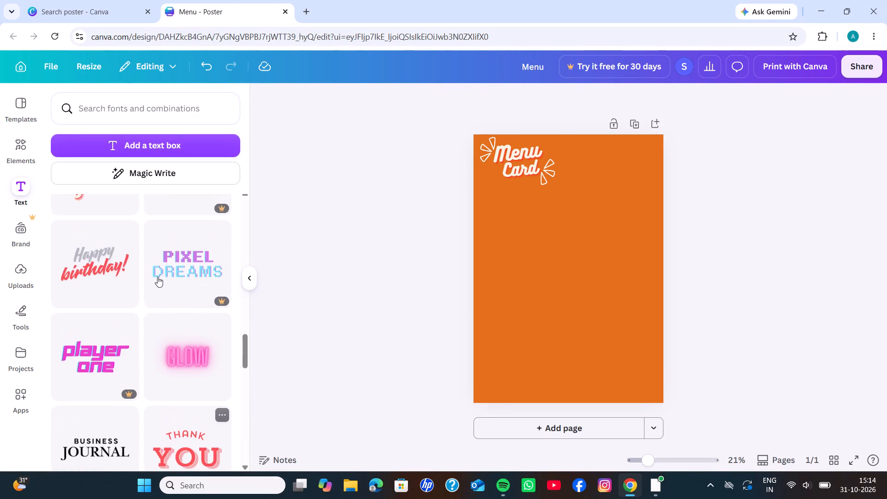
pyautogui.scroll(4, 158, 277)
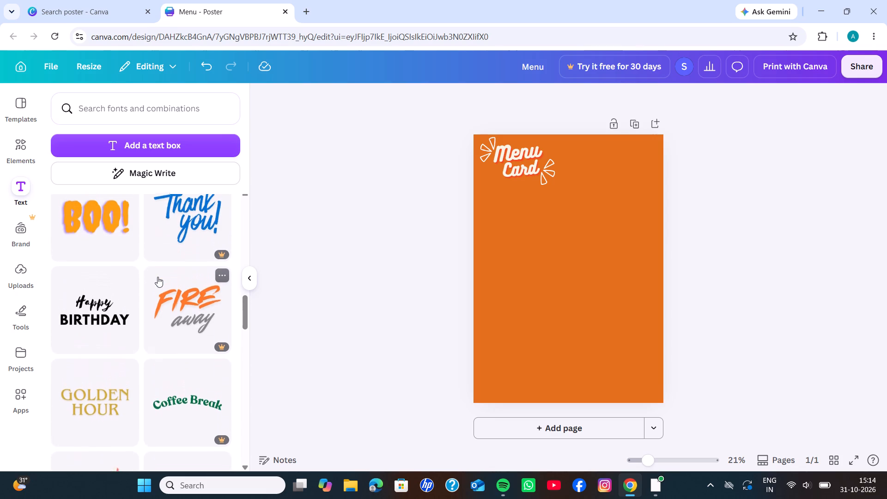
pyautogui.scroll(5, 158, 277)
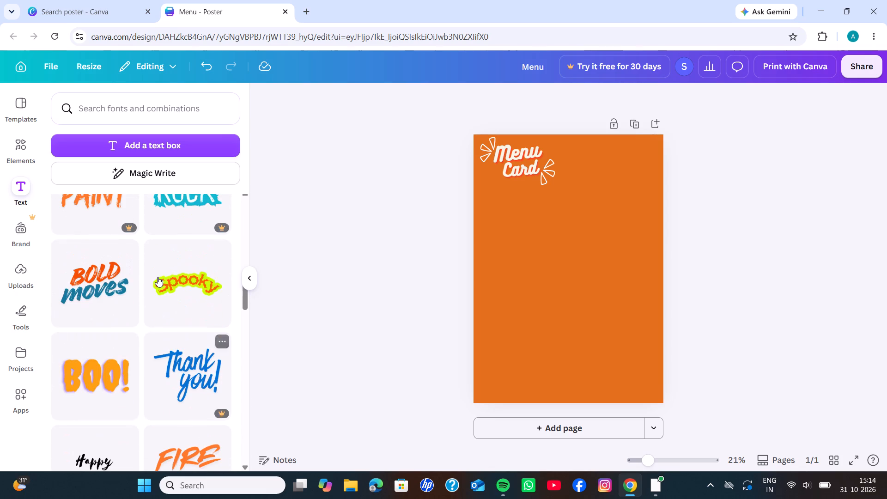
pyautogui.scroll(1, 158, 277)
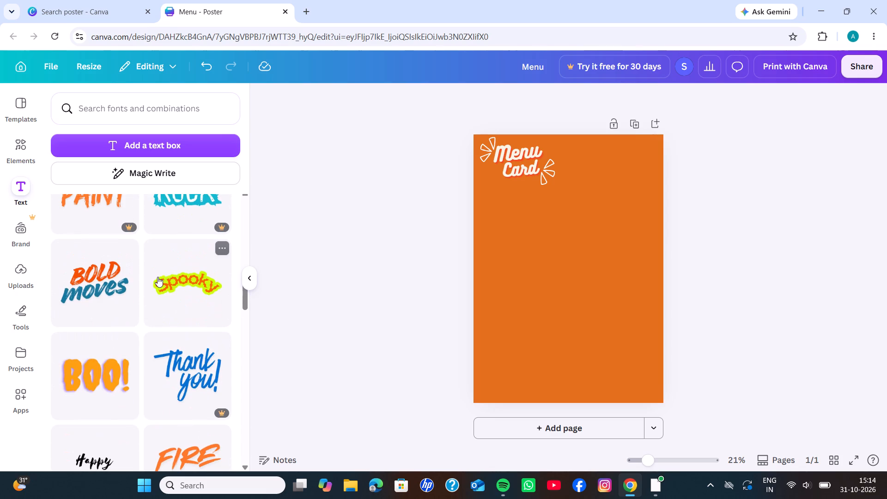
pyautogui.scroll(-2, 158, 277)
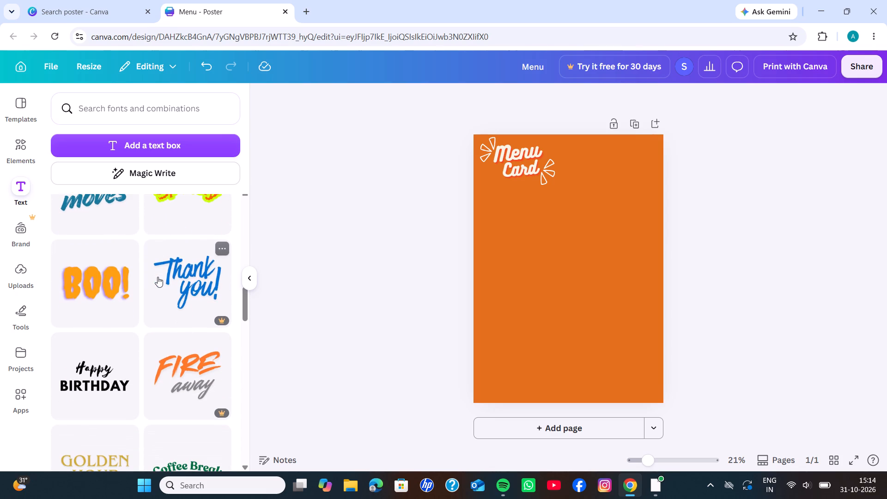
pyautogui.scroll(6, 158, 277)
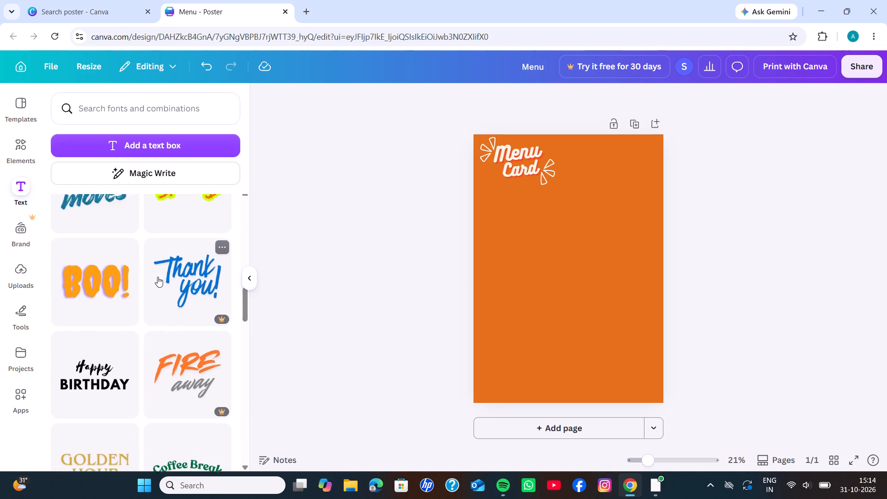
pyautogui.scroll(2, 158, 277)
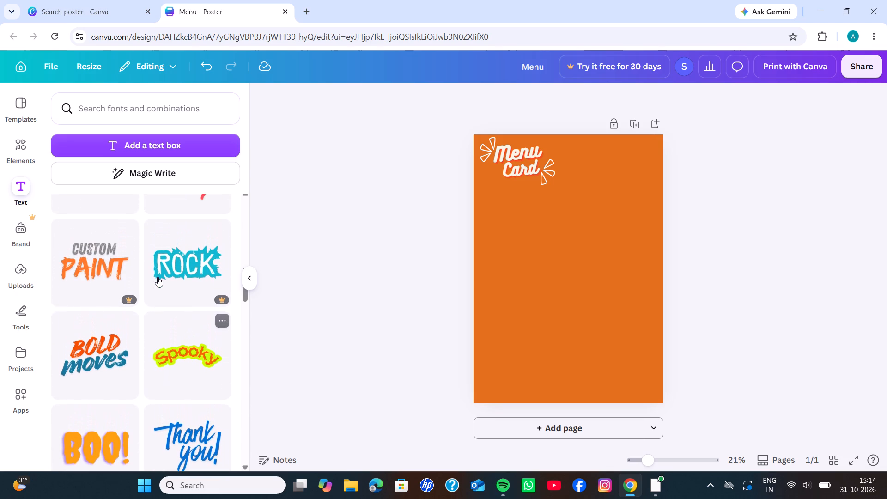
pyautogui.scroll(1, 158, 277)
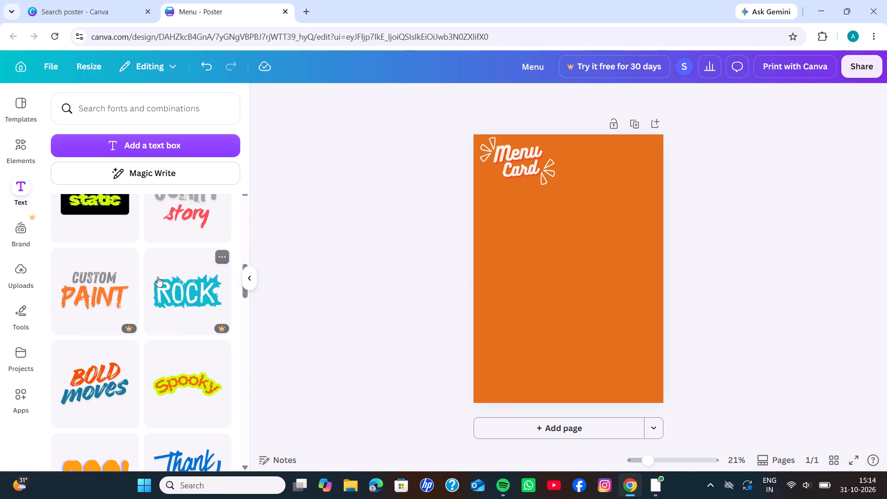
pyautogui.scroll(1, 158, 277)
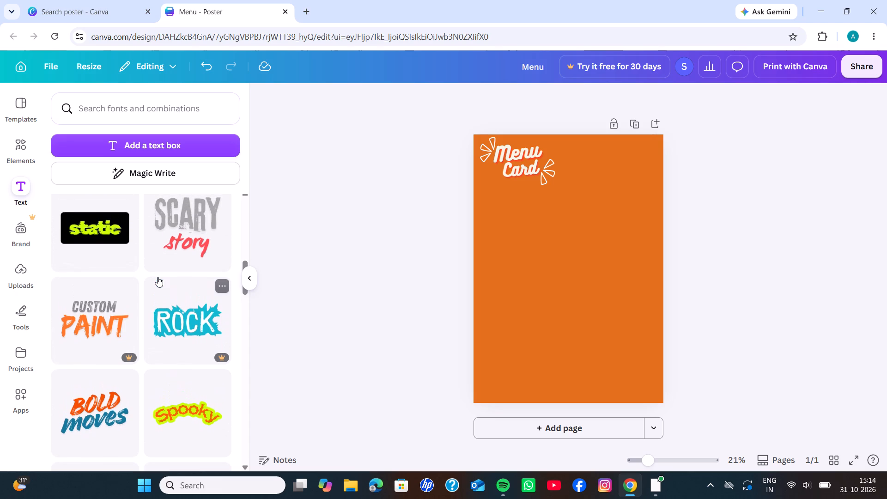
pyautogui.scroll(-2, 158, 277)
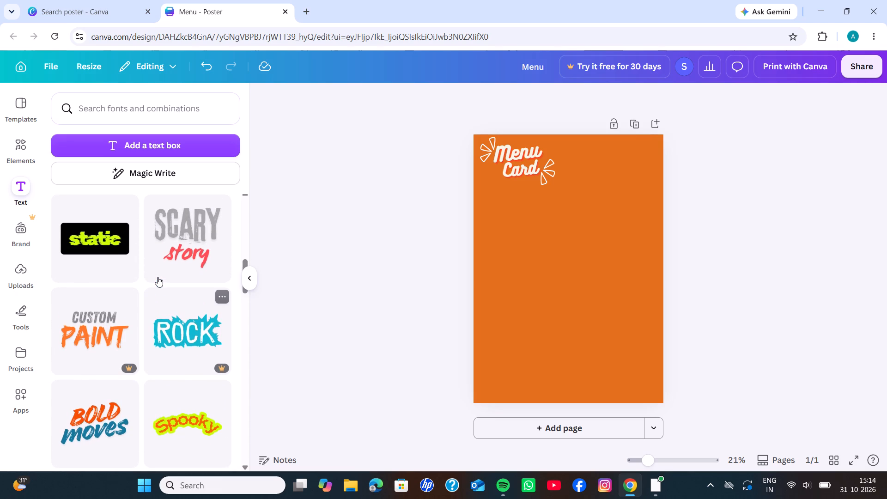
pyautogui.scroll(-3, 158, 277)
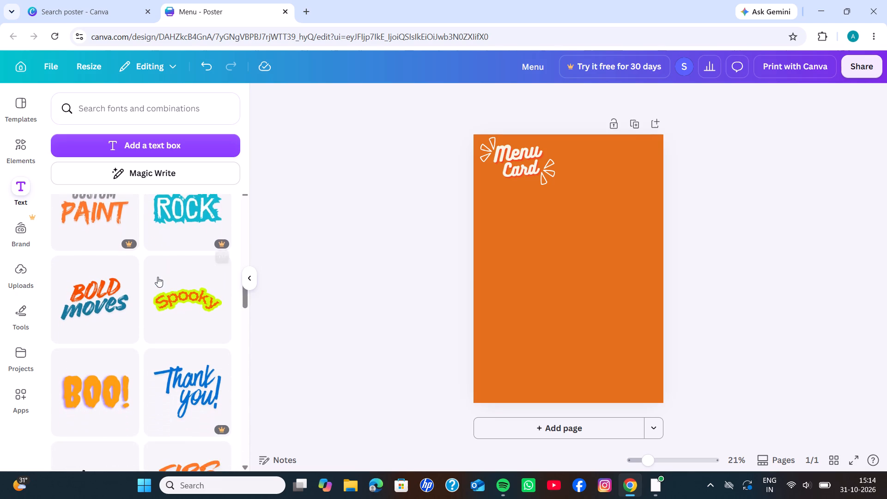
pyautogui.scroll(-4, 158, 277)
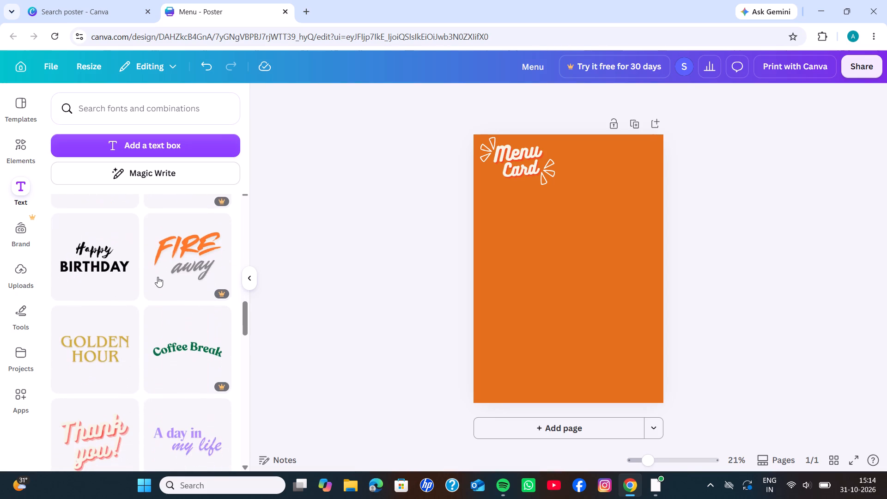
pyautogui.scroll(-4, 158, 277)
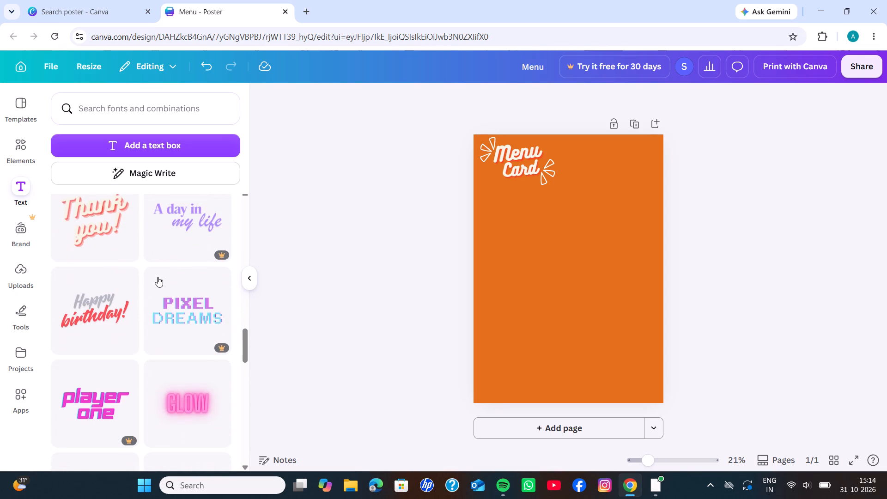
pyautogui.scroll(-3, 158, 277)
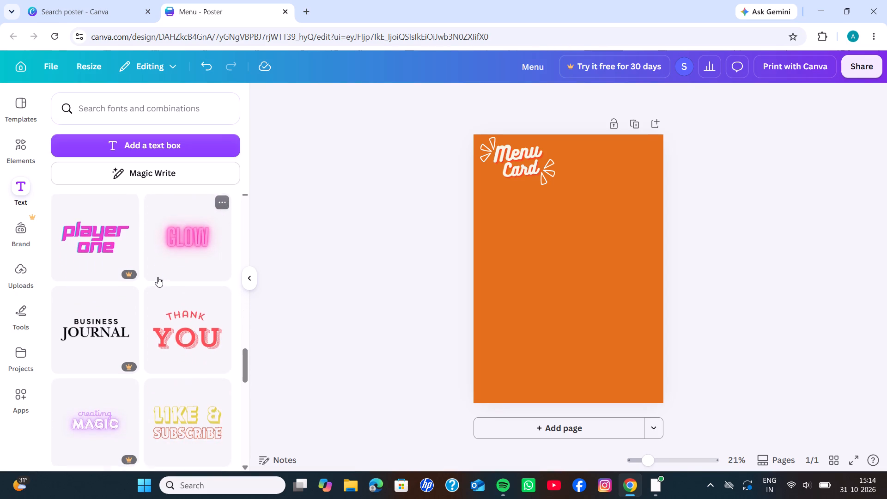
pyautogui.scroll(-3, 158, 277)
pyautogui.scroll(1, 158, 277)
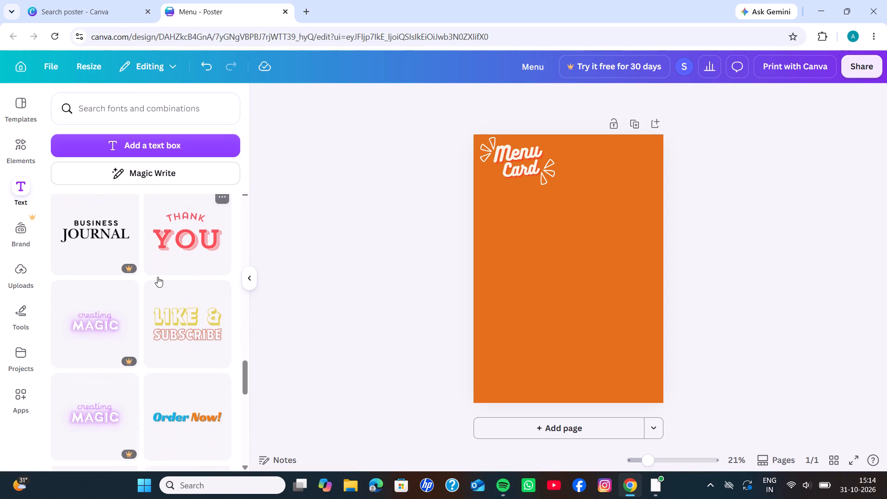
pyautogui.scroll(2, 158, 277)
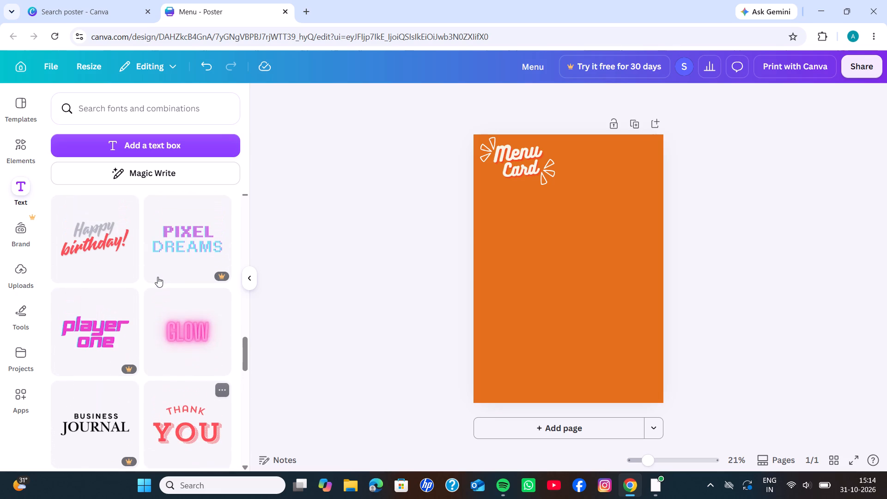
pyautogui.scroll(1, 158, 277)
pyautogui.rightClick(158, 277)
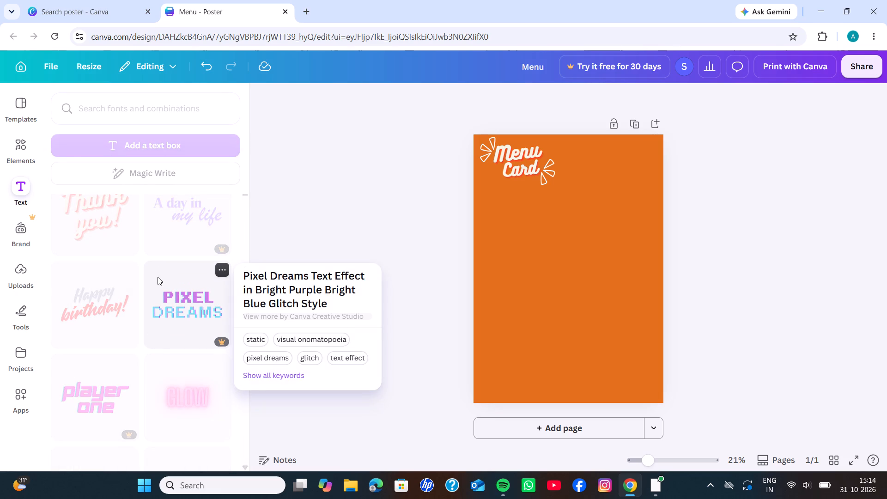
pyautogui.click(373, 239)
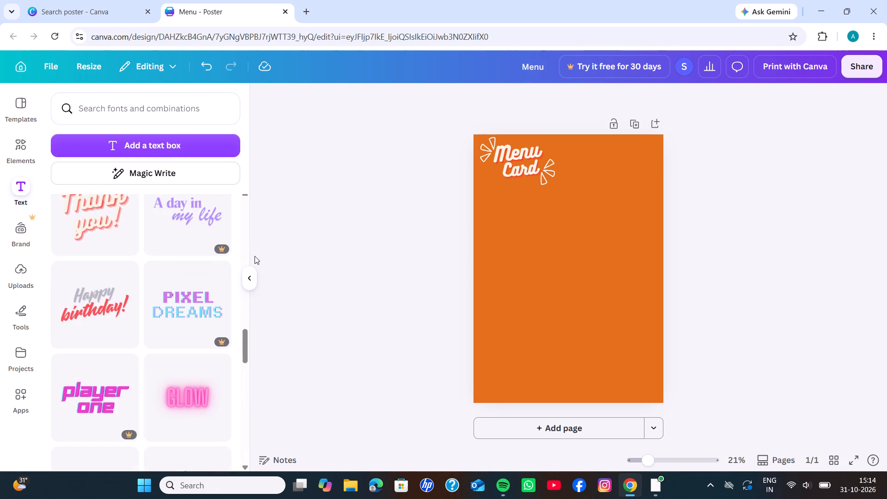
pyautogui.scroll(1, 166, 263)
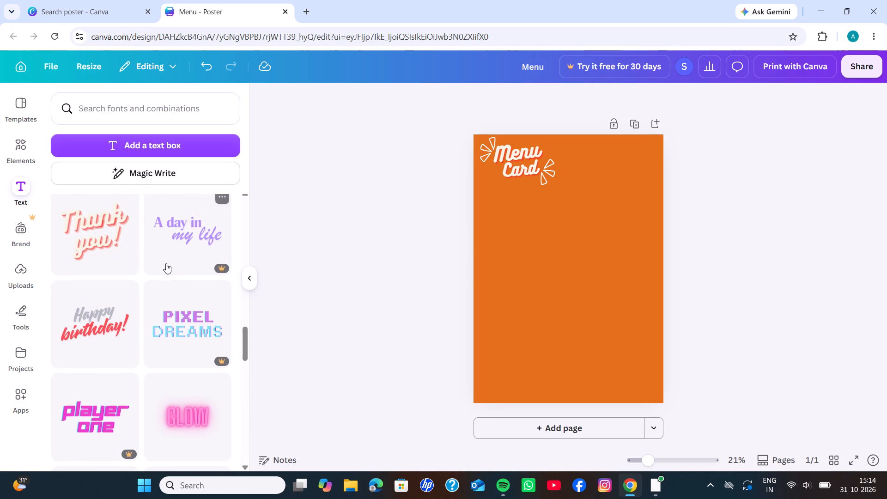
pyautogui.scroll(-2, 166, 263)
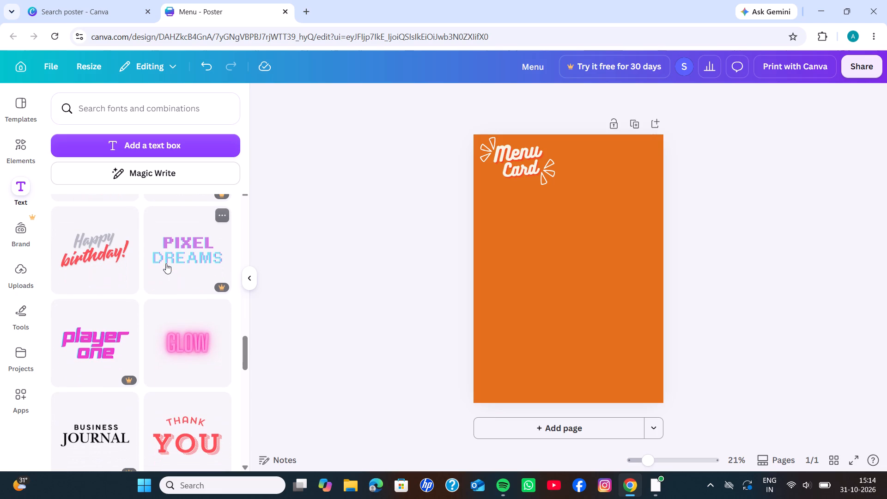
pyautogui.scroll(-2, 166, 263)
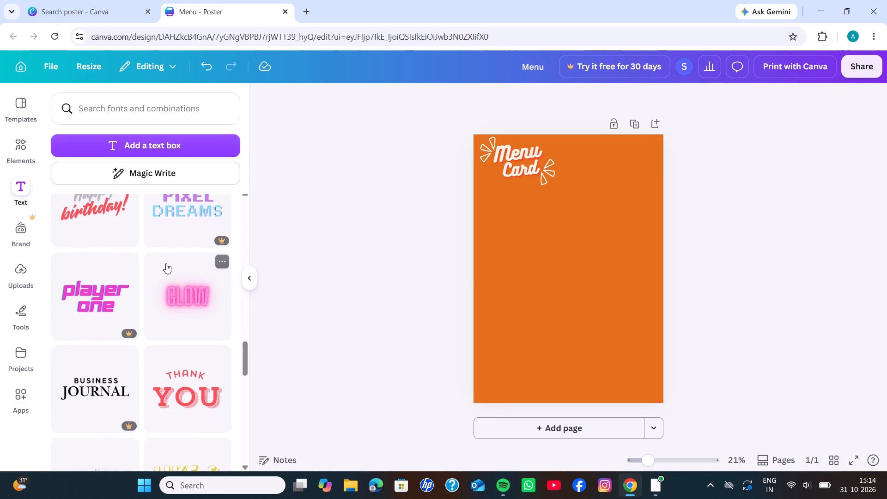
pyautogui.scroll(-1, 166, 263)
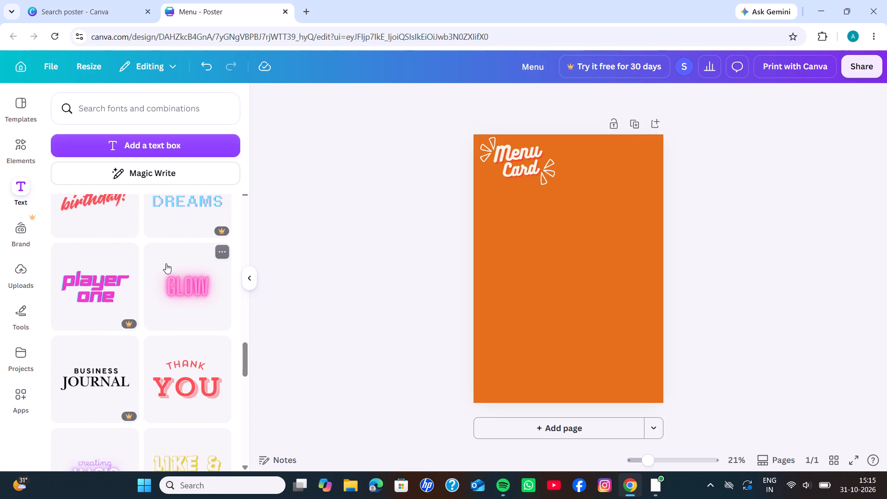
pyautogui.scroll(-1, 166, 263)
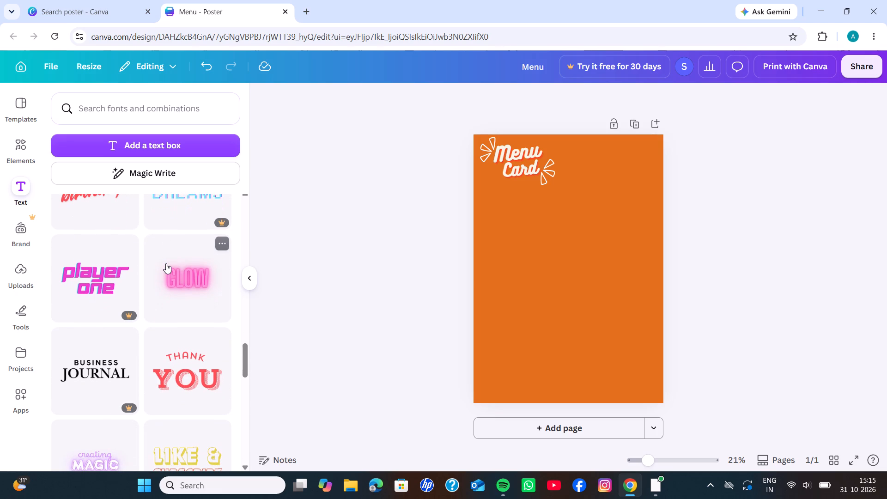
# Look through the default text styles, recently used styles and font combinations for a text style that suits the menu poster.
pyautogui.scroll(-1, 166, 263)
pyautogui.scroll(3, 166, 263)
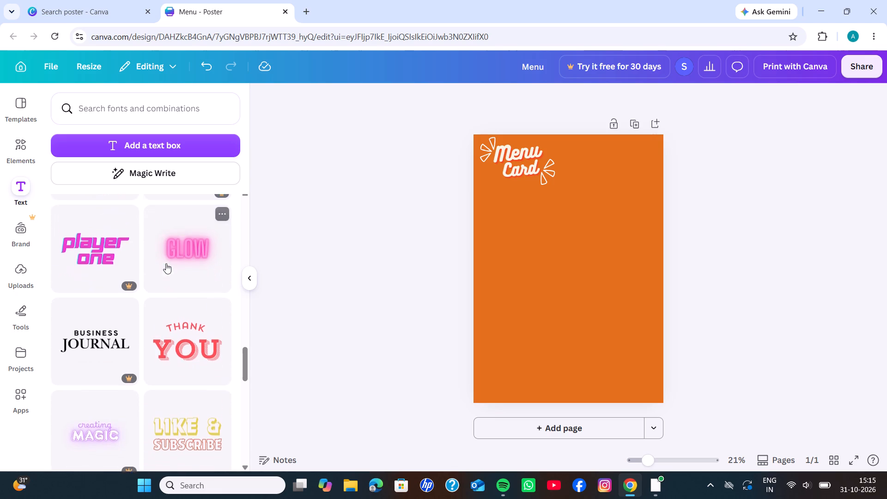
pyautogui.scroll(6, 166, 263)
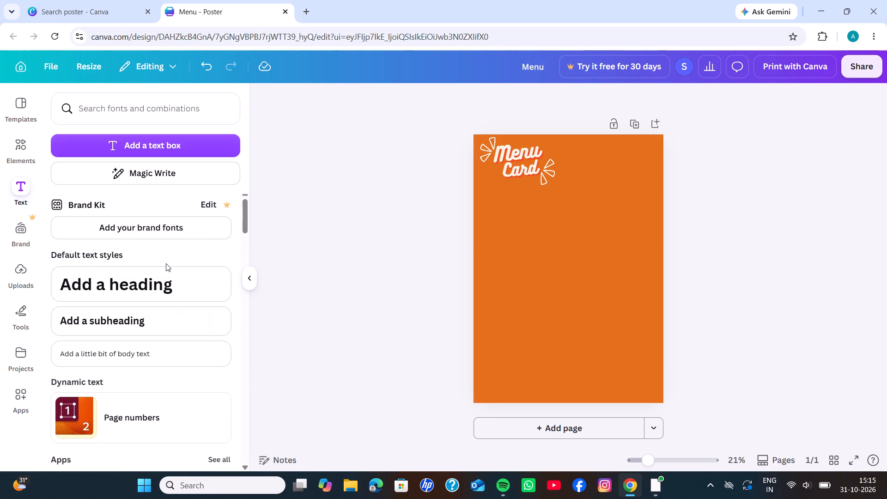
pyautogui.scroll(-2, 166, 263)
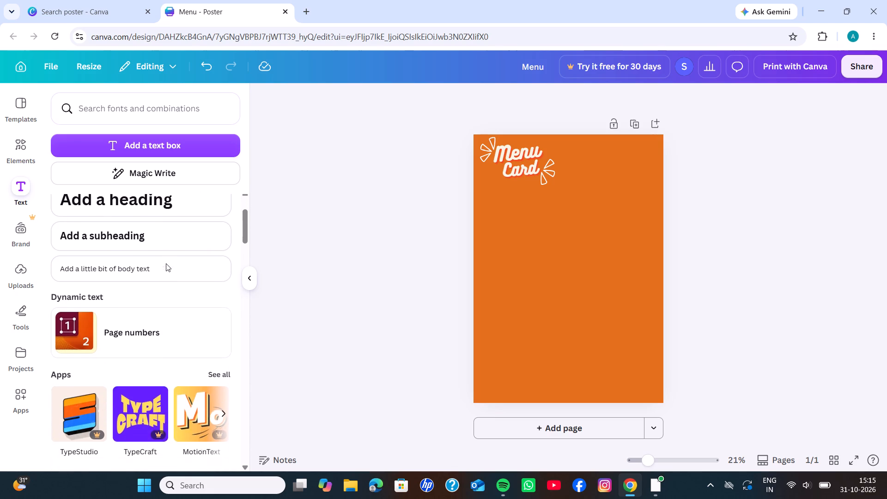
pyautogui.scroll(-1, 166, 263)
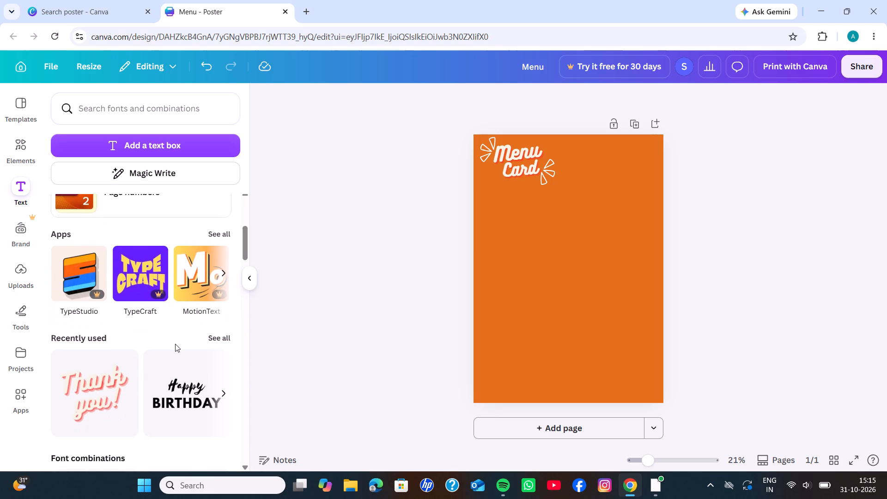
pyautogui.scroll(-1, 175, 344)
pyautogui.scroll(-1, 188, 383)
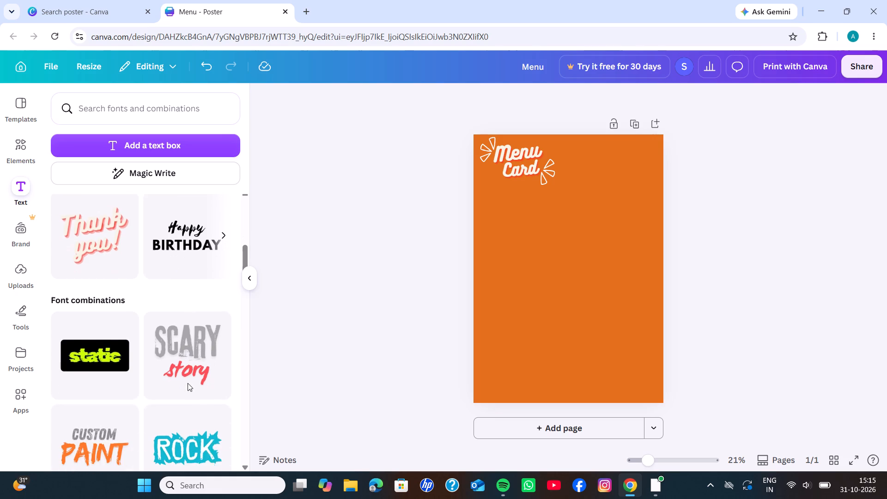
pyautogui.scroll(-1, 188, 383)
pyautogui.scroll(1, 188, 383)
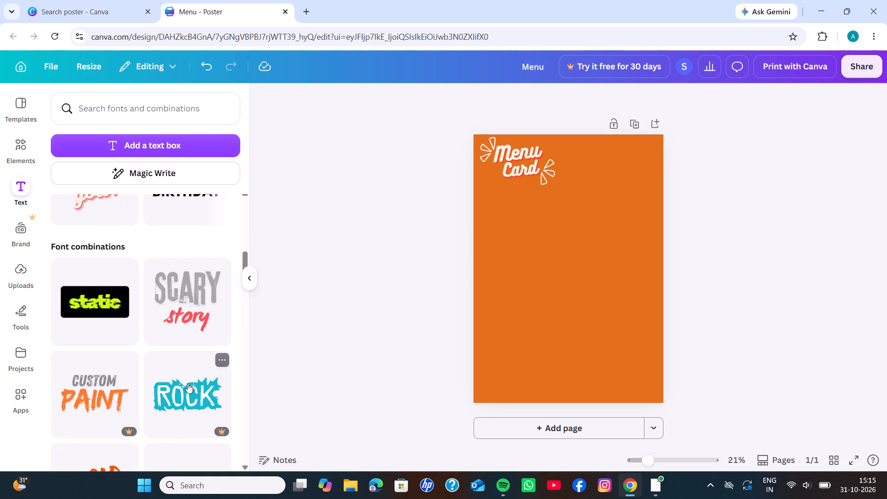
pyautogui.scroll(2, 188, 383)
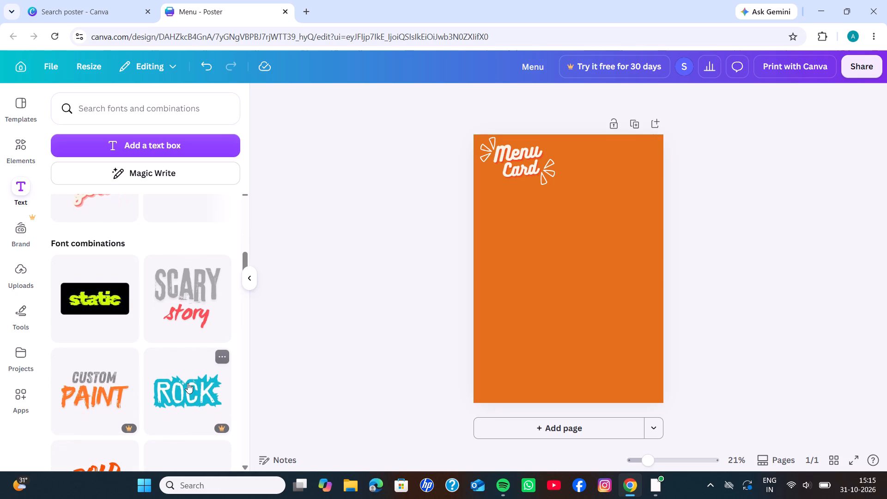
pyautogui.scroll(3, 188, 383)
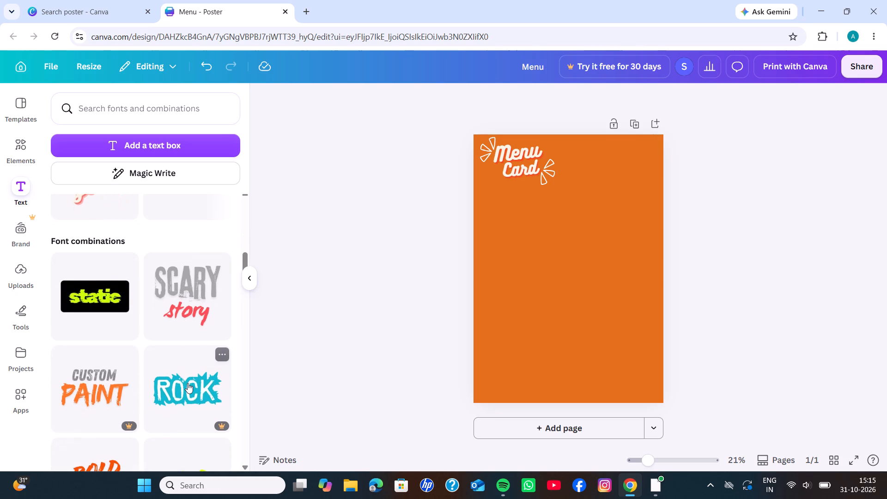
pyautogui.scroll(2, 188, 383)
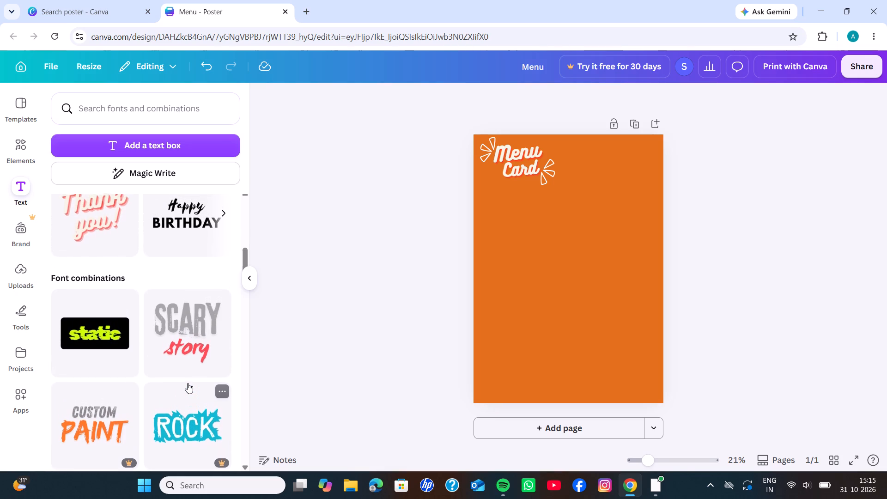
pyautogui.scroll(1, 188, 383)
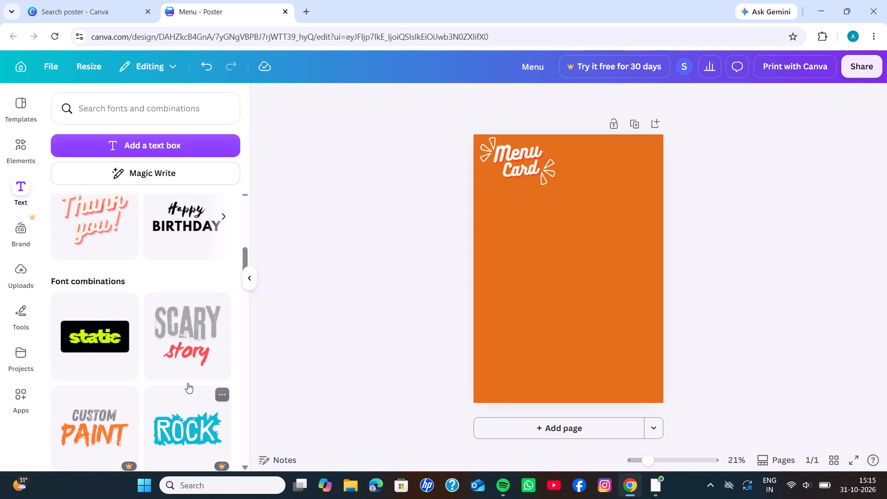
pyautogui.scroll(2, 188, 383)
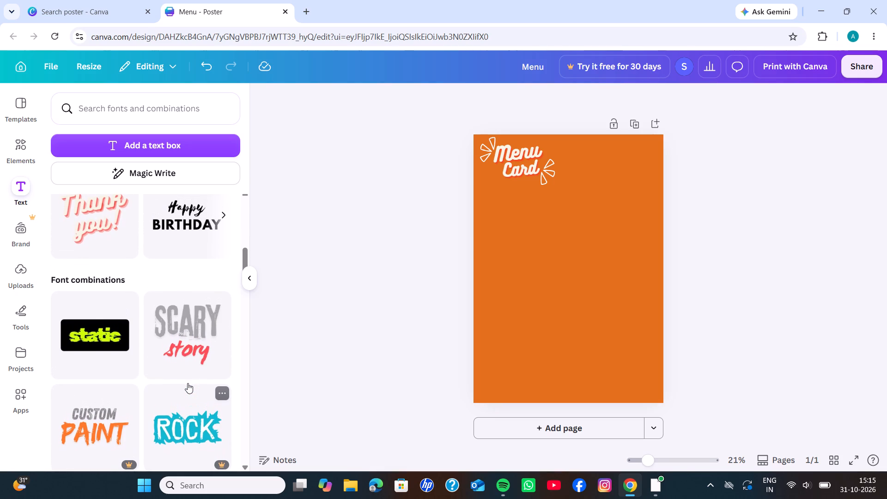
pyautogui.scroll(1, 188, 383)
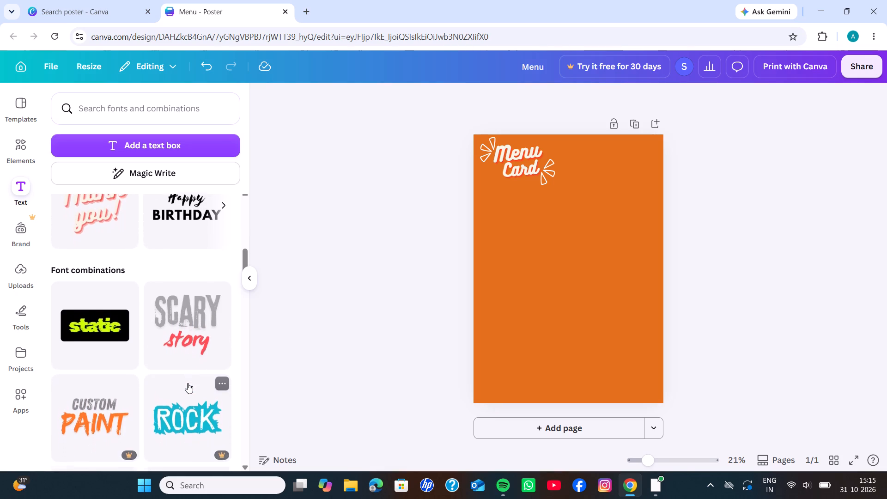
pyautogui.scroll(1, 188, 383)
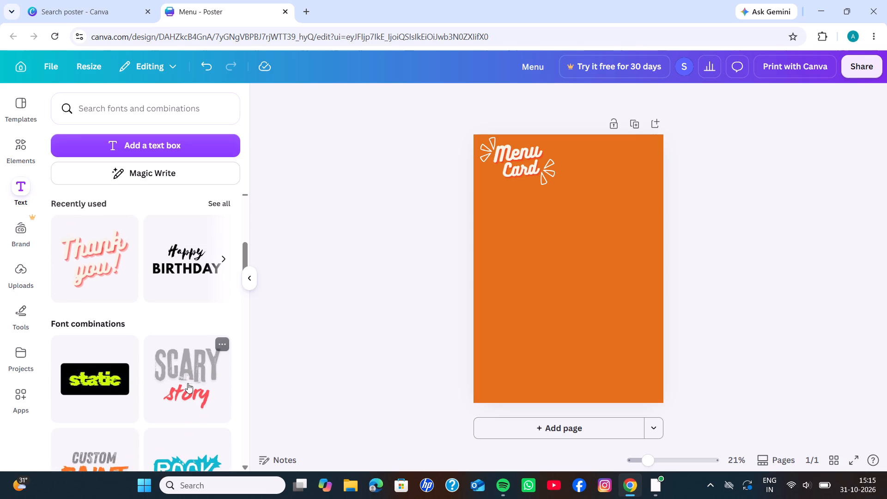
pyautogui.scroll(-1, 188, 383)
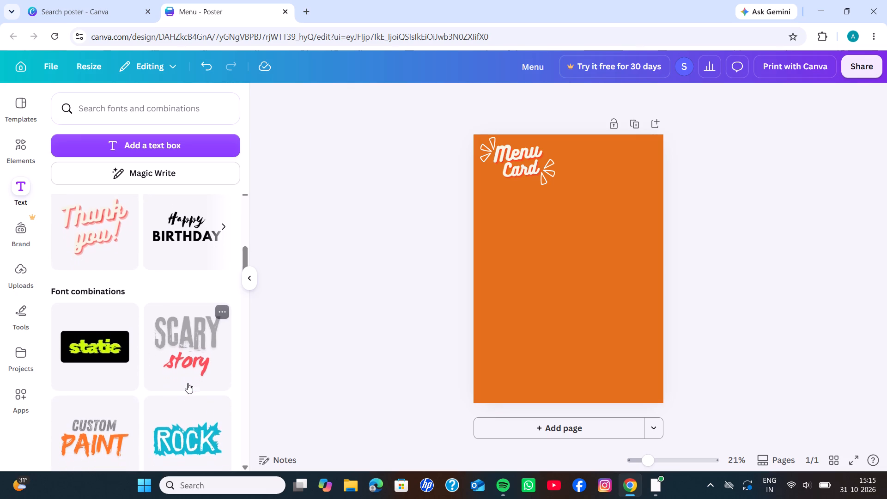
pyautogui.scroll(-3, 188, 383)
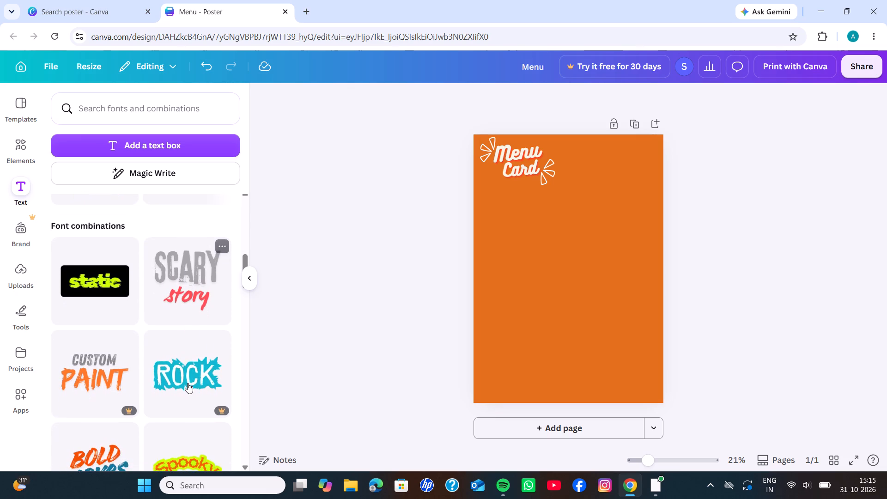
pyautogui.scroll(-2, 188, 383)
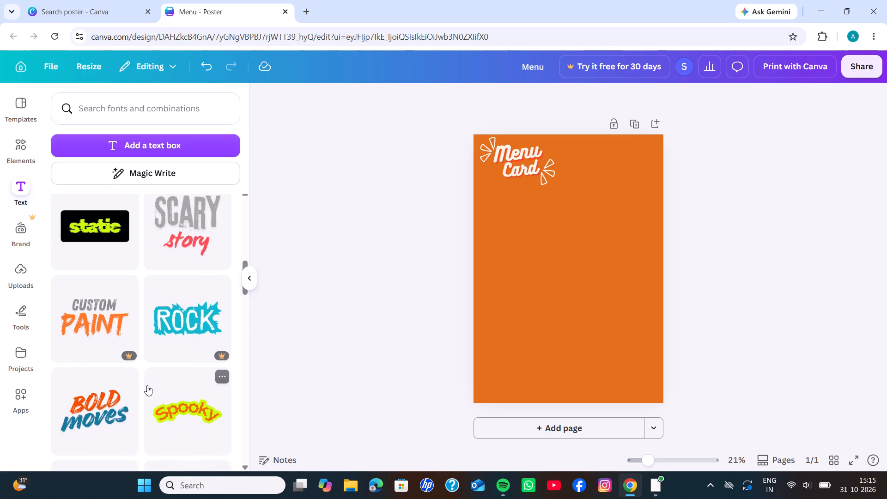
pyautogui.scroll(-2, 147, 385)
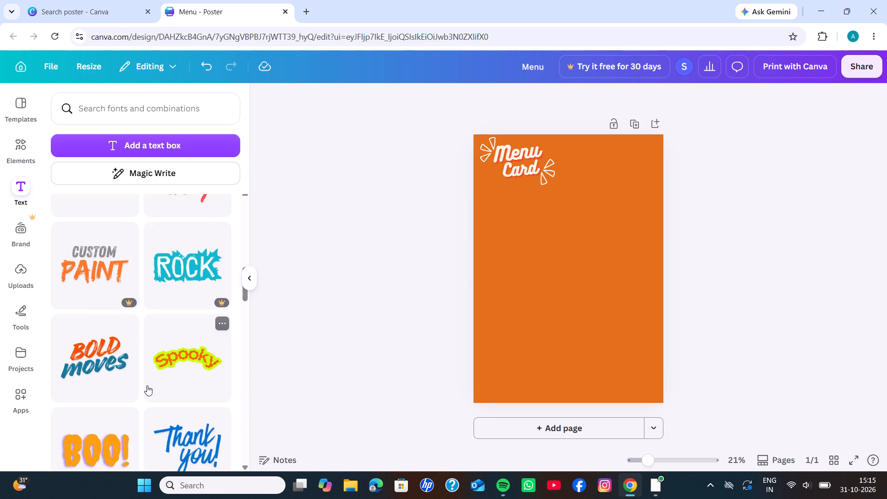
pyautogui.scroll(-1, 147, 385)
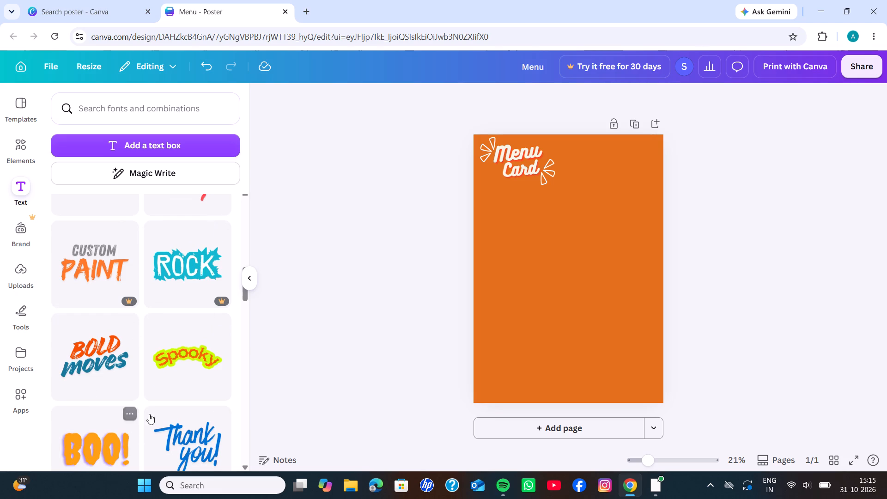
pyautogui.hscroll(1, 157, 380)
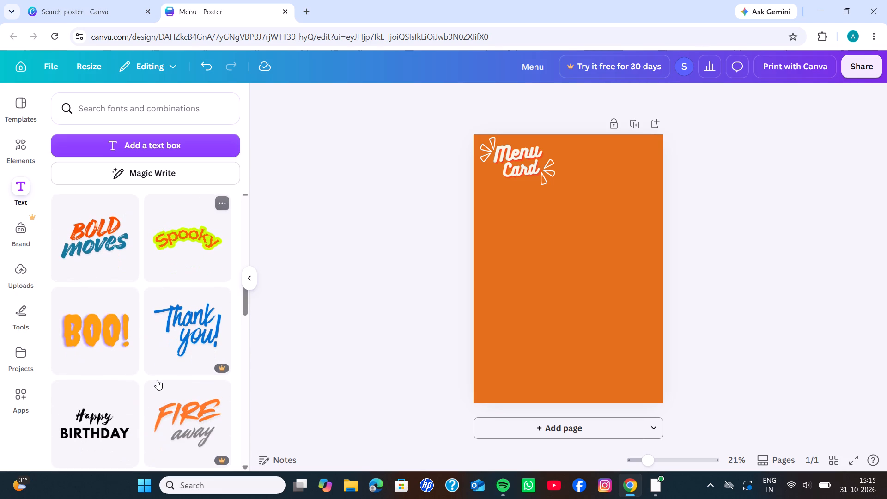
pyautogui.hscroll(2, 157, 380)
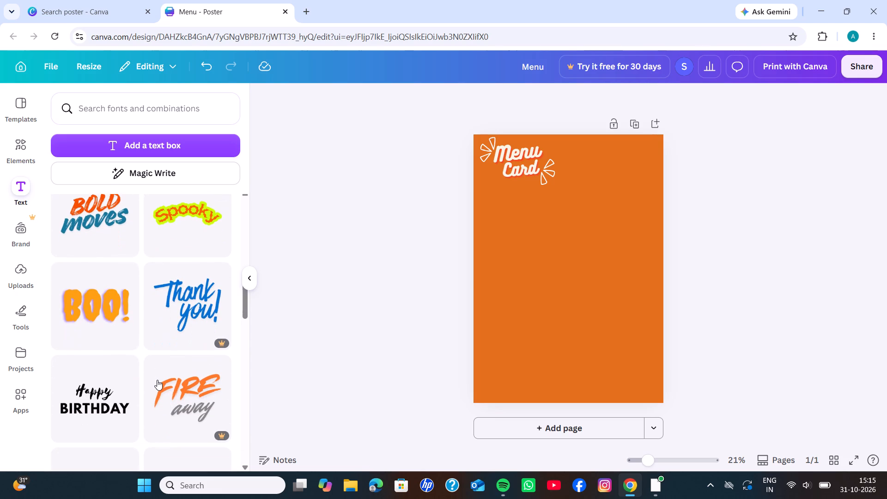
pyautogui.hscroll(2, 157, 380)
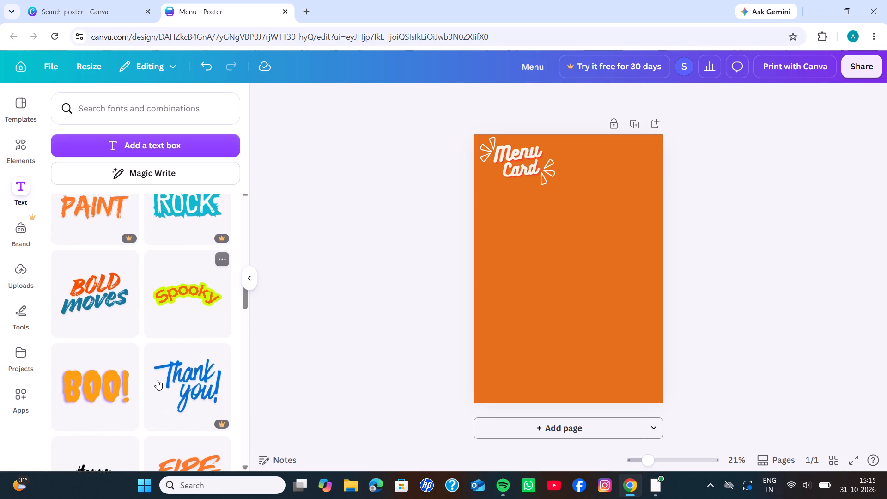
pyautogui.scroll(4, 157, 380)
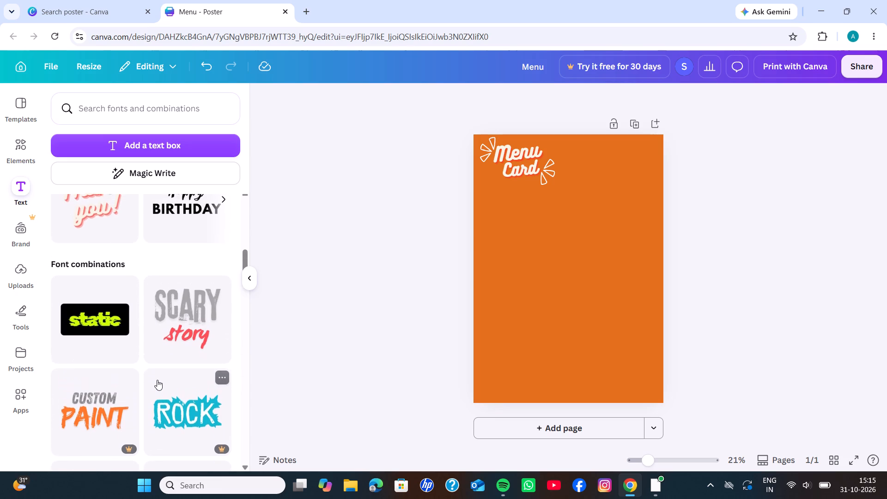
pyautogui.scroll(1, 157, 380)
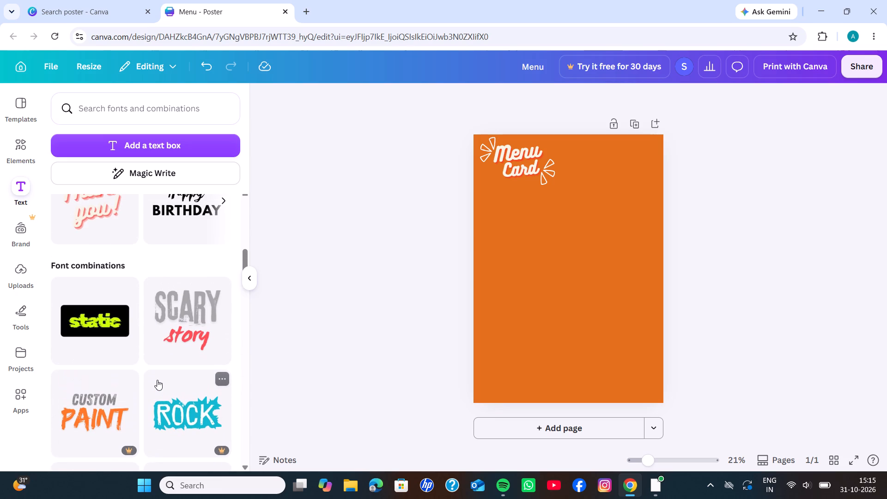
pyautogui.scroll(3, 157, 380)
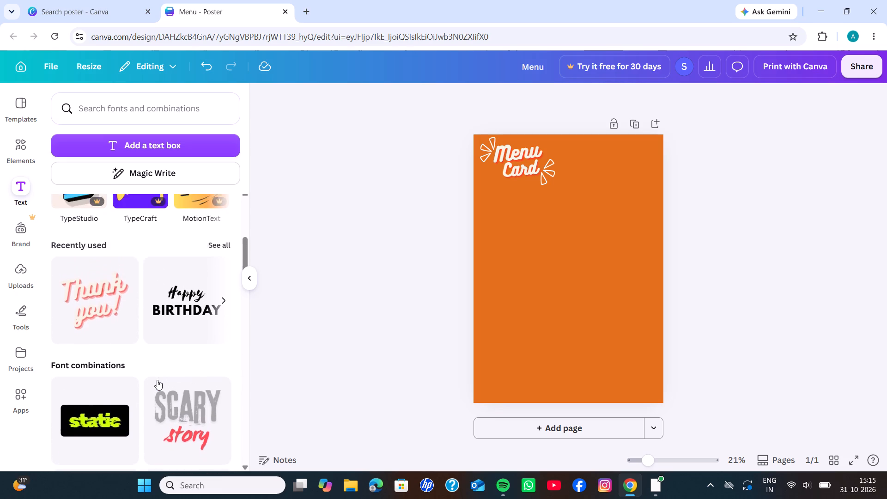
pyautogui.scroll(4, 157, 380)
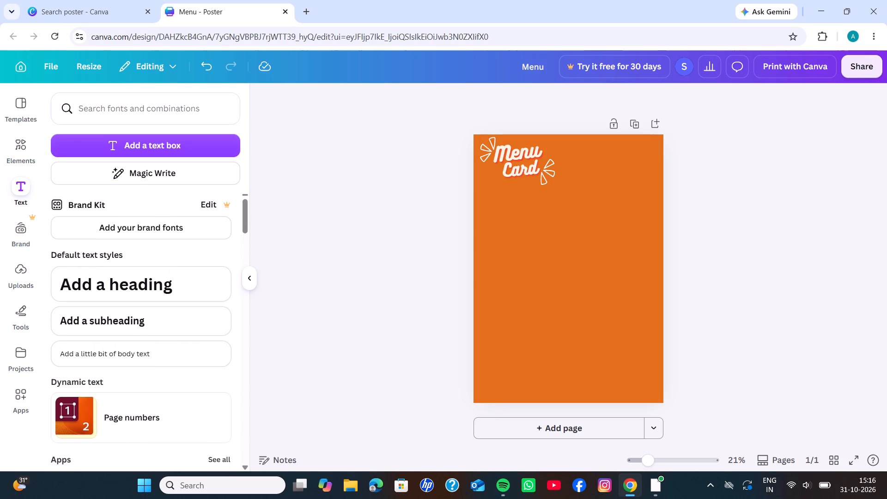
# Search the fonts and combinations for "red", look through the matching text styles, and clear the search.
pyautogui.click(139, 113)
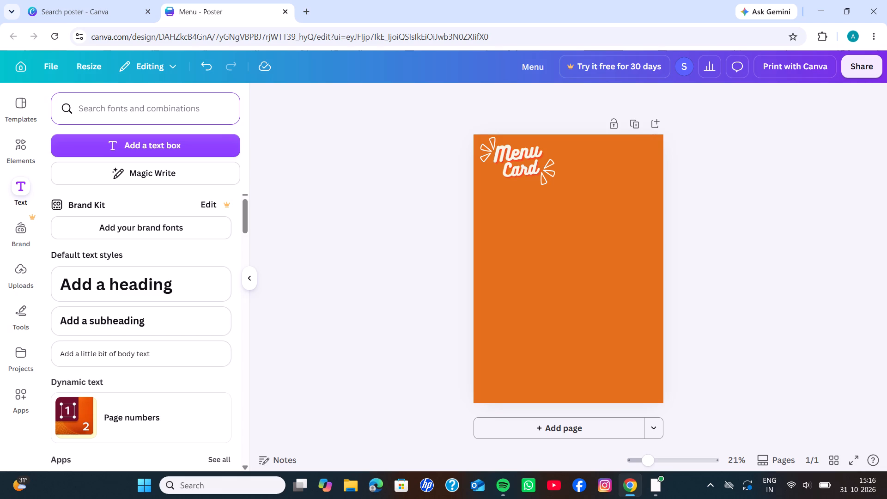
pyautogui.write('red')
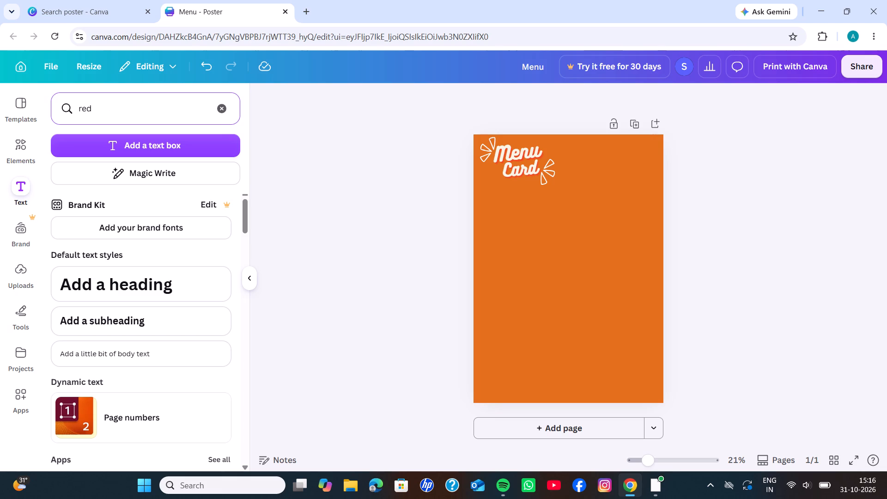
pyautogui.press('Return')
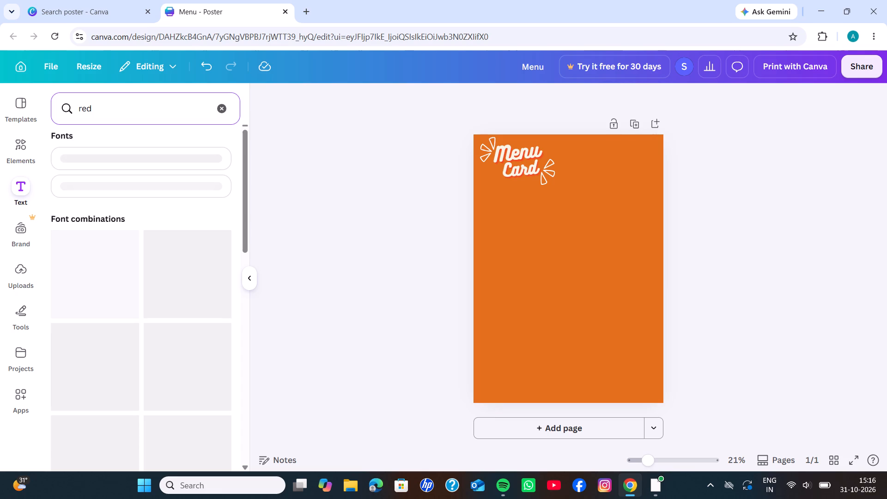
pyautogui.scroll(-3, 109, 300)
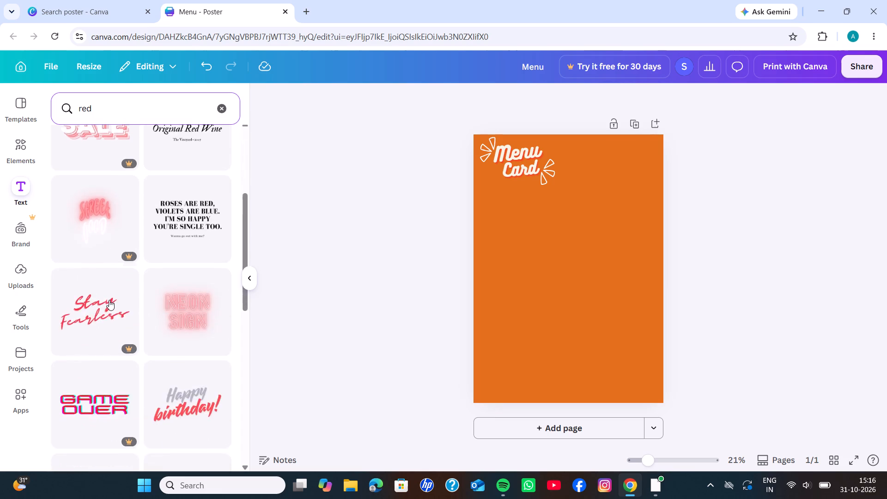
pyautogui.scroll(-4, 109, 300)
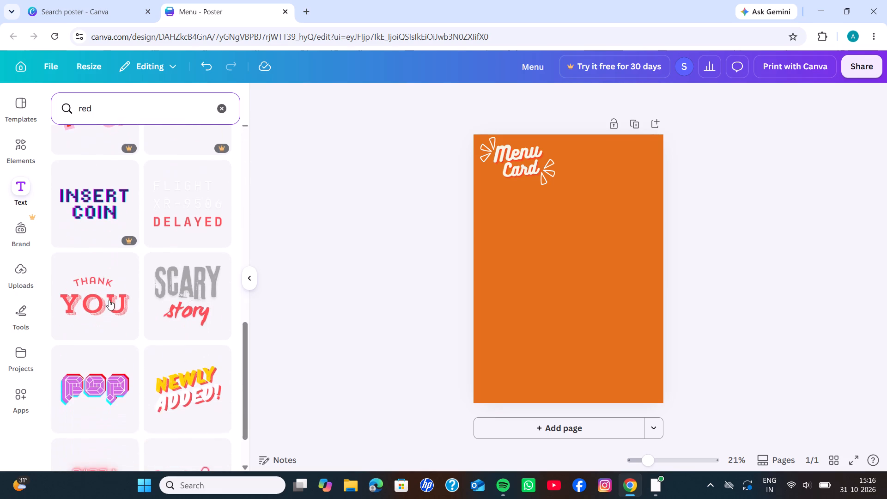
pyautogui.scroll(-2, 109, 300)
pyautogui.scroll(7, 109, 300)
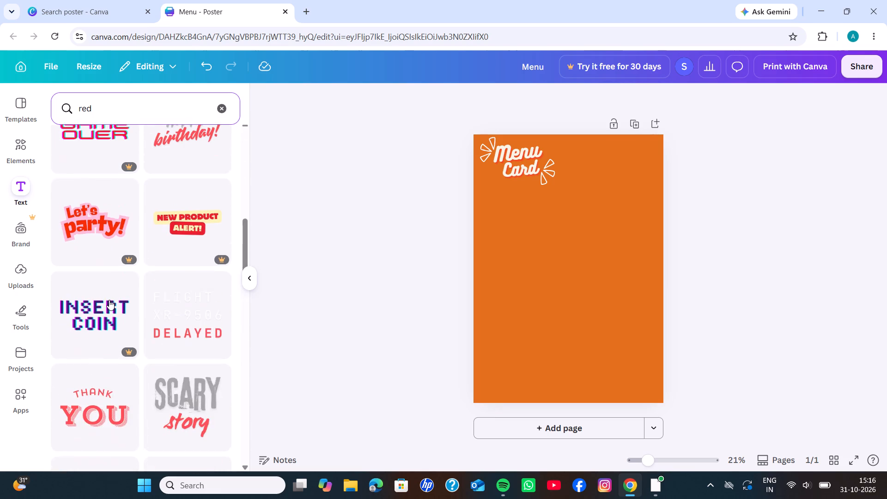
pyautogui.scroll(11, 109, 300)
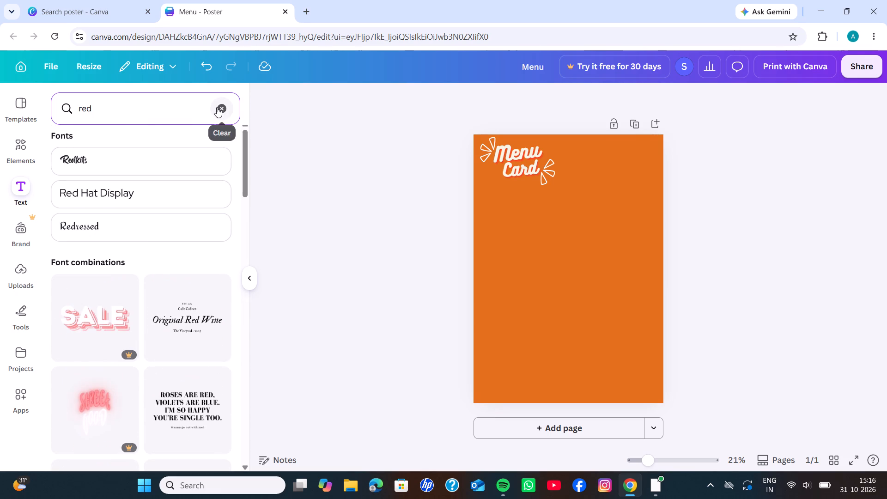
pyautogui.click(219, 107)
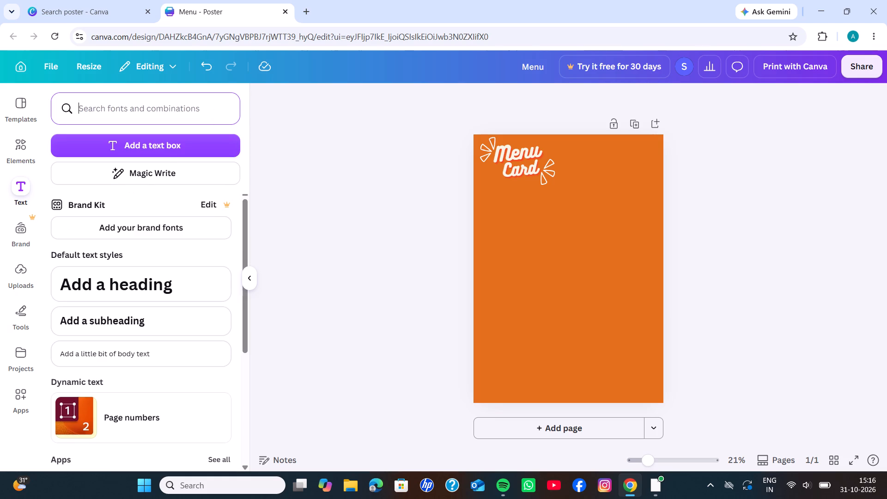
# Add a new text box to the poster and enlarge its placeholder text to a font size of about 57.
pyautogui.scroll(-4, 133, 268)
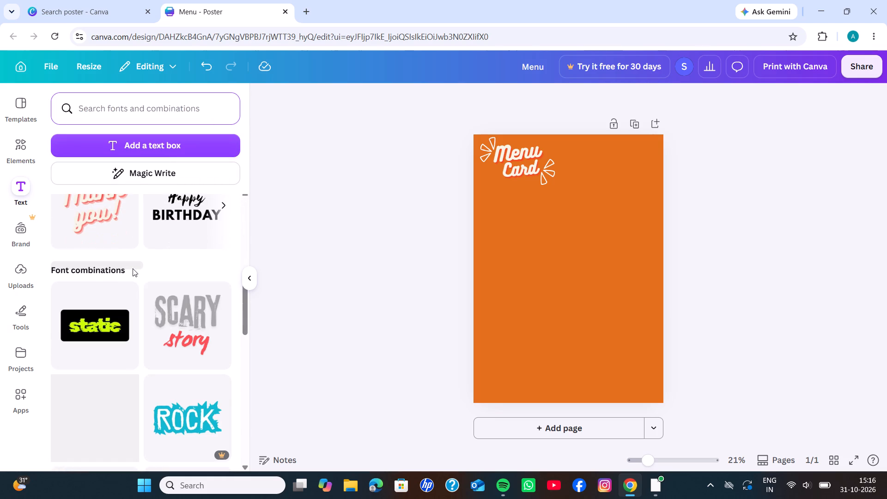
pyautogui.scroll(2, 133, 268)
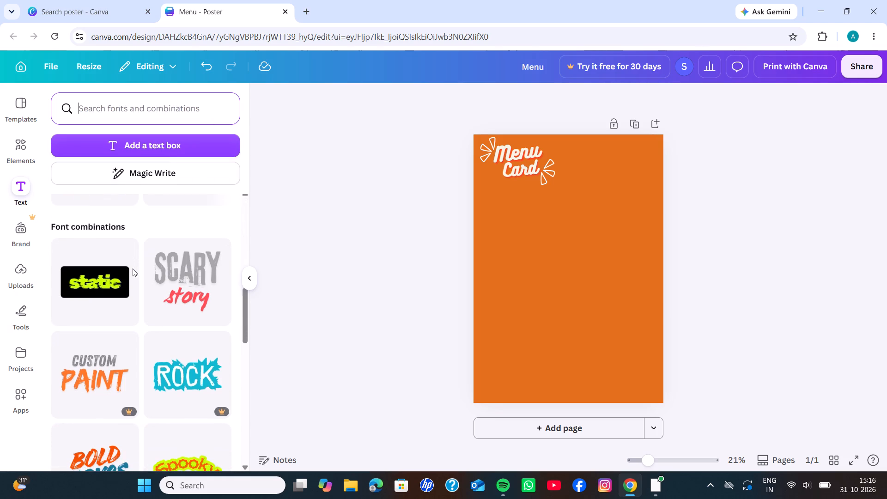
pyautogui.scroll(2, 133, 268)
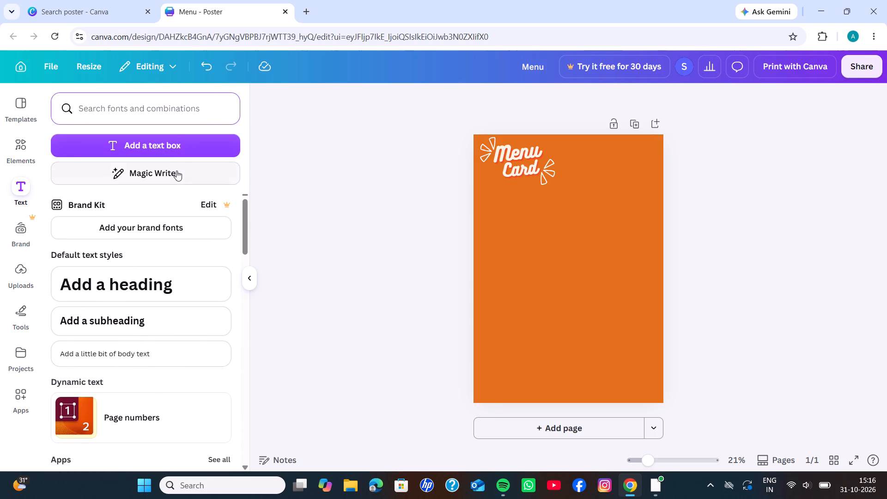
pyautogui.click(187, 141)
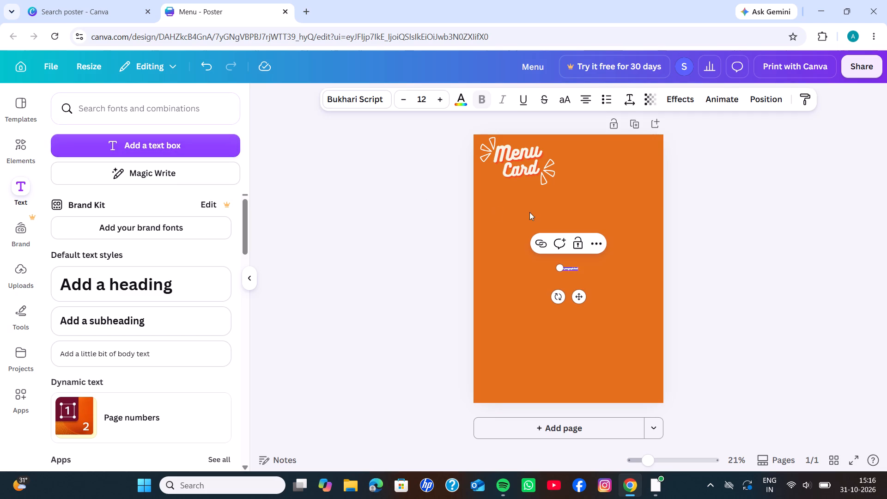
pyautogui.click(569, 271)
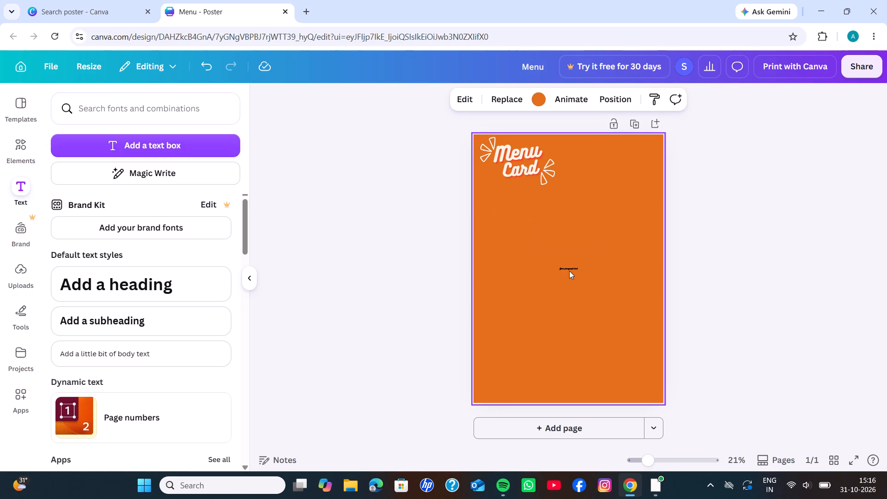
pyautogui.click(569, 271)
pyautogui.click(570, 269)
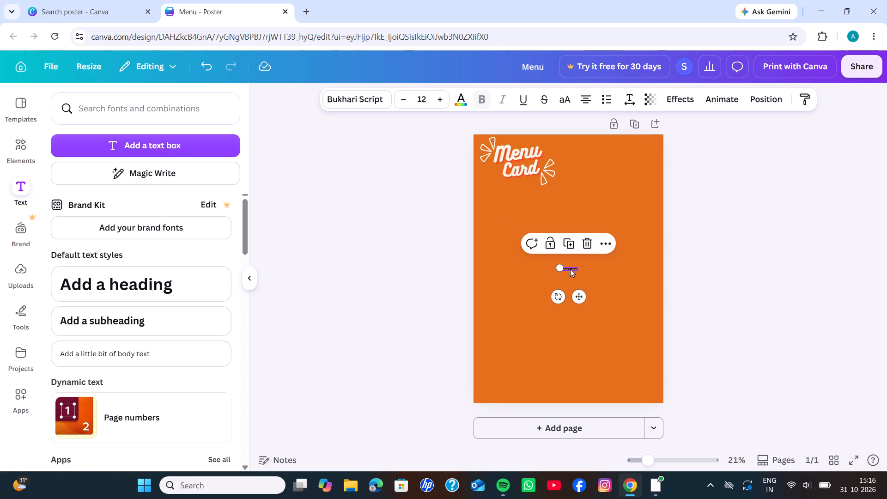
pyautogui.moveTo(558, 268); pyautogui.dragTo(530, 264)
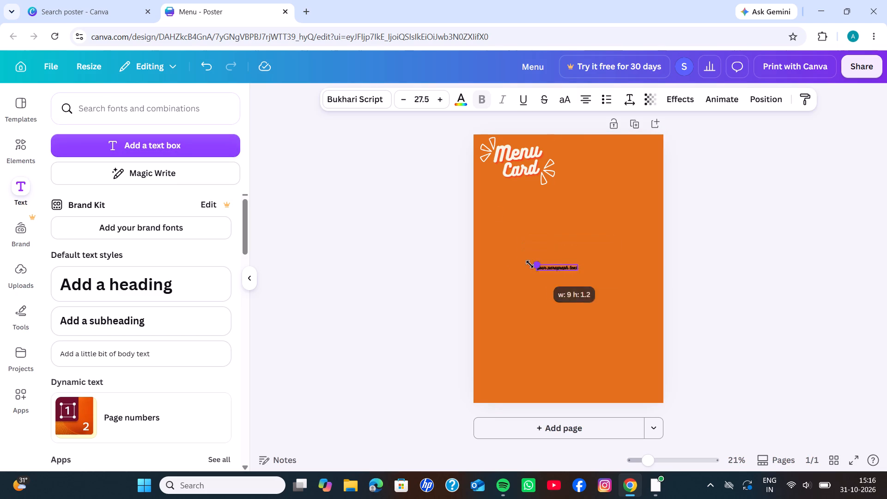
pyautogui.moveTo(530, 264); pyautogui.dragTo(491, 255)
# Move the enlarged placeholder text up to just below the "Menu Card" heading.
pyautogui.moveTo(526, 262); pyautogui.dragTo(518, 182)
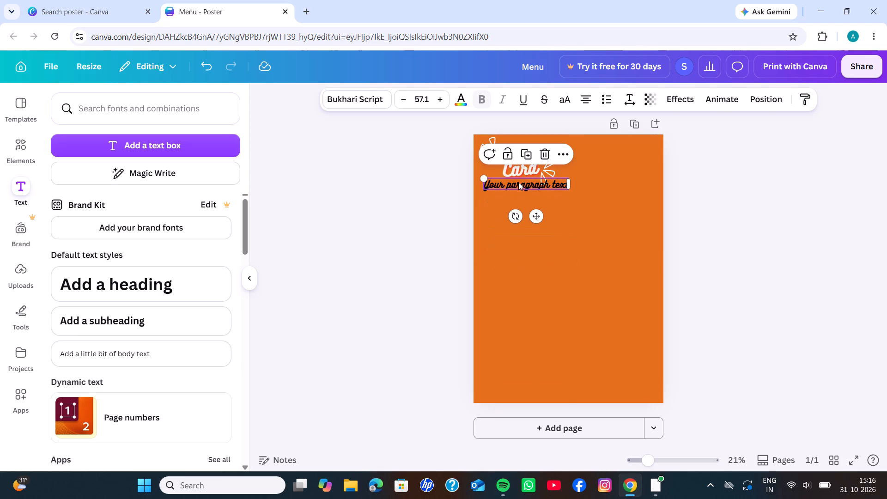
pyautogui.moveTo(519, 182); pyautogui.dragTo(516, 190)
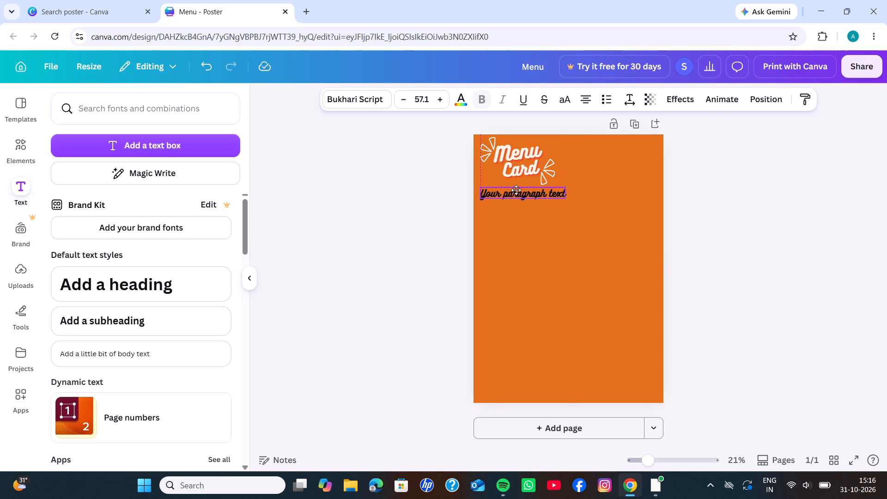
pyautogui.moveTo(516, 190); pyautogui.dragTo(517, 188)
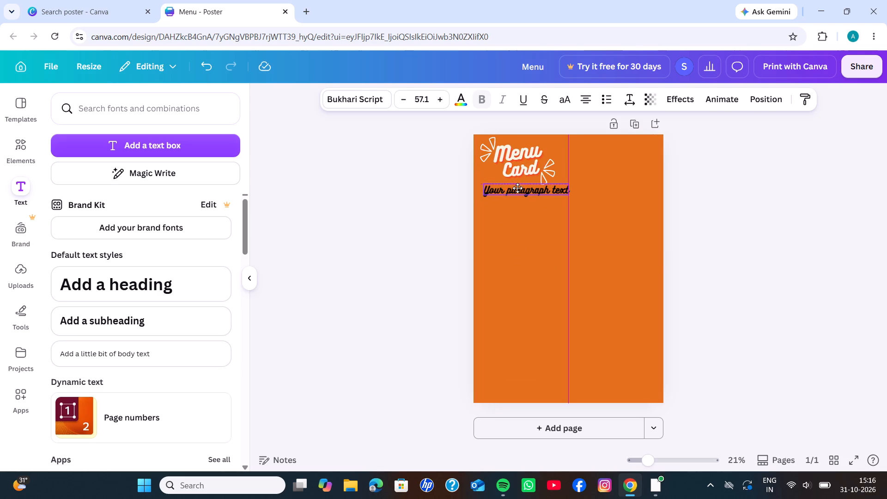
pyautogui.moveTo(517, 188); pyautogui.dragTo(515, 188)
# Replace the placeholder text below the heading with "Veg" and deselect it.
pyautogui.tripleClick(516, 185)
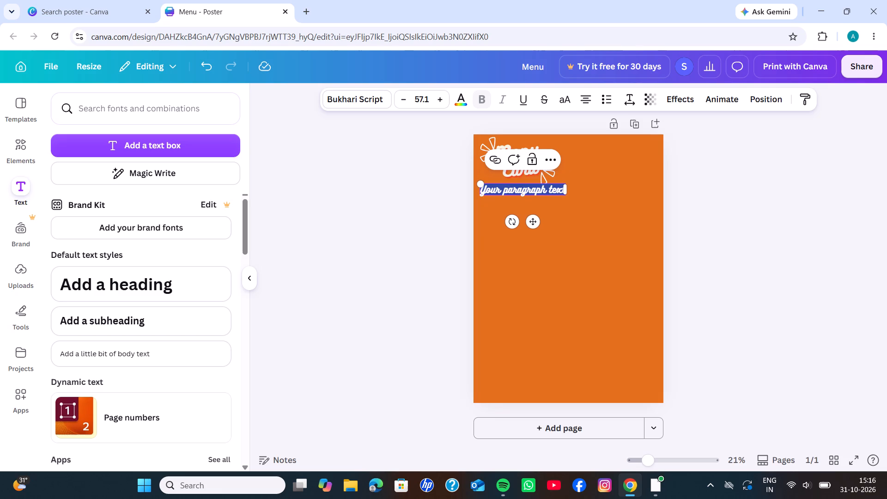
pyautogui.click(516, 185)
pyautogui.press('BackSpace')
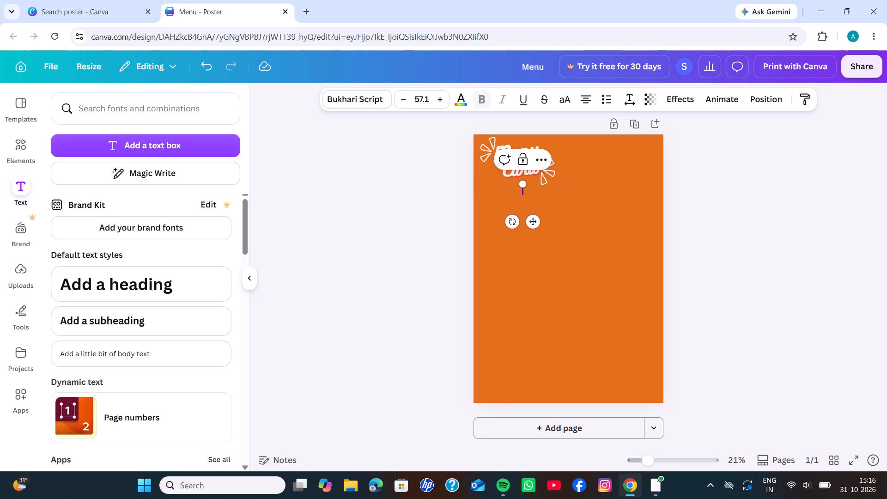
pyautogui.hotkey('shift', 'v')
pyautogui.write('eg')
pyautogui.click(742, 216)
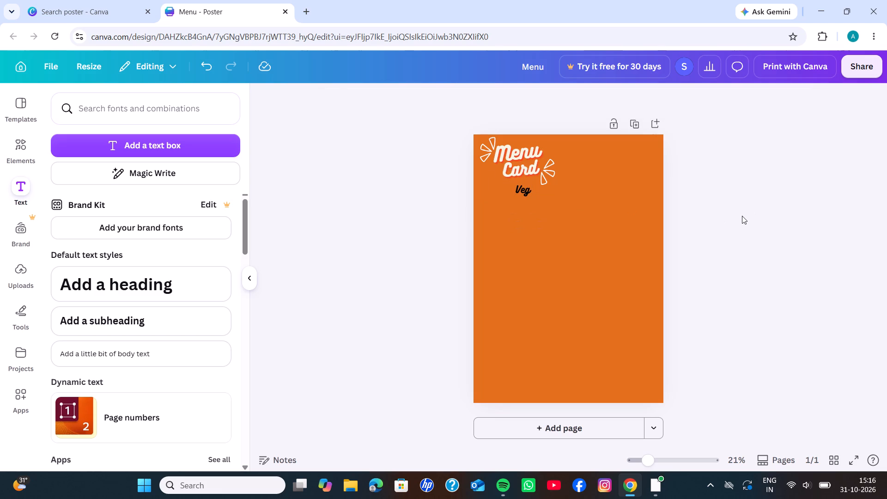
# Position the "Veg" text near the poster's left edge, slightly below the "Menu Card" heading, and deselect it.
pyautogui.moveTo(526, 190); pyautogui.dragTo(500, 192)
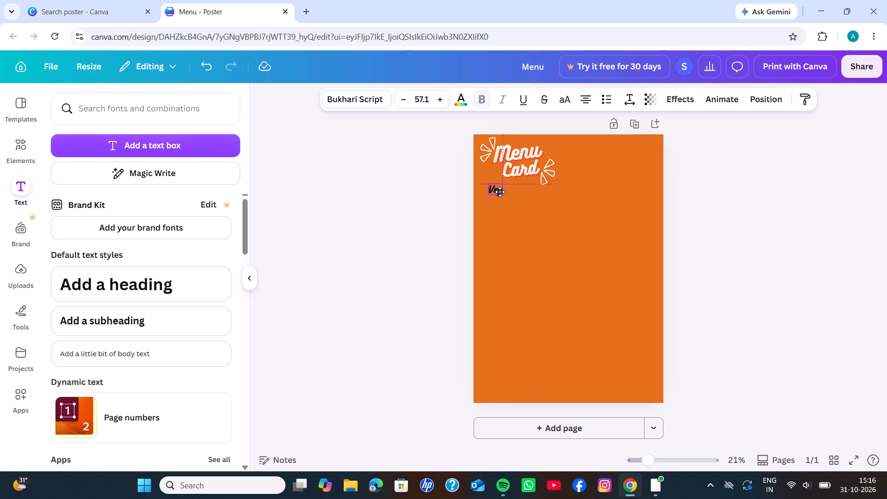
pyautogui.moveTo(500, 192); pyautogui.dragTo(494, 195)
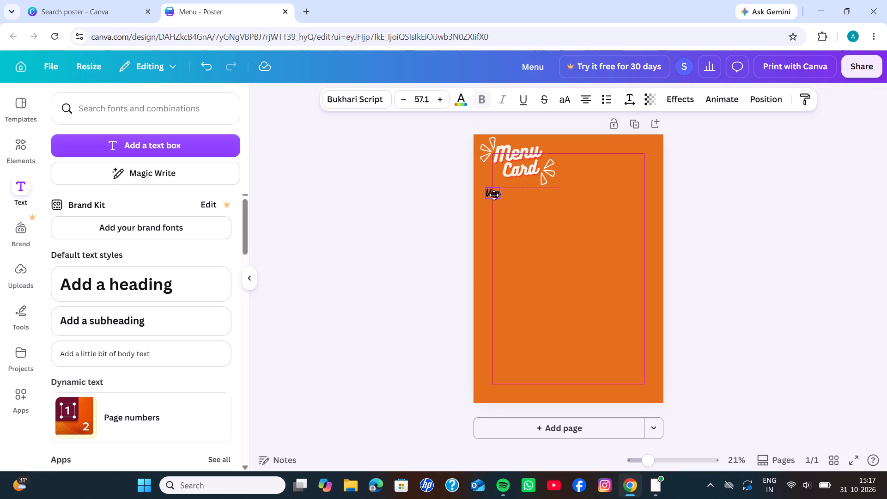
pyautogui.moveTo(494, 195); pyautogui.dragTo(501, 192)
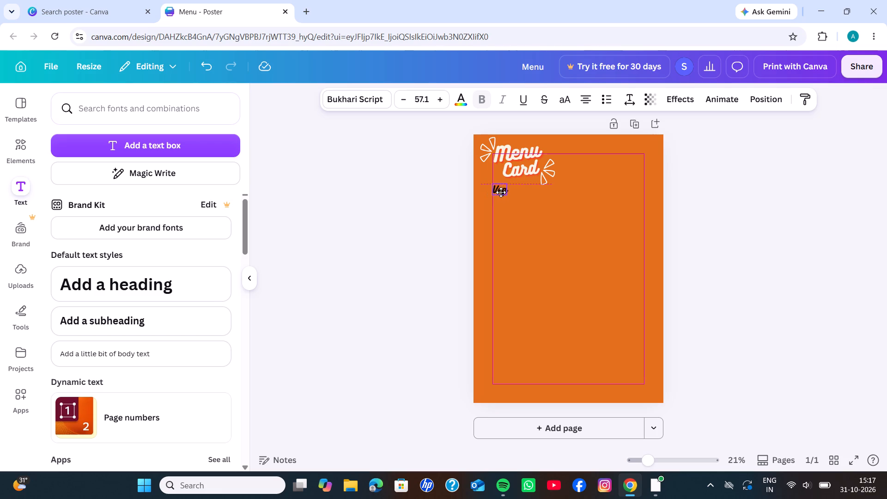
pyautogui.moveTo(501, 192); pyautogui.dragTo(502, 193)
pyautogui.moveTo(502, 193); pyautogui.dragTo(497, 193)
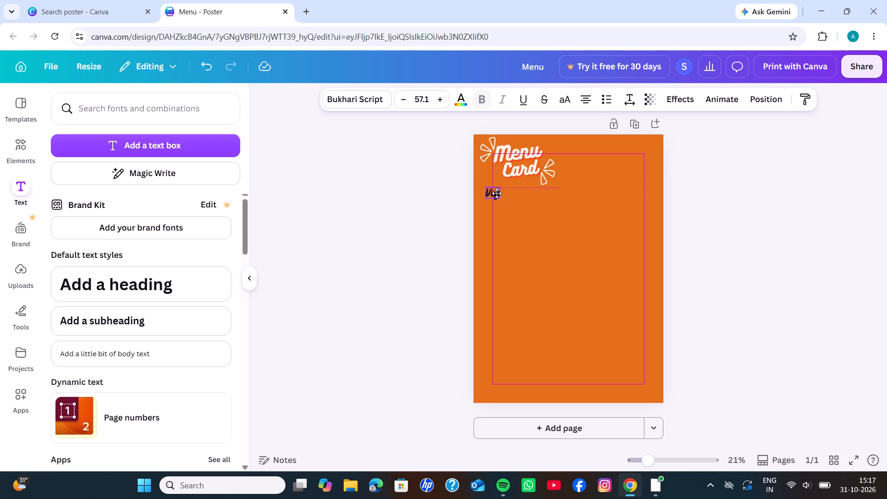
pyautogui.moveTo(497, 193); pyautogui.dragTo(492, 196)
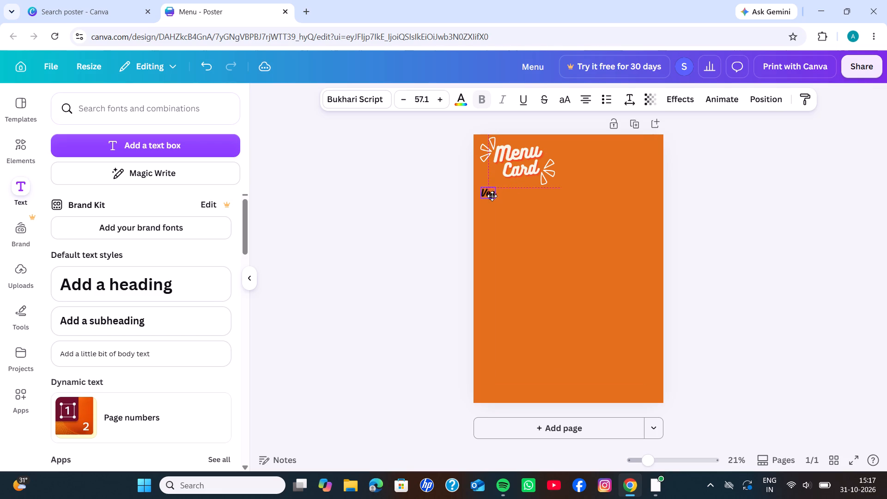
pyautogui.moveTo(492, 196); pyautogui.dragTo(497, 195)
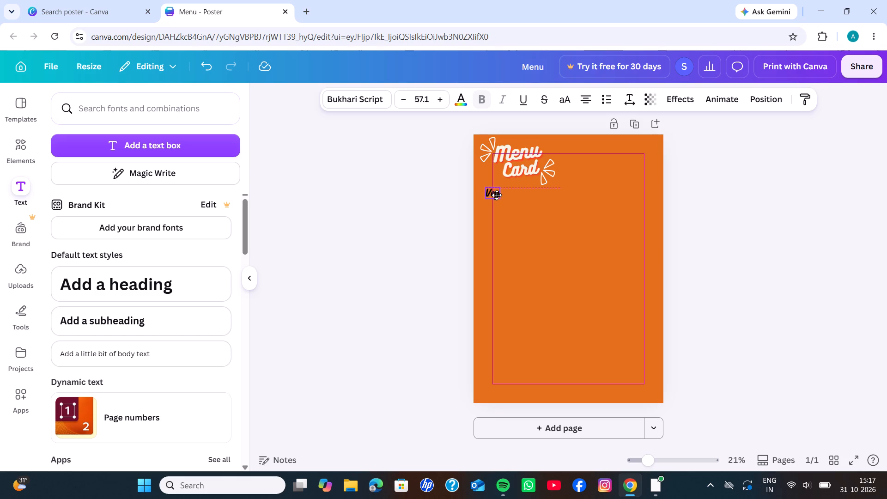
pyautogui.moveTo(497, 195); pyautogui.dragTo(494, 196)
pyautogui.moveTo(494, 196); pyautogui.dragTo(493, 196)
pyautogui.click(447, 197)
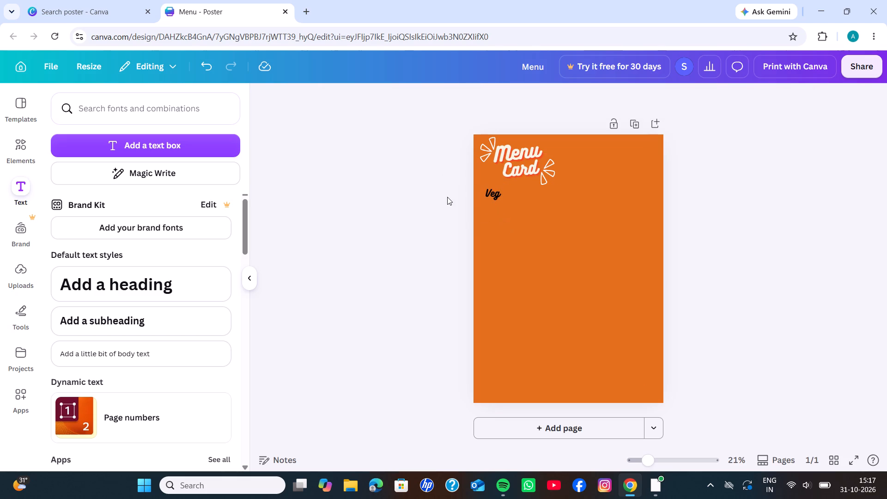
# Try Shrikhand, Forward Serif Upright and Brosign Brush on the "Veg" text, and settle on the La Lou font.
pyautogui.click(494, 194)
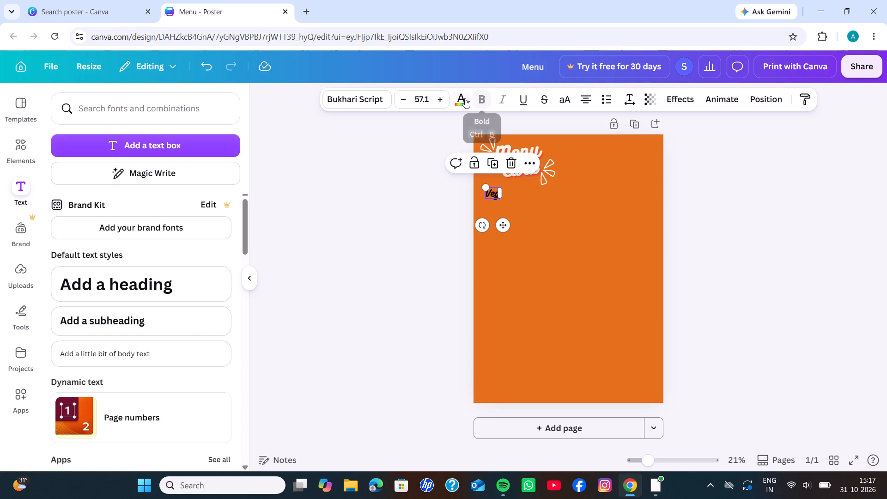
pyautogui.click(373, 98)
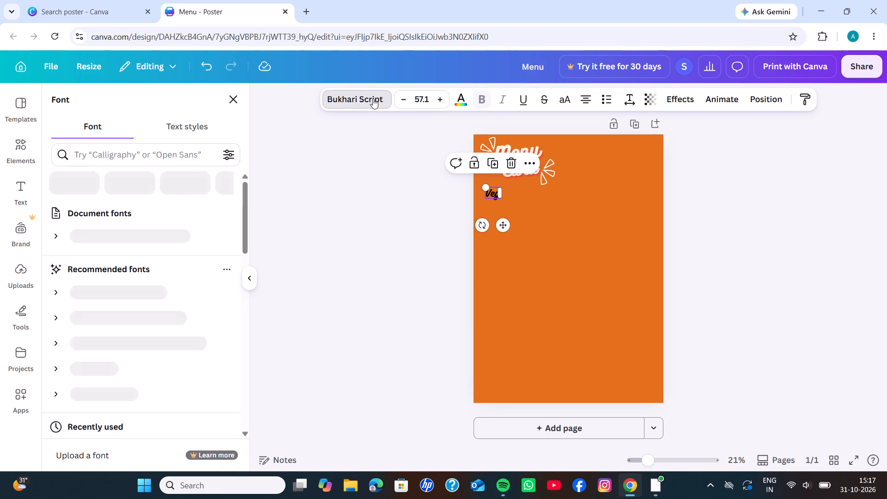
pyautogui.scroll(-2, 167, 287)
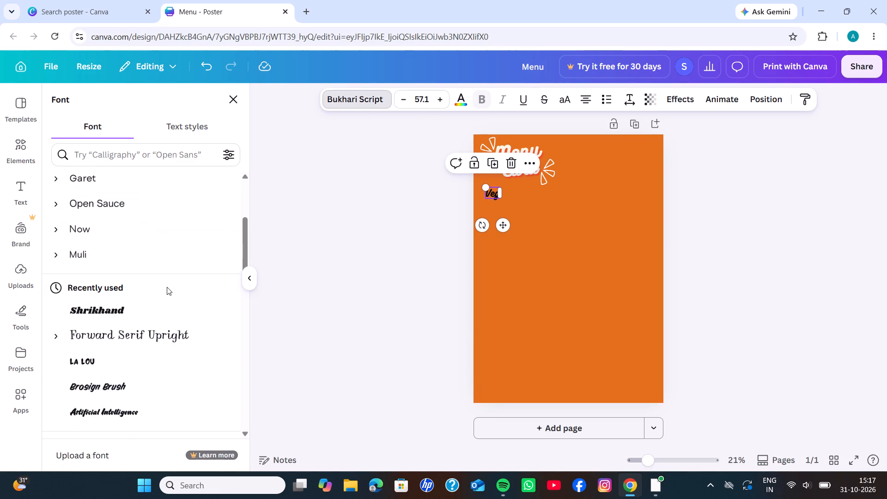
pyautogui.scroll(-1, 167, 287)
pyautogui.click(115, 274)
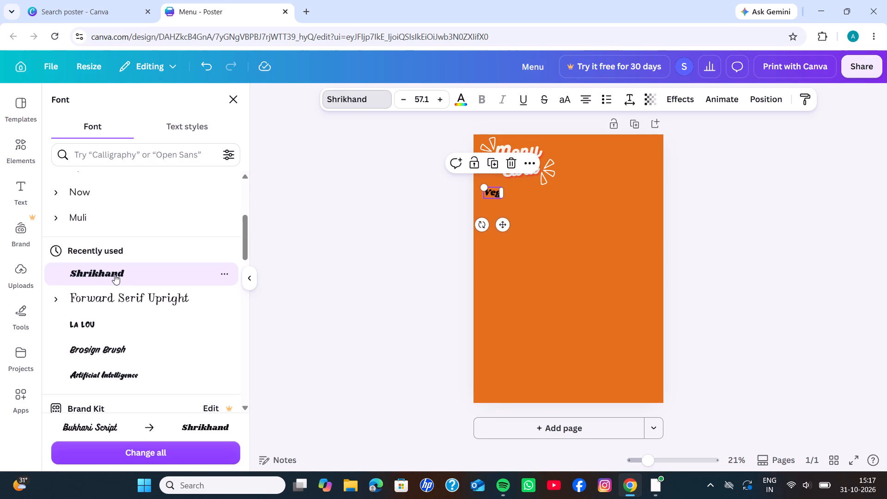
pyautogui.click(183, 302)
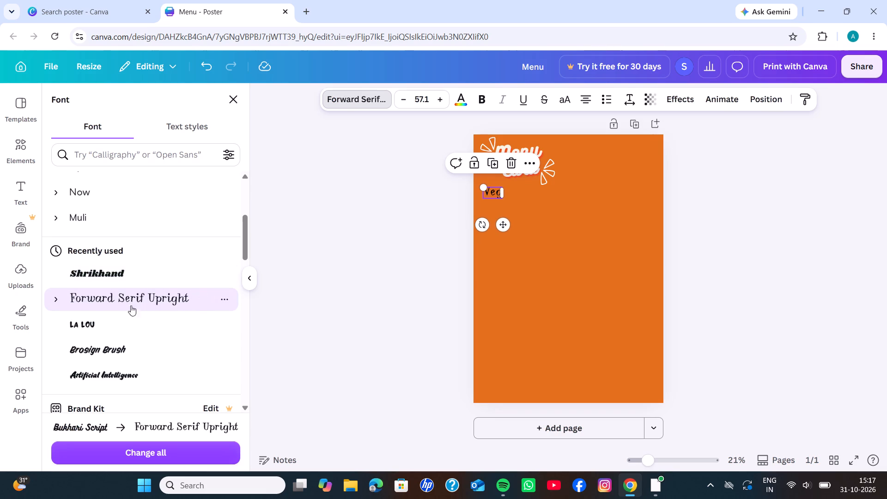
pyautogui.click(87, 326)
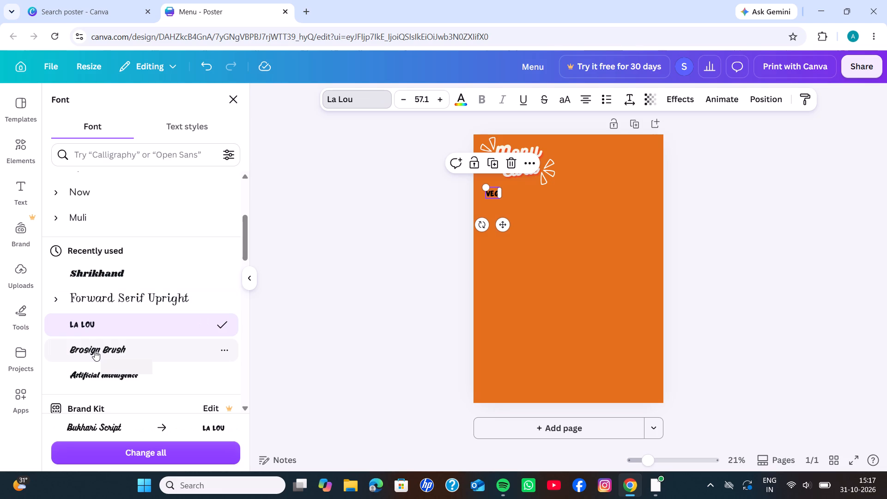
pyautogui.click(95, 351)
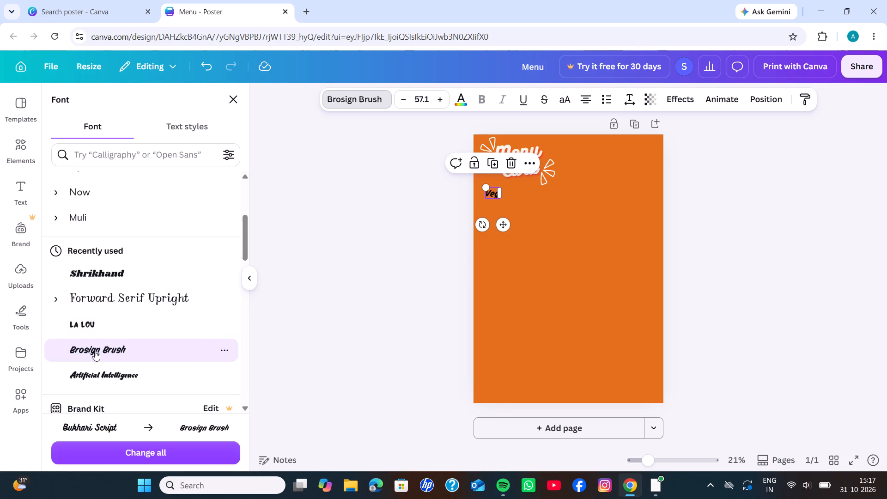
pyautogui.click(86, 322)
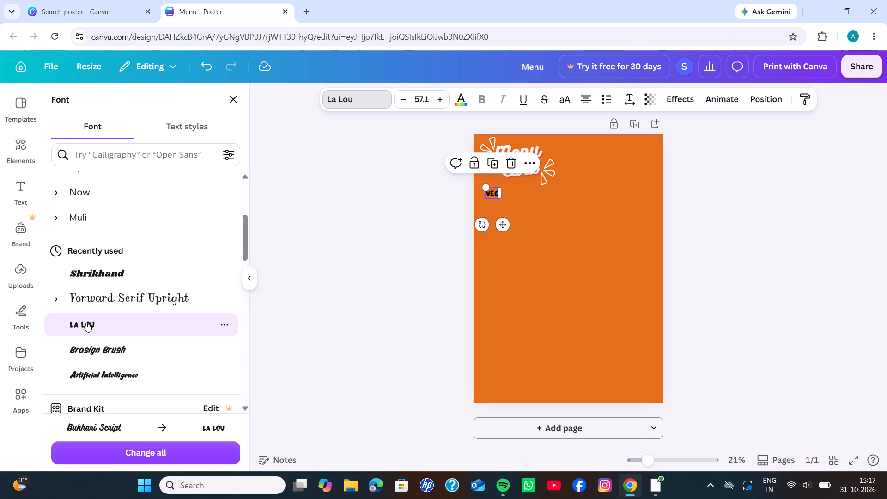
pyautogui.click(330, 291)
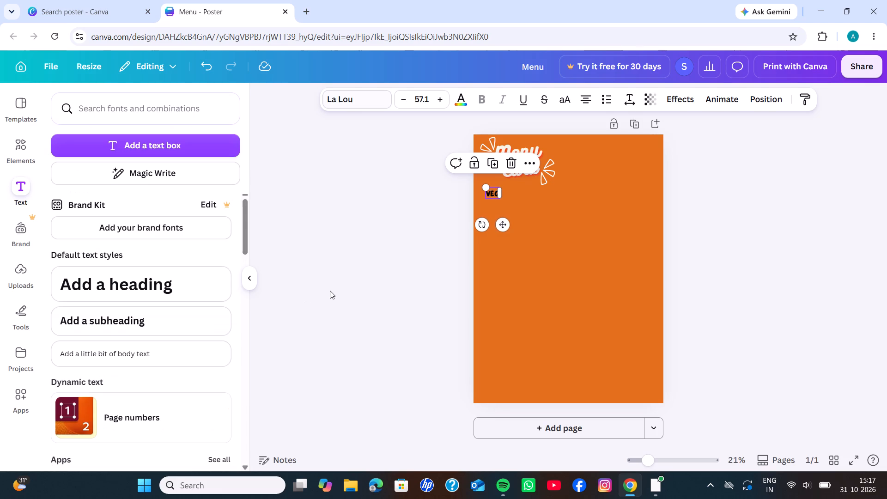
pyautogui.click(549, 207)
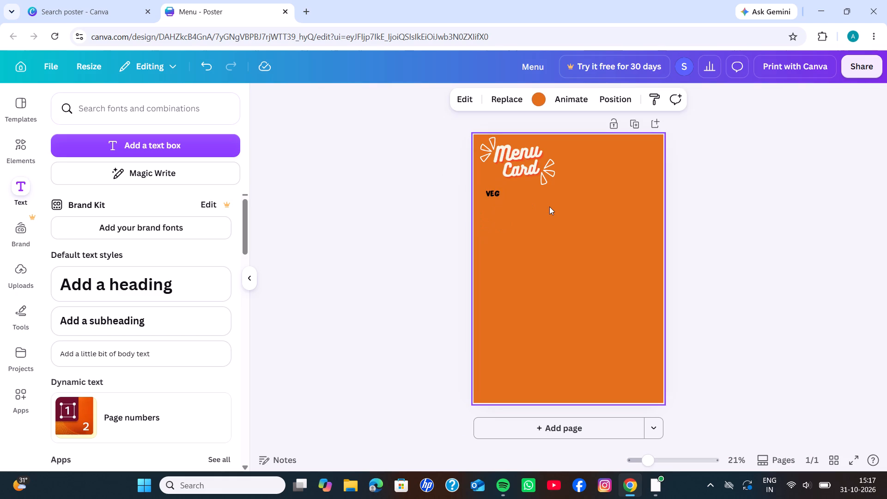
# Enlarge the "Veg" text to a font size of about 113.
pyautogui.click(493, 194)
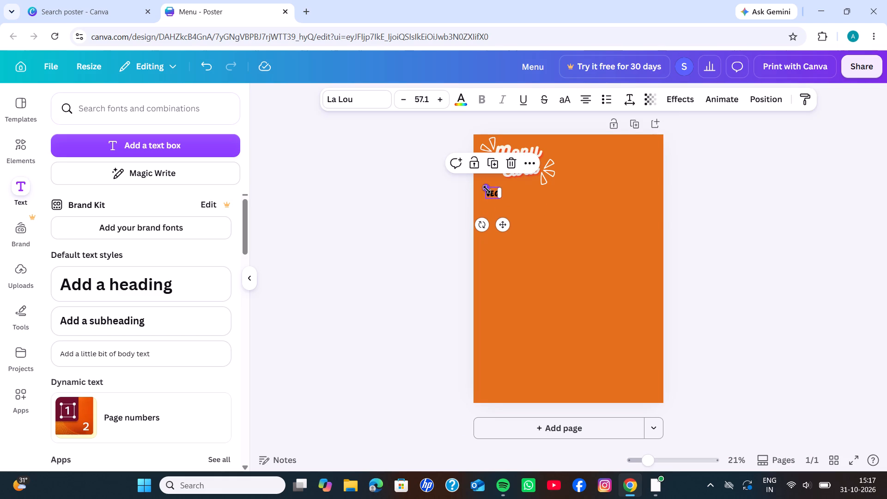
pyautogui.click(487, 188)
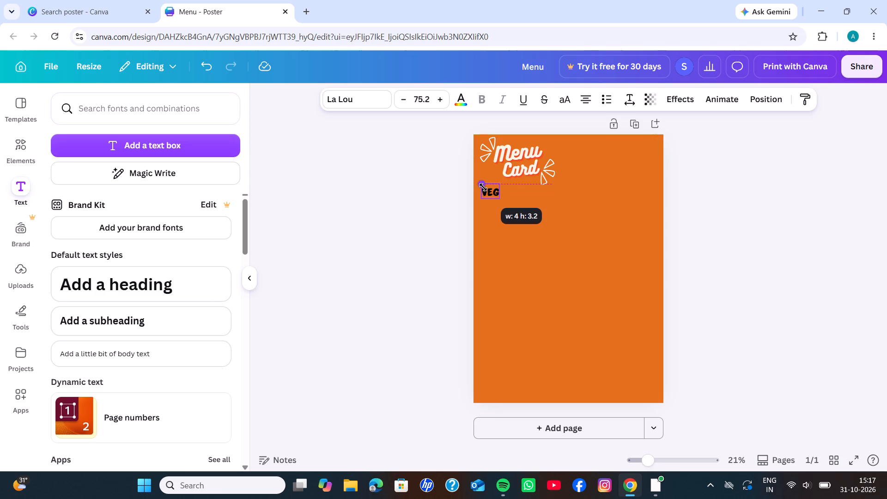
pyautogui.moveTo(486, 188); pyautogui.dragTo(463, 189)
pyautogui.click(463, 189)
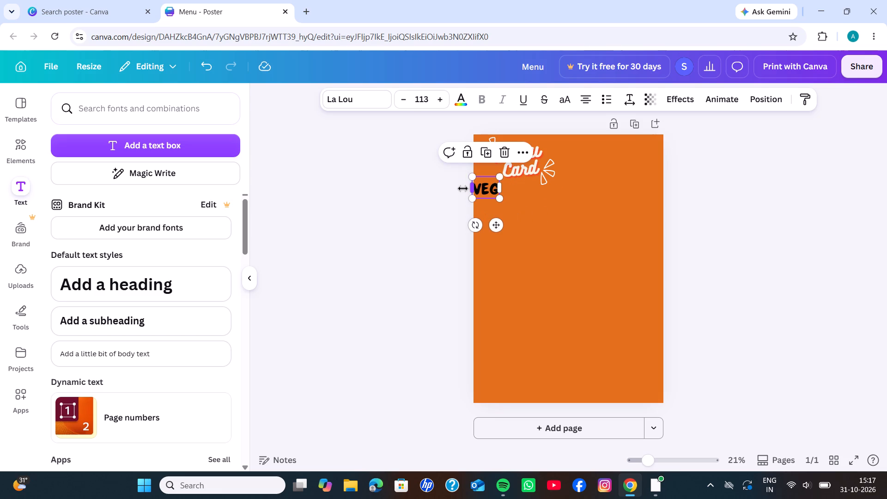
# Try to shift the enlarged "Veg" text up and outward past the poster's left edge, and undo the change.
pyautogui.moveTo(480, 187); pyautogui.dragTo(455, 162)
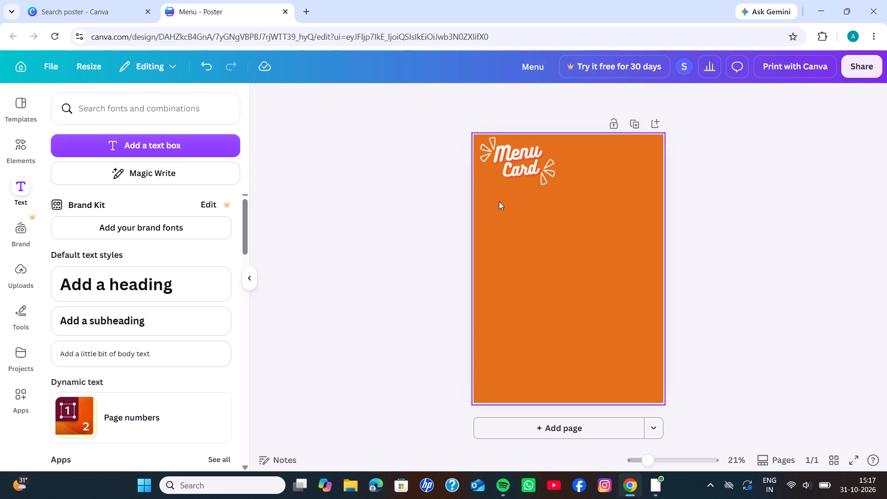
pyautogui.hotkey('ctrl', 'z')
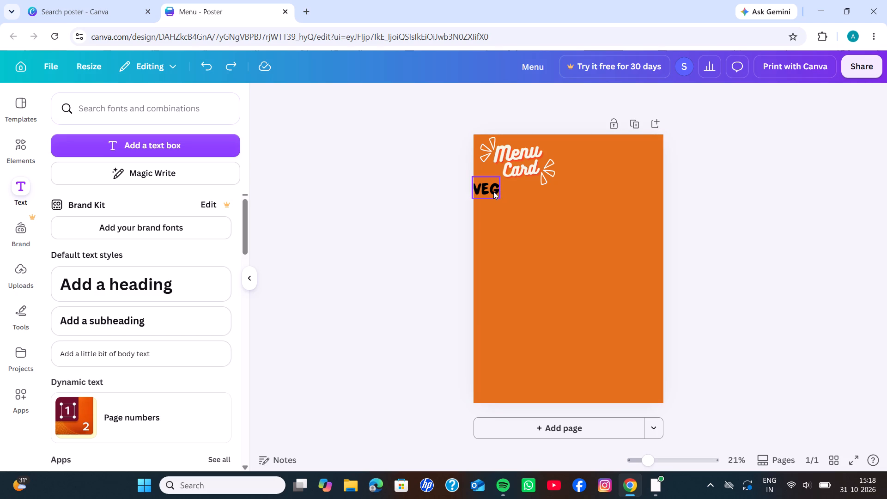
# Reduce the "Veg" text to size 96.3, move it just inside the poster's left edge below the heading, and deselect it.
pyautogui.click(492, 189)
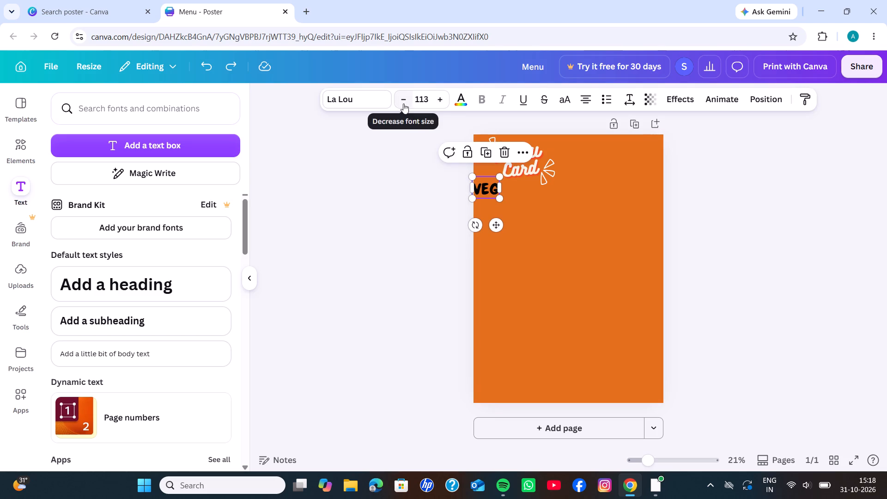
pyautogui.click(405, 101)
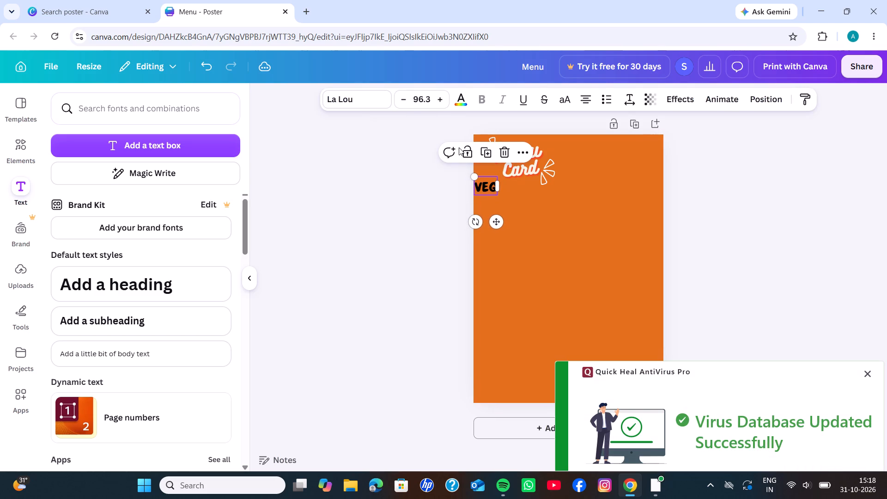
pyautogui.moveTo(481, 182); pyautogui.dragTo(486, 185)
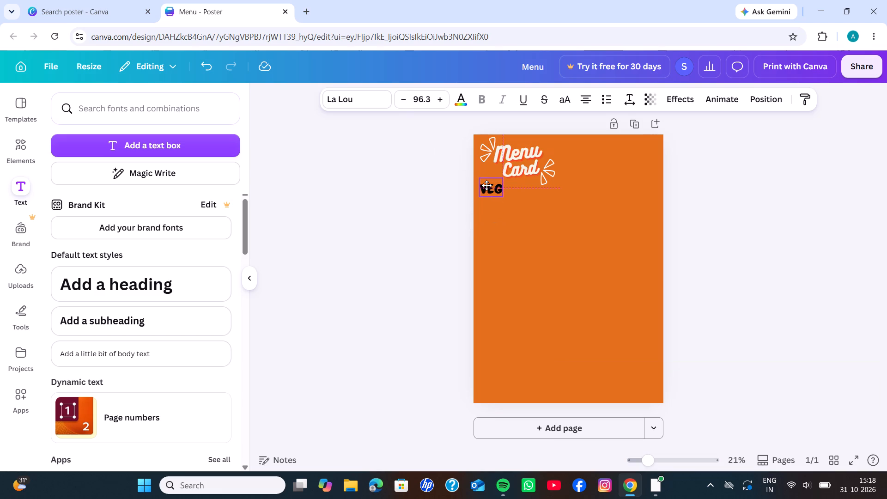
pyautogui.moveTo(486, 185); pyautogui.dragTo(492, 184)
pyautogui.moveTo(492, 184); pyautogui.dragTo(486, 183)
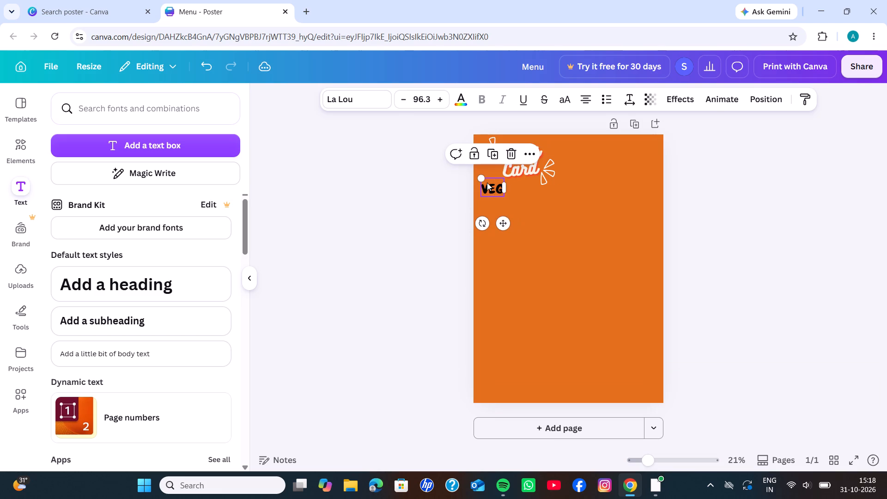
pyautogui.click(451, 183)
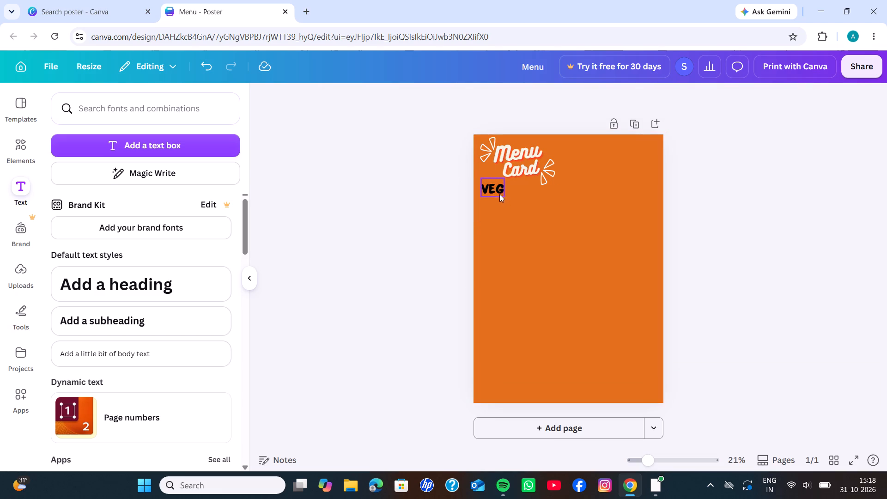
# Reduce the "Veg" text to font size 85.3 and underline it.
pyautogui.click(497, 189)
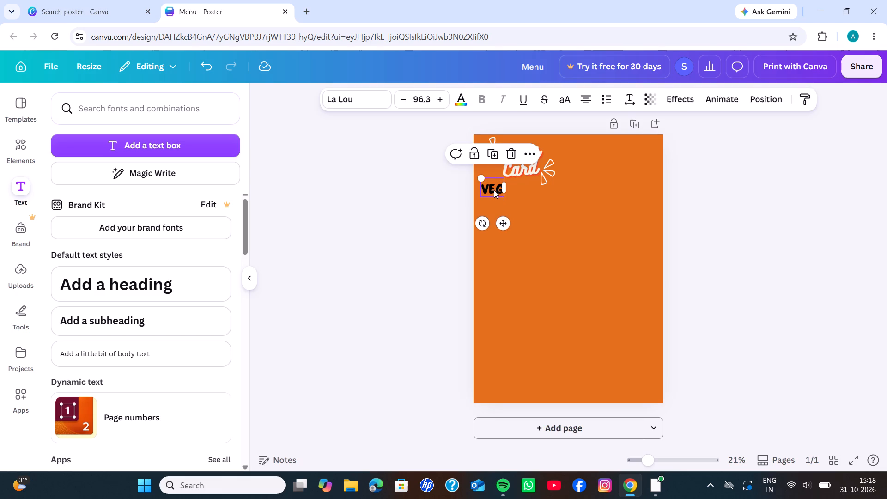
pyautogui.click(403, 99)
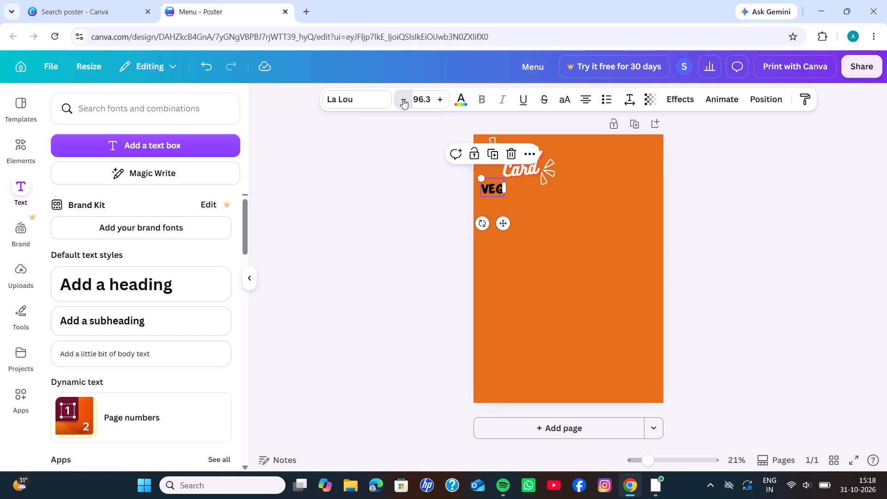
pyautogui.click(403, 99)
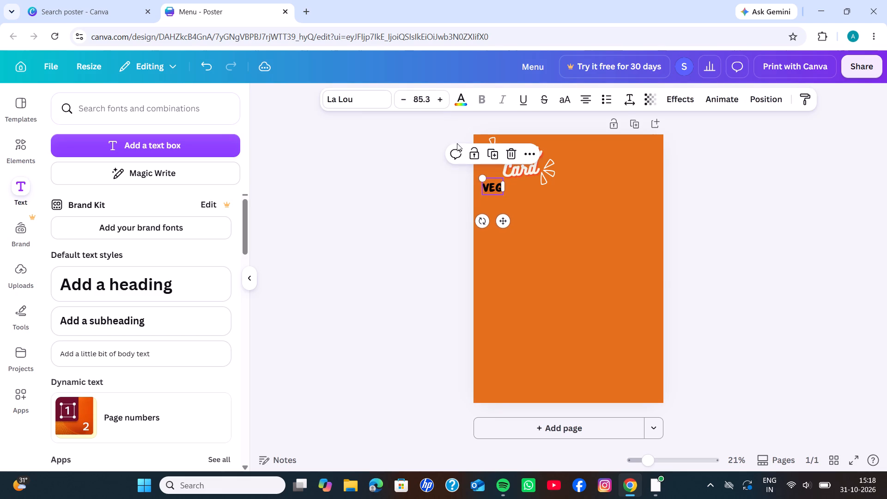
pyautogui.click(523, 100)
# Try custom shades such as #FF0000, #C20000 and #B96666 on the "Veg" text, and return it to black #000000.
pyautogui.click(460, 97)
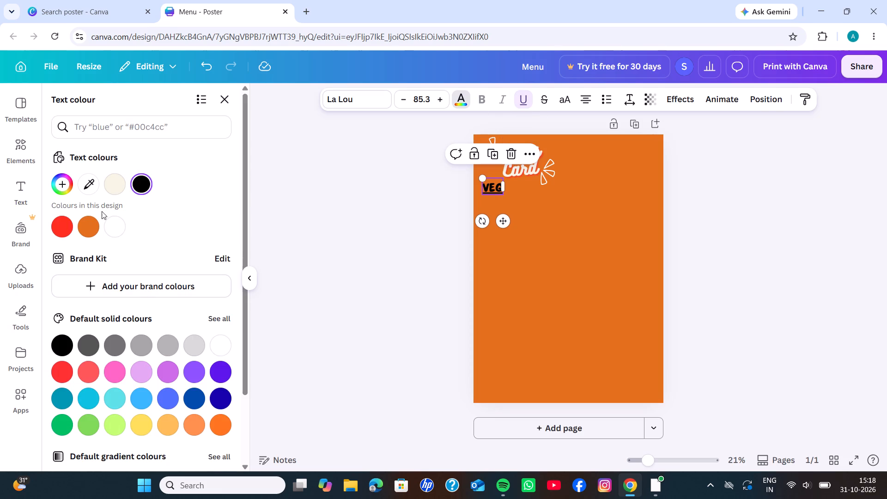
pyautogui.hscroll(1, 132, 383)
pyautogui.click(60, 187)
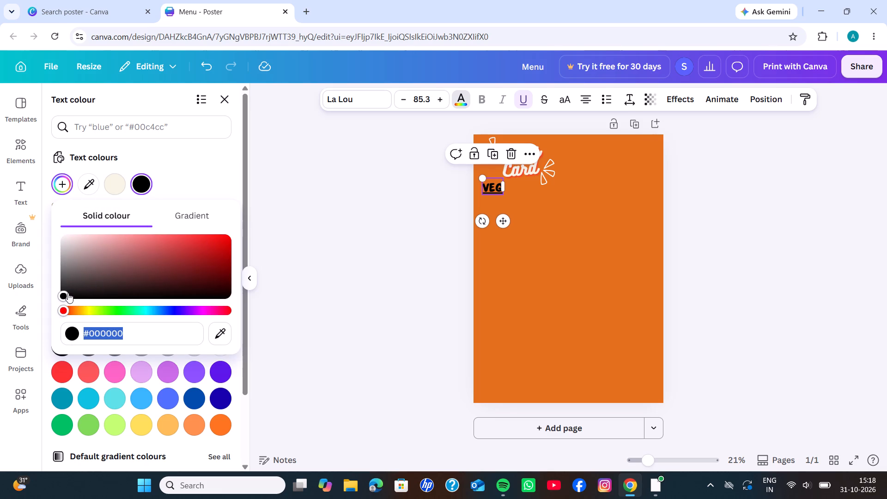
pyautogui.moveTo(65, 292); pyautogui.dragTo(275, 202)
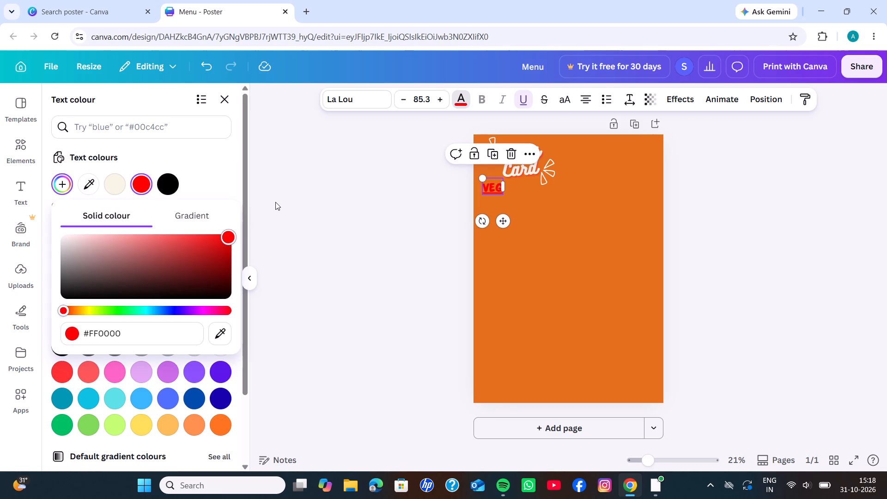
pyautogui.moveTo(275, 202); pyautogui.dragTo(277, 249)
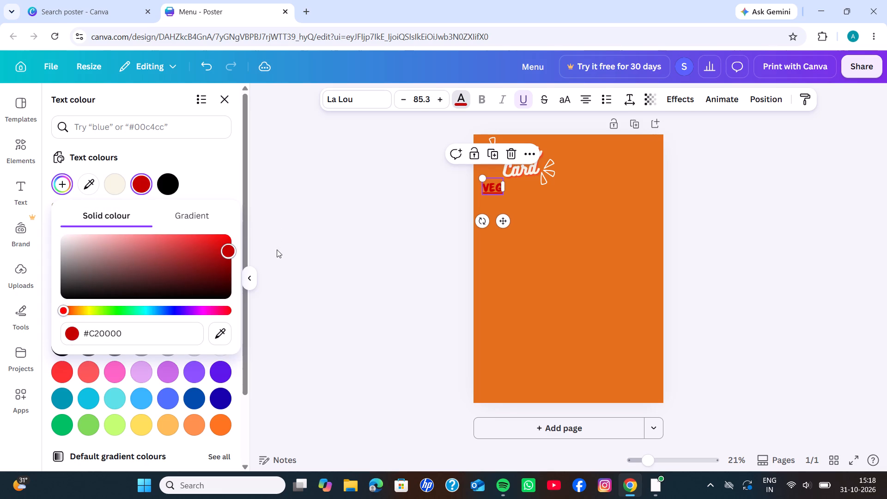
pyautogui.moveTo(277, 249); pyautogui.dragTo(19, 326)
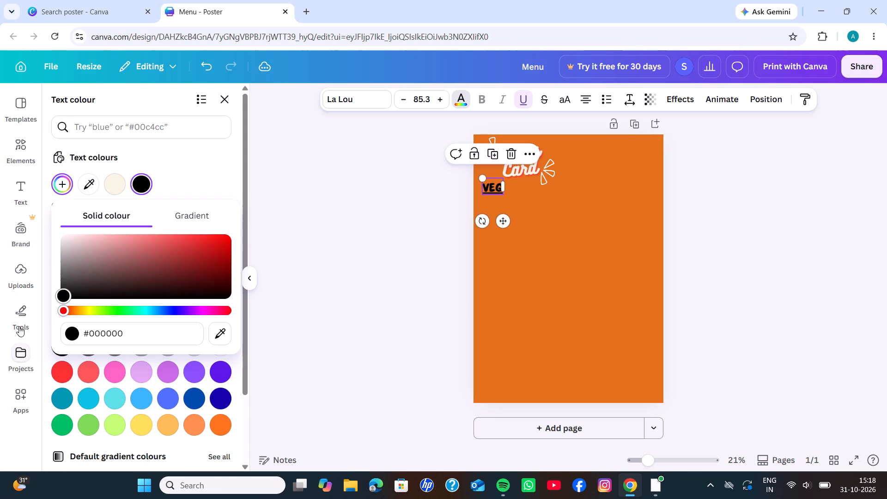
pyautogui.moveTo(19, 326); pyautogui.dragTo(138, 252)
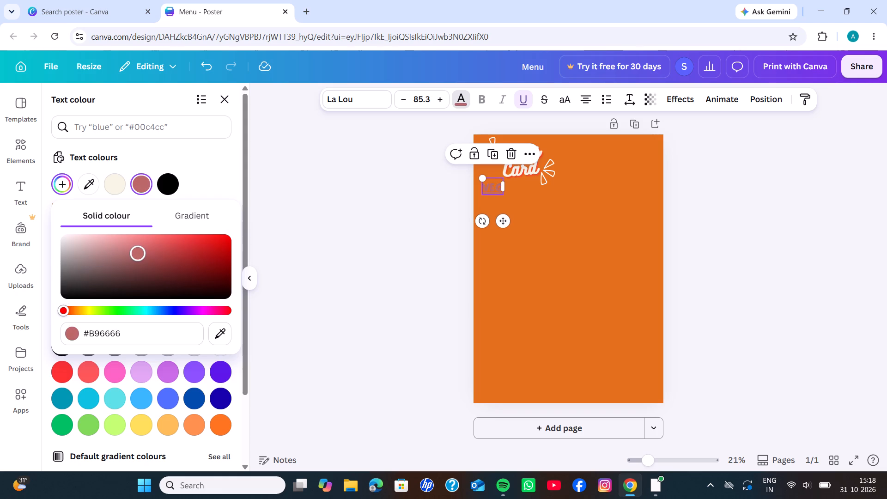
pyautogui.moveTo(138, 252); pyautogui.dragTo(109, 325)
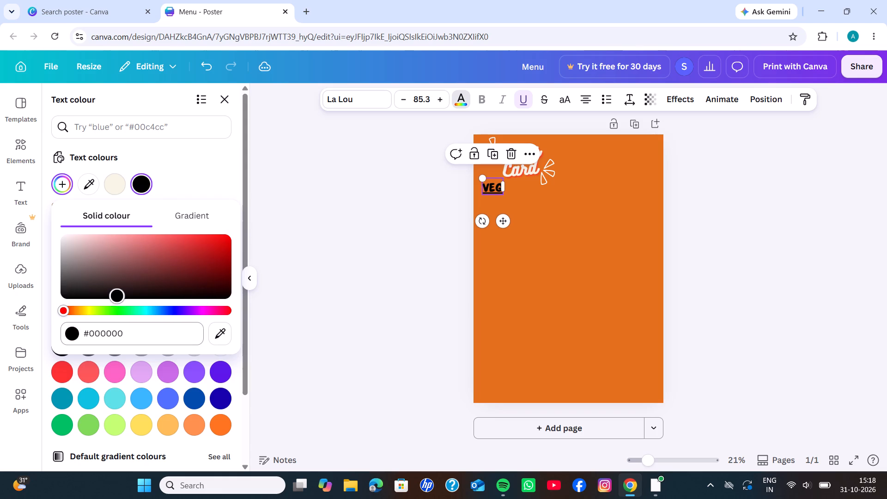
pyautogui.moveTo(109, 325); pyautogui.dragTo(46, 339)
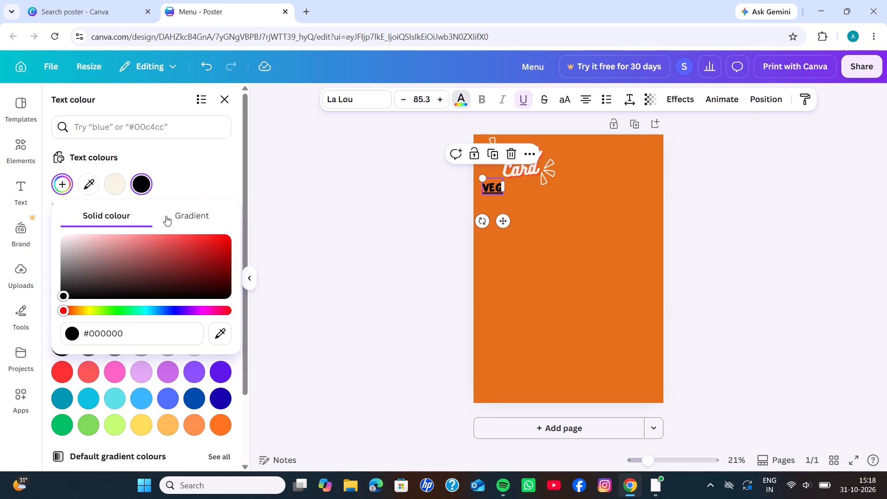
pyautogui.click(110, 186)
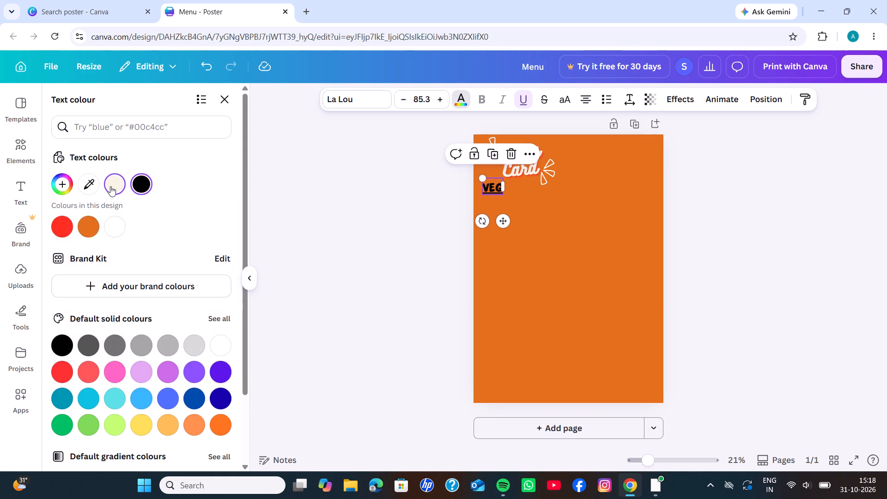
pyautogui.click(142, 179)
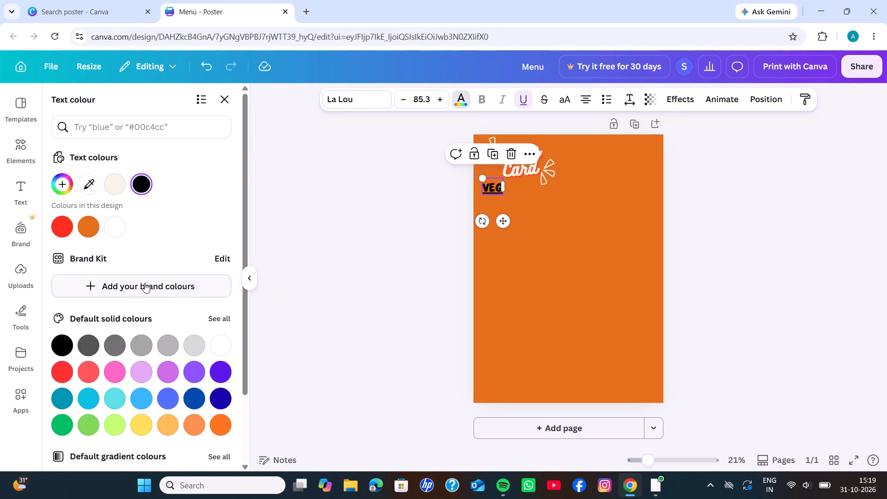
# Look through the default solid and gradient text colours for the "Veg" text, and deselect it.
pyautogui.scroll(-1, 128, 295)
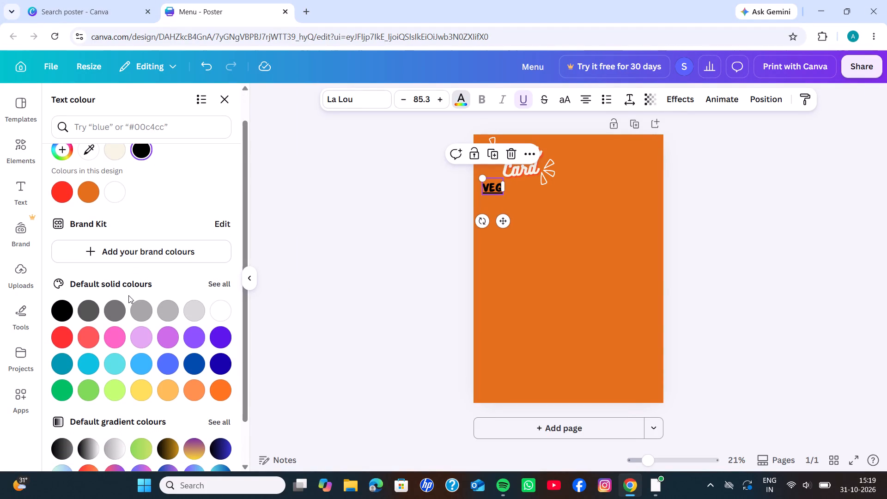
pyautogui.scroll(-2, 128, 295)
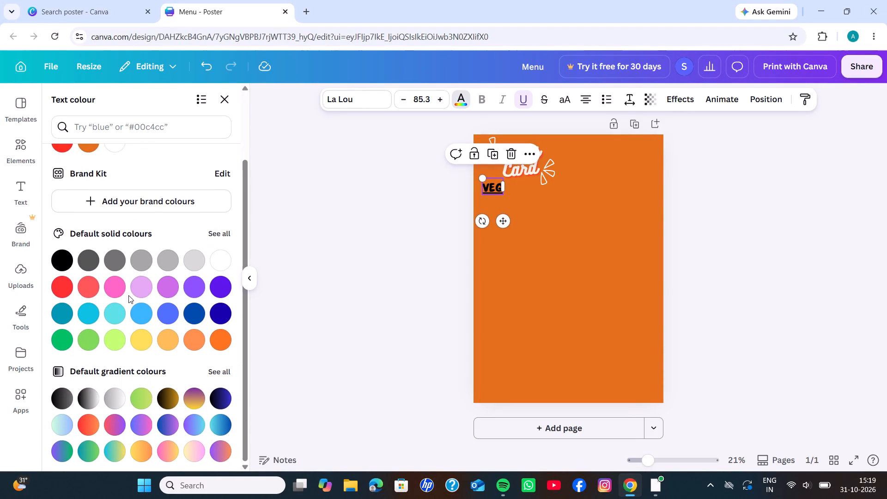
pyautogui.scroll(-3, 128, 295)
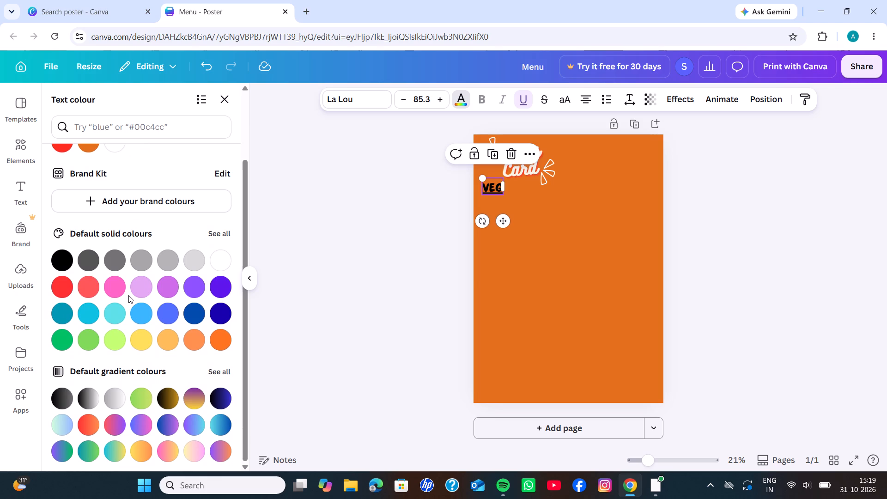
pyautogui.scroll(-2, 128, 295)
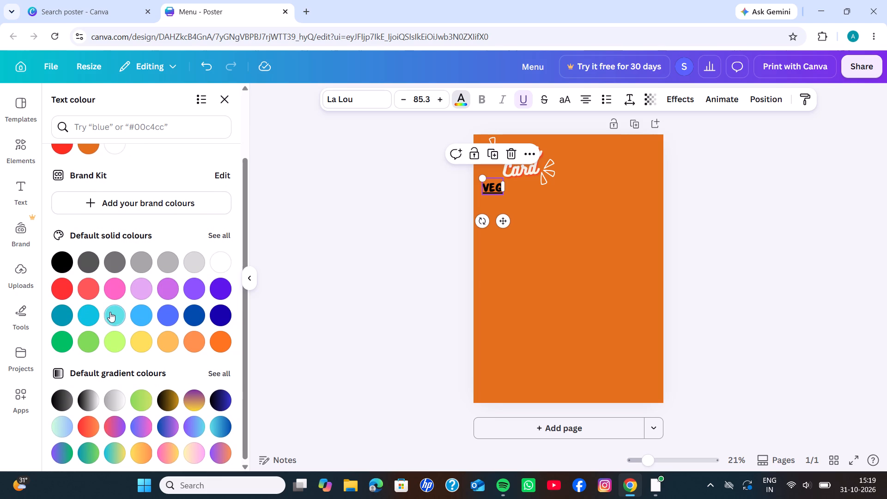
pyautogui.scroll(-1, 111, 312)
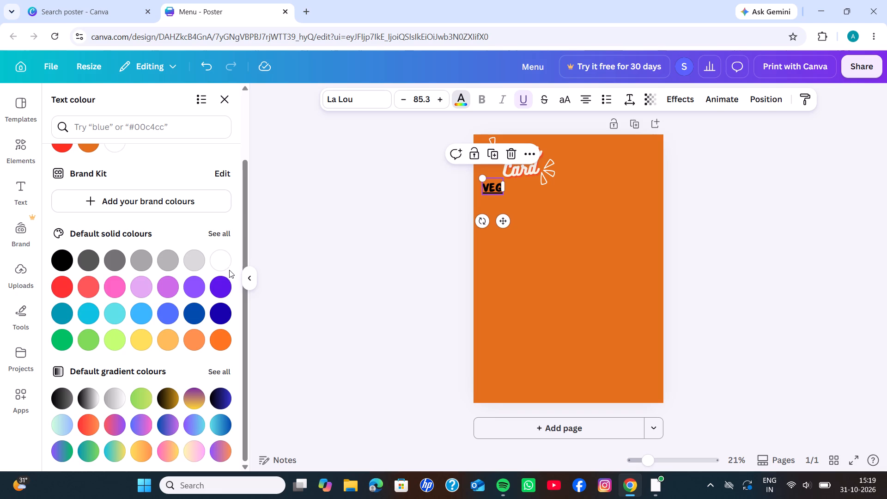
pyautogui.click(182, 265)
pyautogui.scroll(-2, 182, 265)
pyautogui.scroll(-2, 173, 304)
pyautogui.scroll(3, 159, 187)
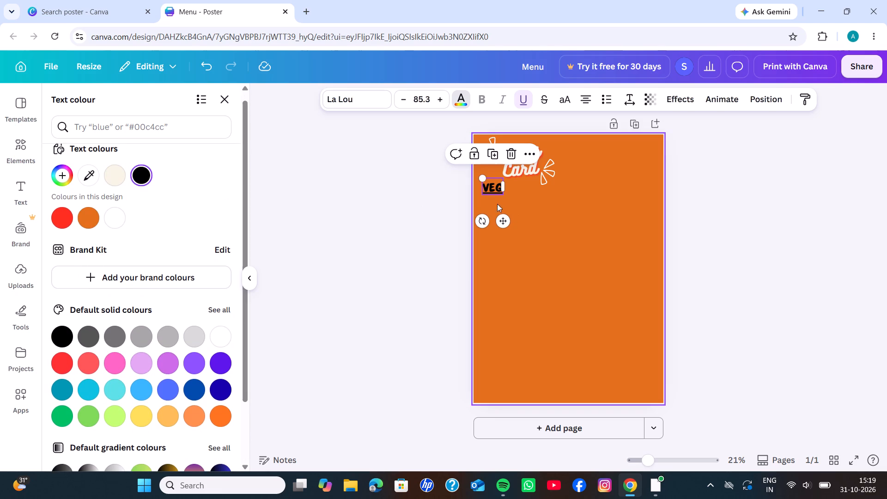
pyautogui.click(421, 195)
pyautogui.click(421, 195)
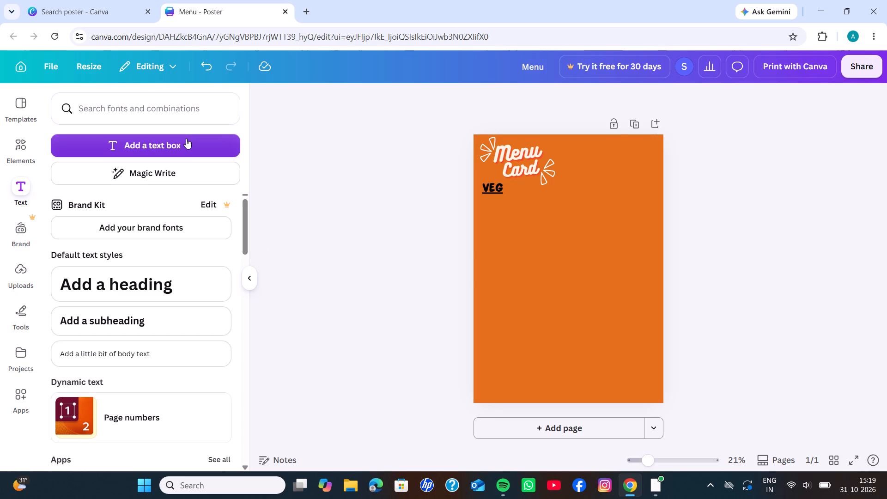
# Add a new text box and place it just below the "Veg" title near the poster's left edge.
pyautogui.scroll(-1, 101, 277)
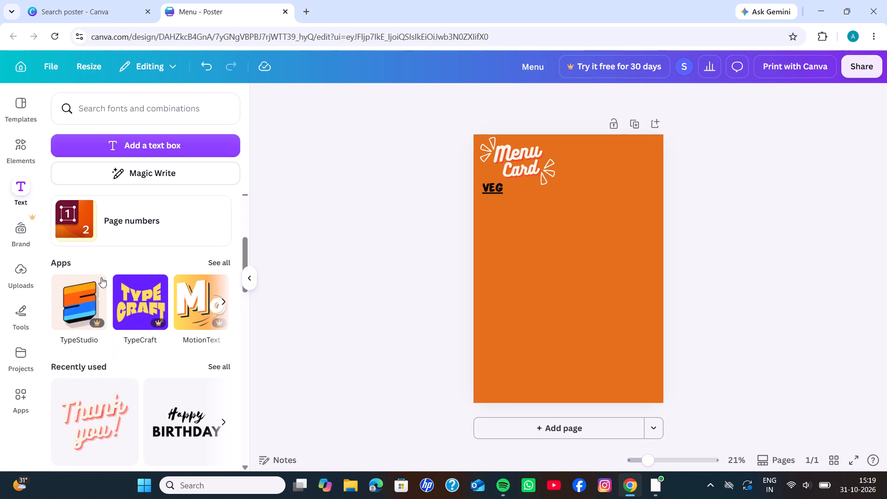
pyautogui.scroll(-2, 101, 277)
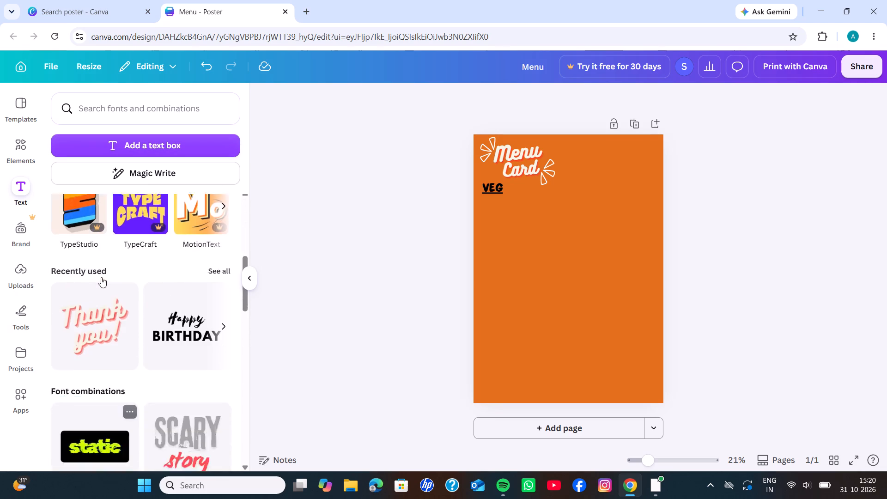
pyautogui.scroll(-1, 101, 277)
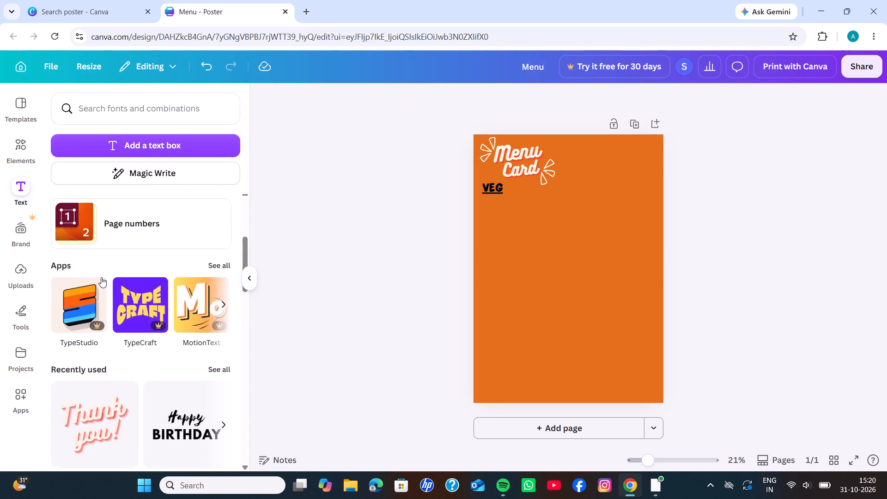
pyautogui.scroll(3, 101, 277)
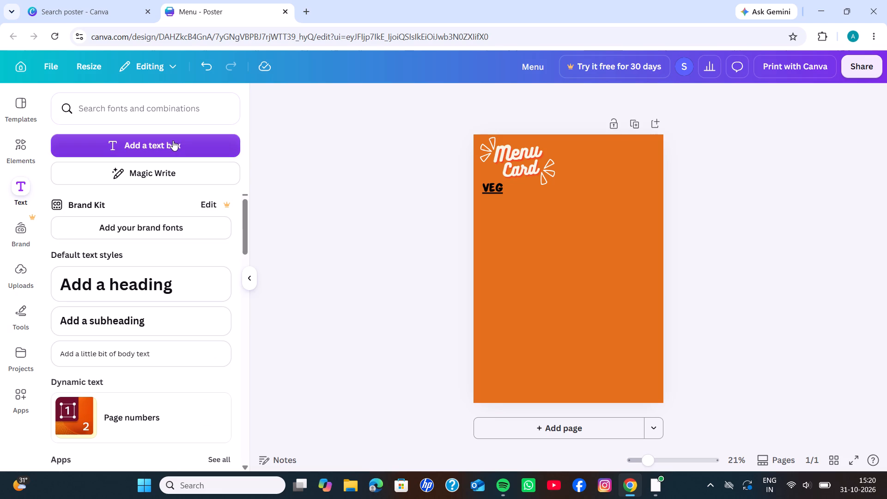
pyautogui.click(173, 140)
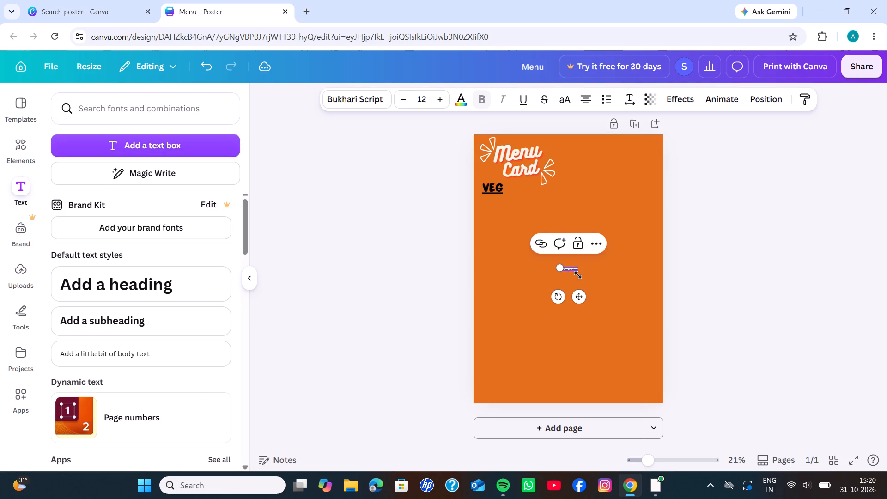
pyautogui.moveTo(572, 272); pyautogui.dragTo(504, 233)
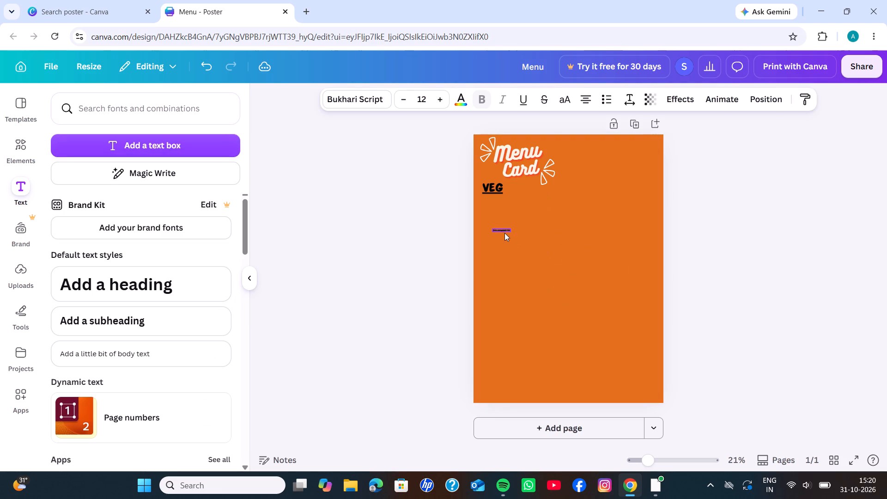
pyautogui.moveTo(504, 233); pyautogui.dragTo(498, 208)
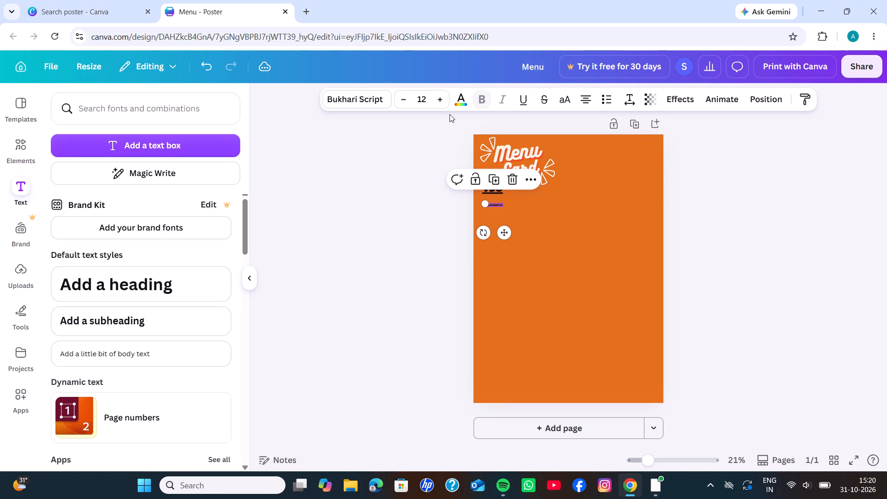
# Enlarge the new paragraph text to font size 47 and format it as a bulleted list.
pyautogui.click(606, 95)
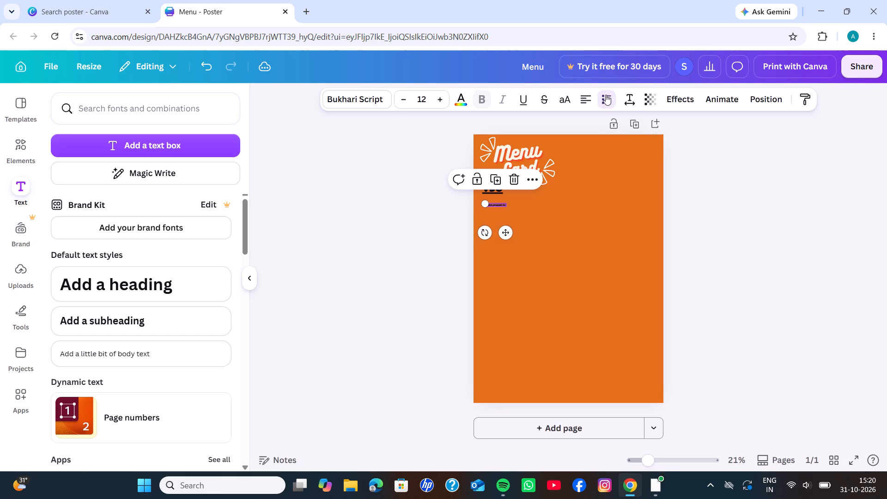
pyautogui.click(606, 95)
pyautogui.click(606, 95)
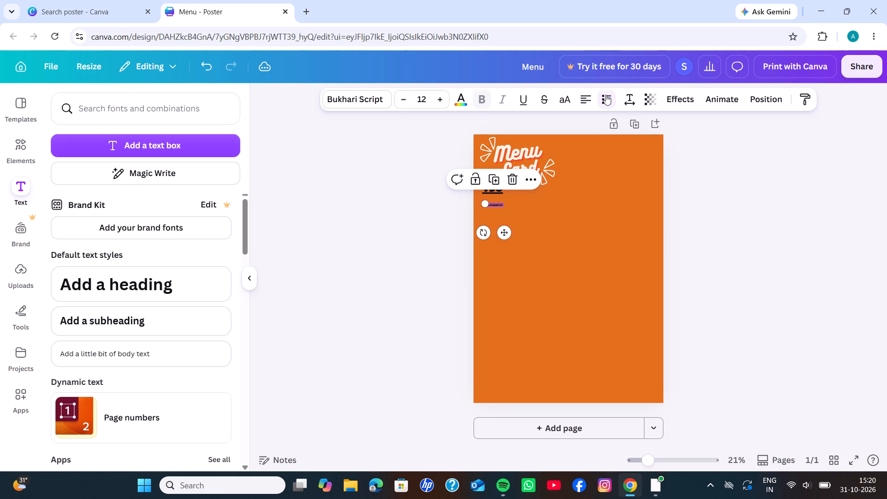
pyautogui.click(443, 99)
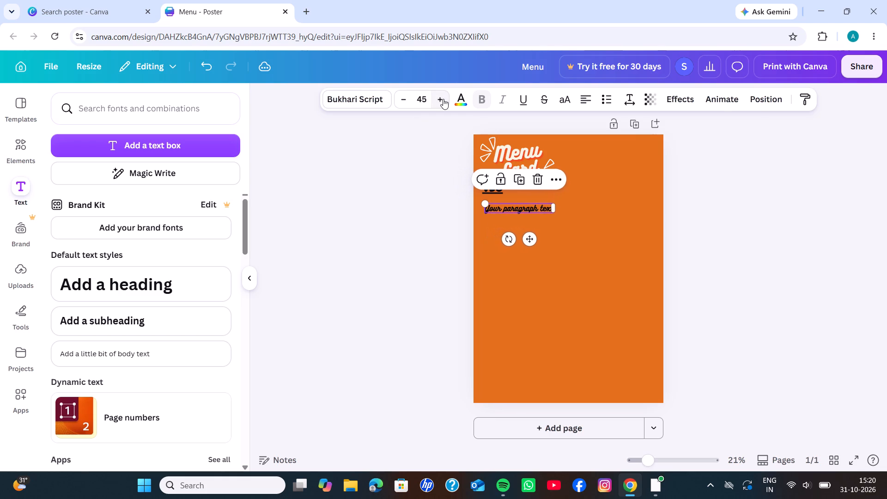
pyautogui.click(610, 100)
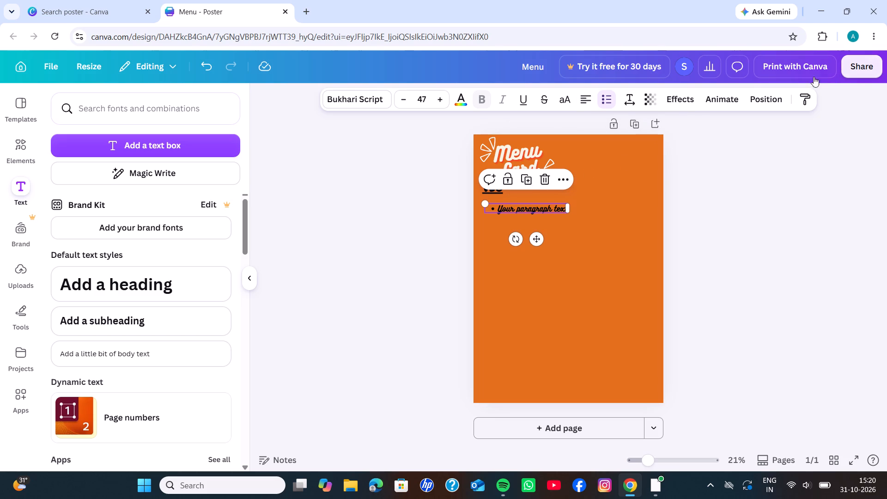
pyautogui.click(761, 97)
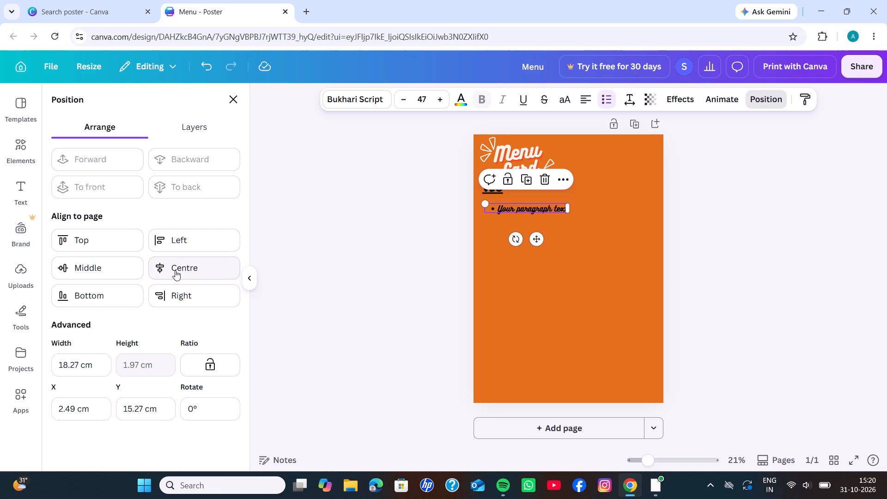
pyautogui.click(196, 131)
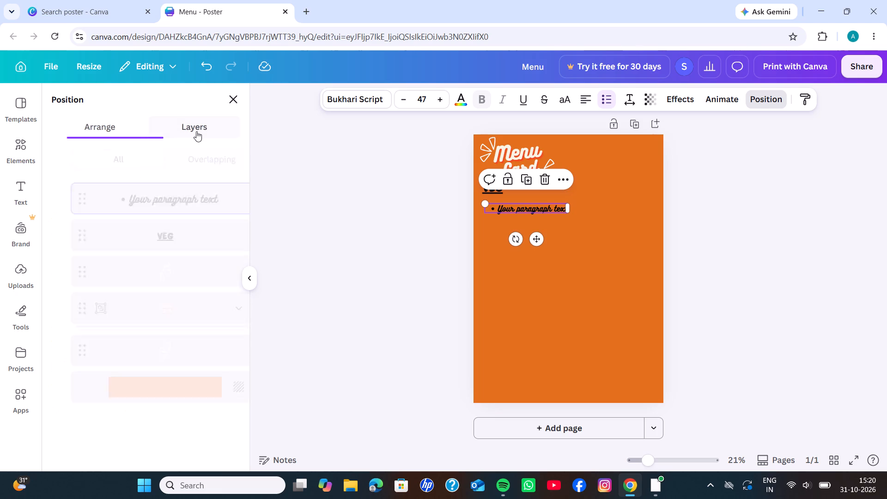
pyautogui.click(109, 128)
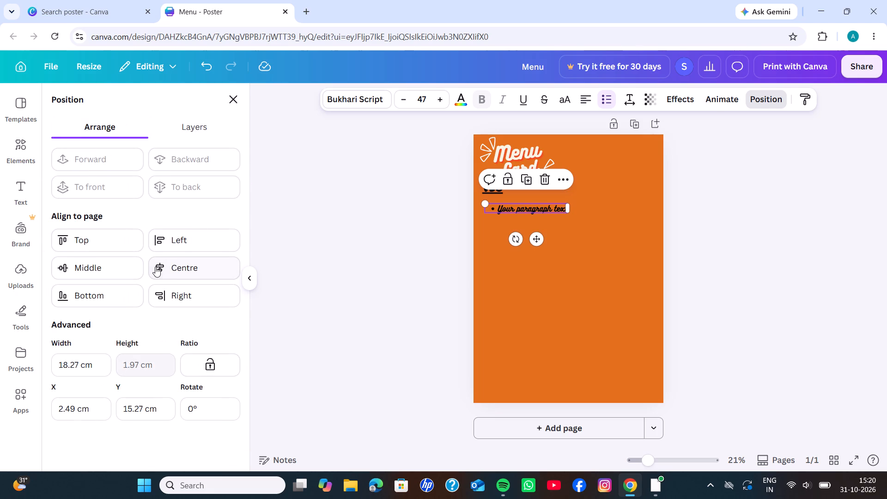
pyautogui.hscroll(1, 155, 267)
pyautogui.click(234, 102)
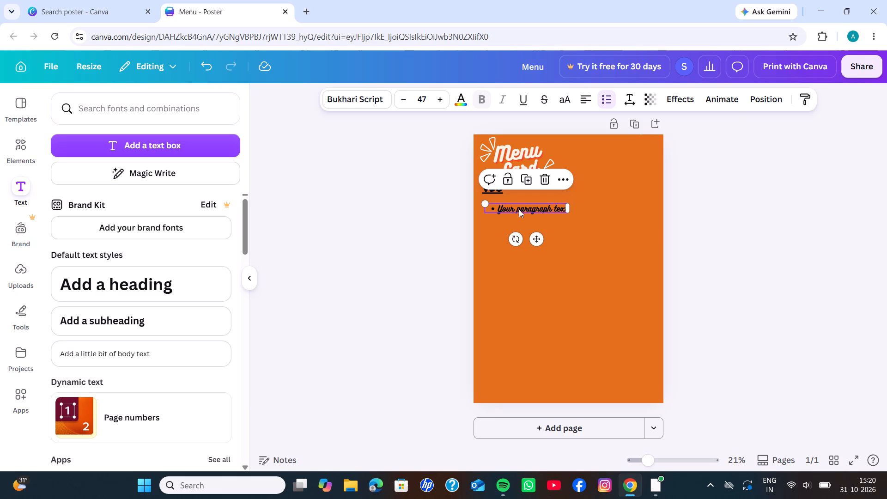
# Shift the bulleted line slightly left, duplicate it twice, stack the copies evenly beneath it, and deselect.
pyautogui.moveTo(520, 206); pyautogui.dragTo(515, 206)
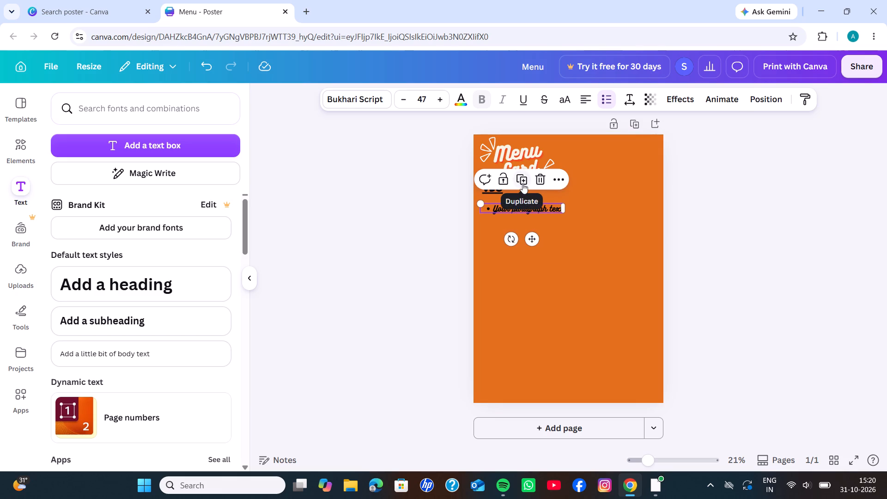
pyautogui.click(522, 182)
pyautogui.click(522, 182)
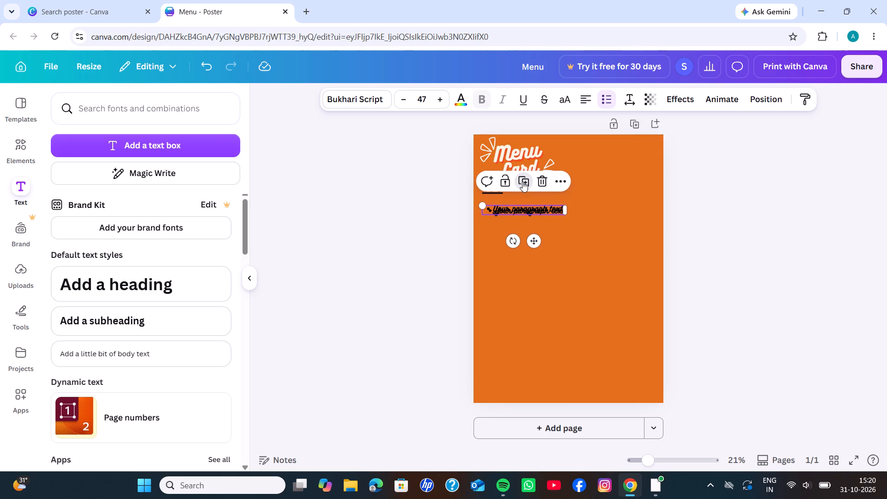
pyautogui.moveTo(514, 209); pyautogui.dragTo(513, 213)
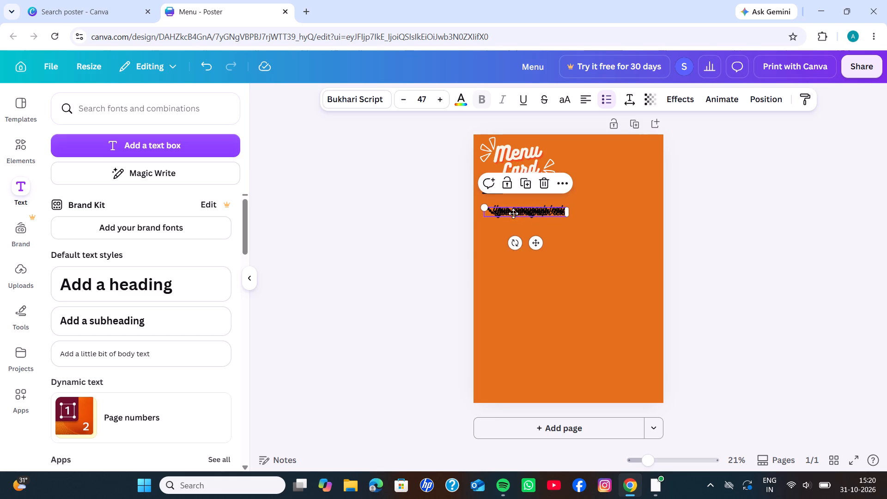
pyautogui.moveTo(513, 213); pyautogui.dragTo(511, 215)
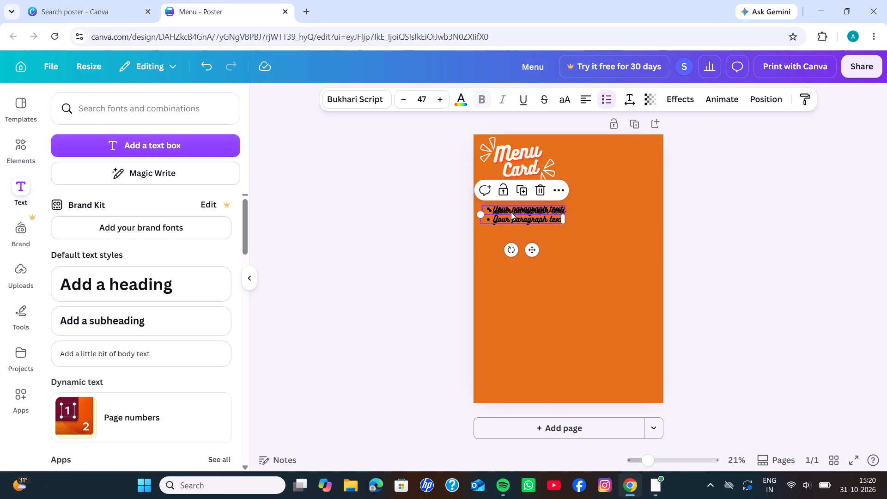
pyautogui.moveTo(512, 207); pyautogui.dragTo(512, 226)
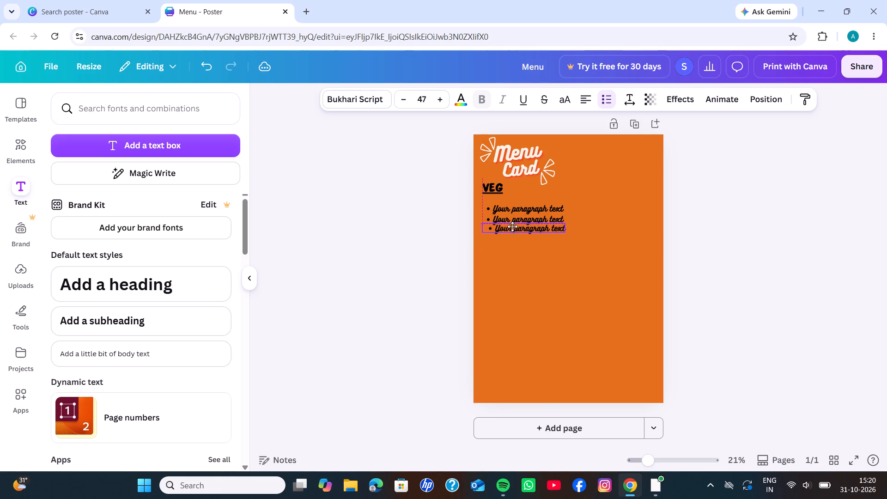
pyautogui.moveTo(512, 226); pyautogui.dragTo(511, 234)
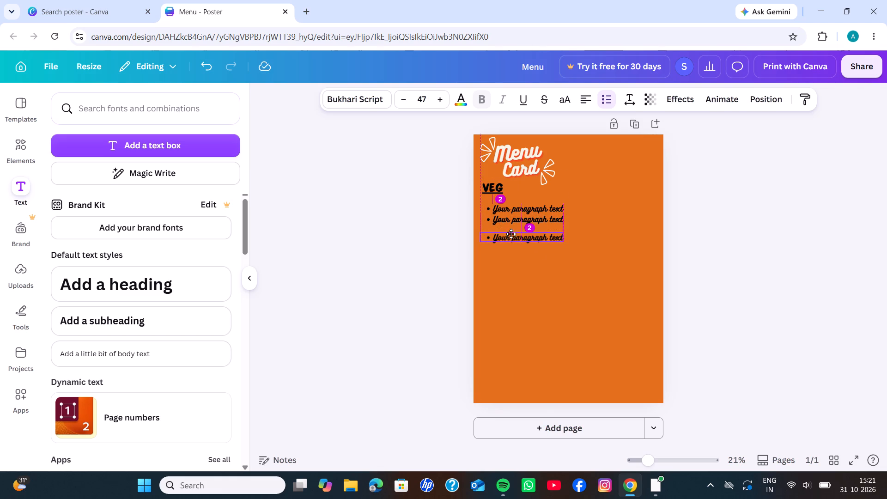
pyautogui.moveTo(511, 234); pyautogui.dragTo(510, 229)
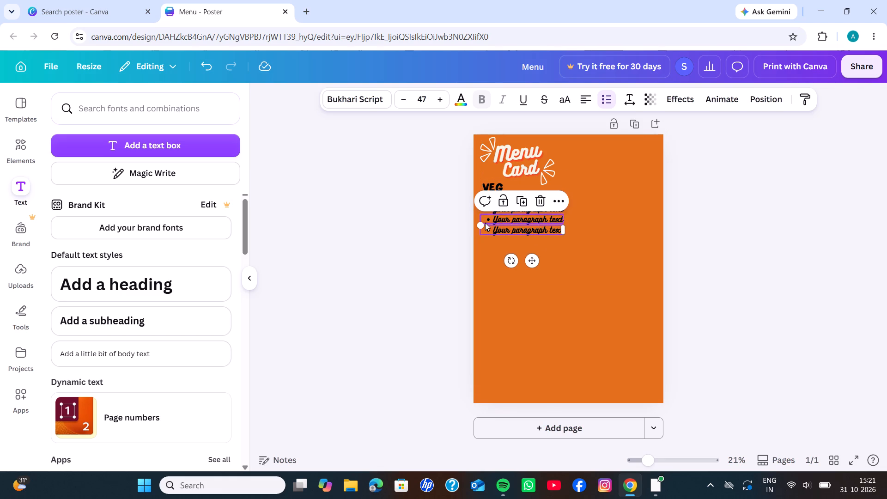
pyautogui.click(439, 230)
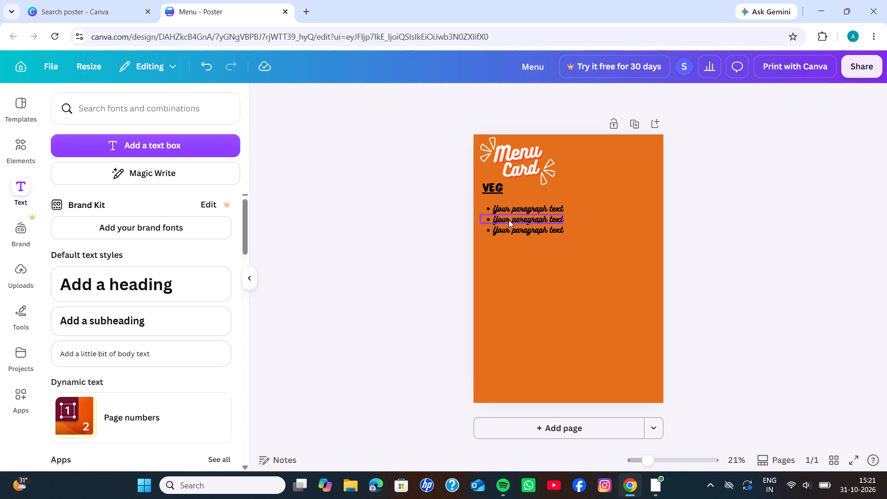
# Replace the placeholder text of the first bulleted line with "veg burger".
pyautogui.tripleClick(535, 208)
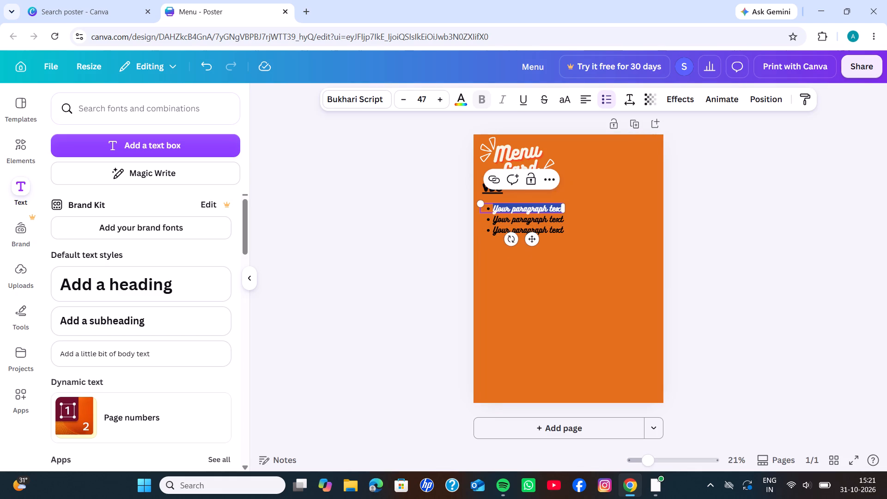
pyautogui.press('BackSpace')
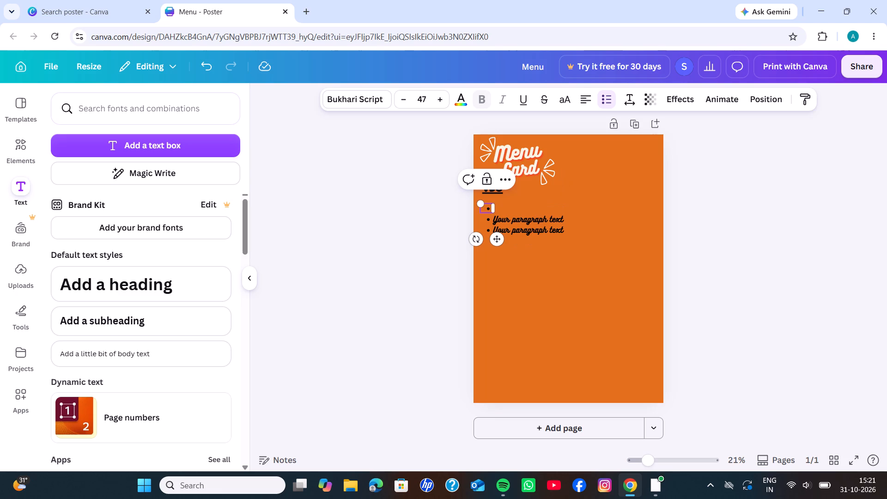
pyautogui.press('v')
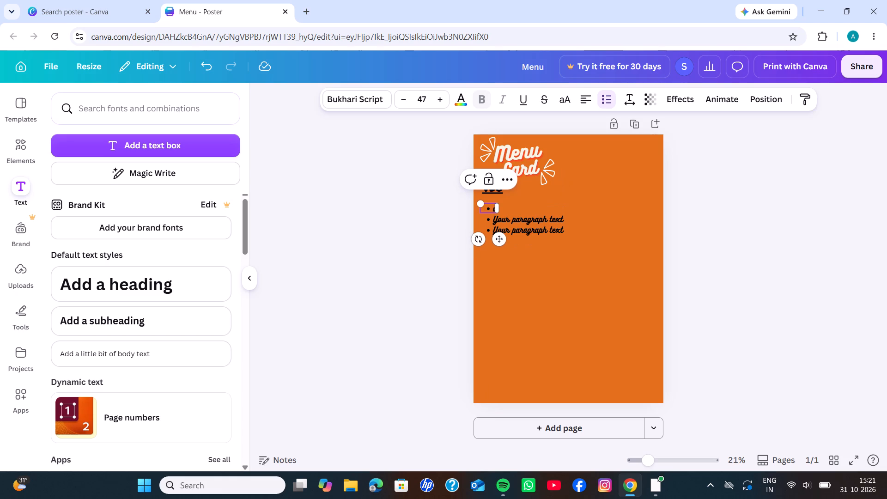
pyautogui.press('e')
pyautogui.write('g bur')
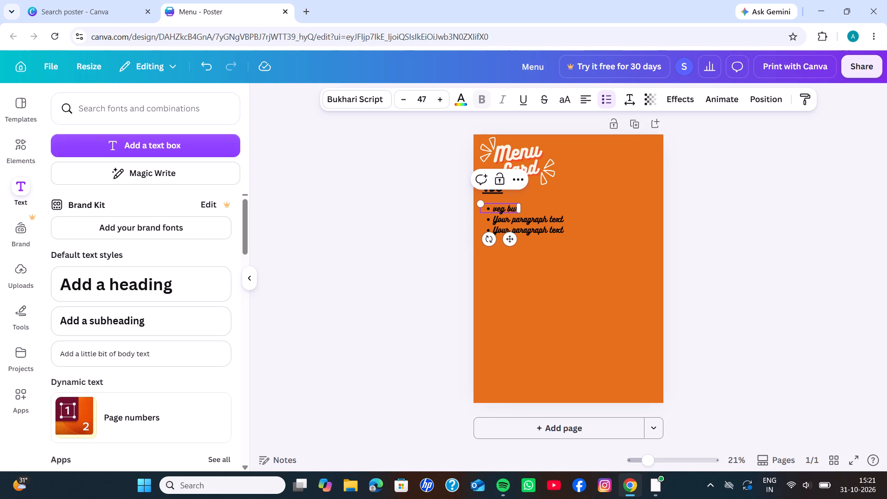
pyautogui.write('ger')
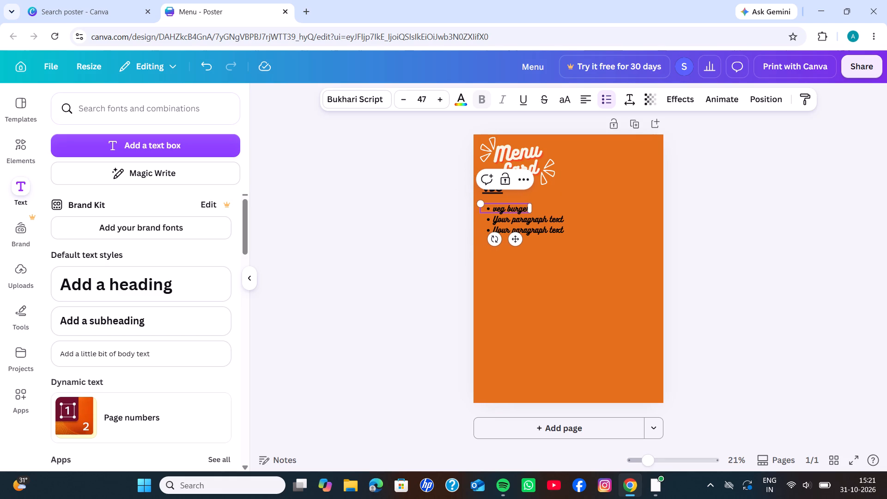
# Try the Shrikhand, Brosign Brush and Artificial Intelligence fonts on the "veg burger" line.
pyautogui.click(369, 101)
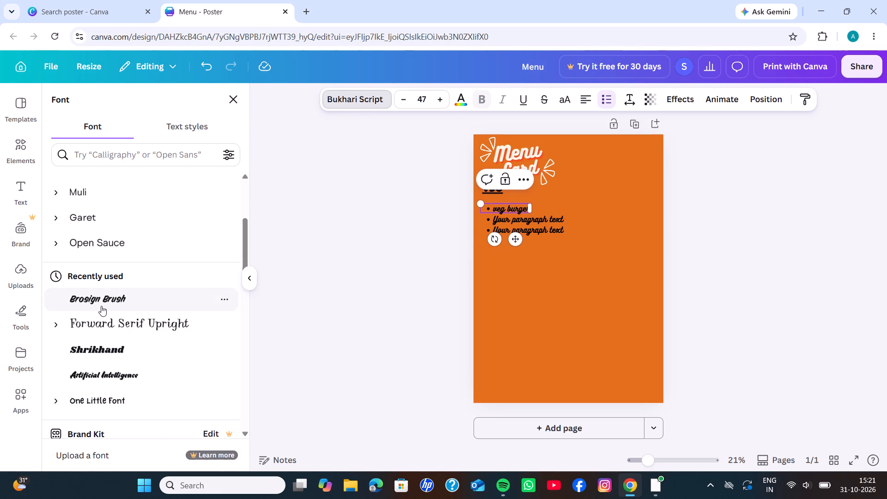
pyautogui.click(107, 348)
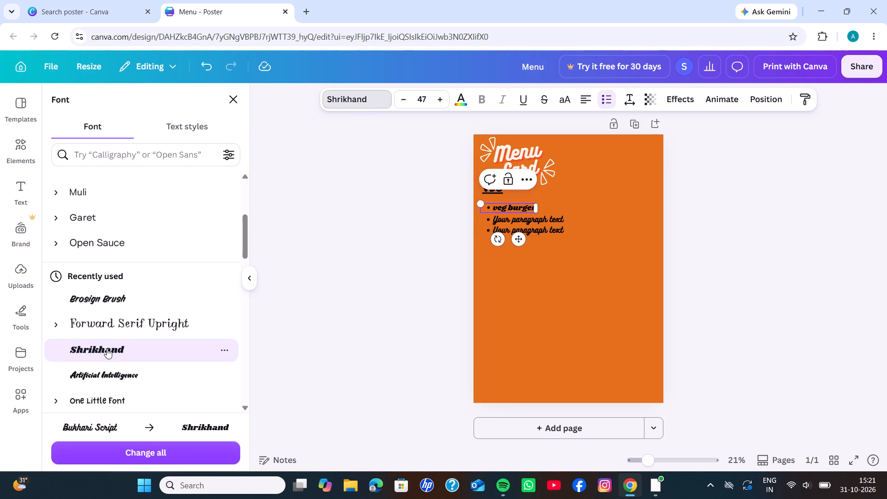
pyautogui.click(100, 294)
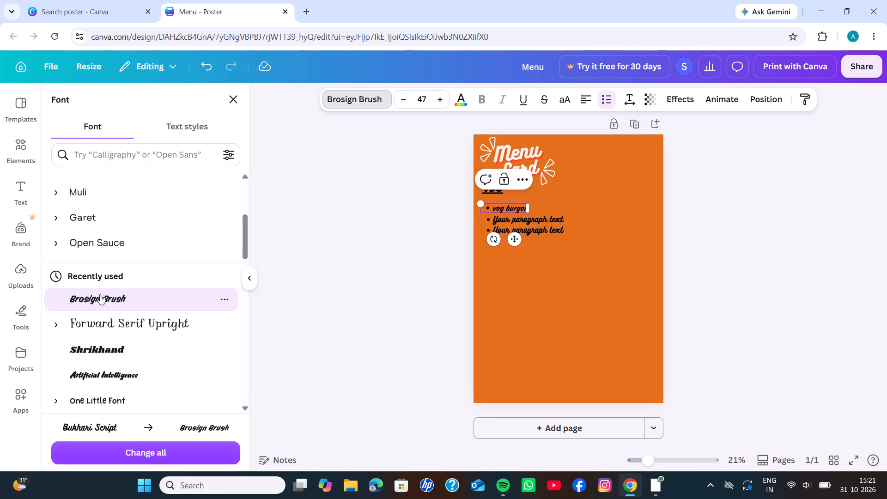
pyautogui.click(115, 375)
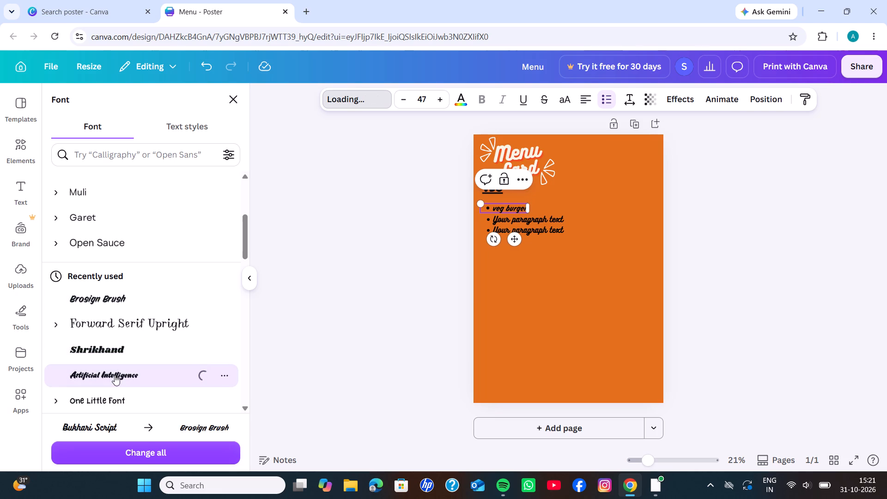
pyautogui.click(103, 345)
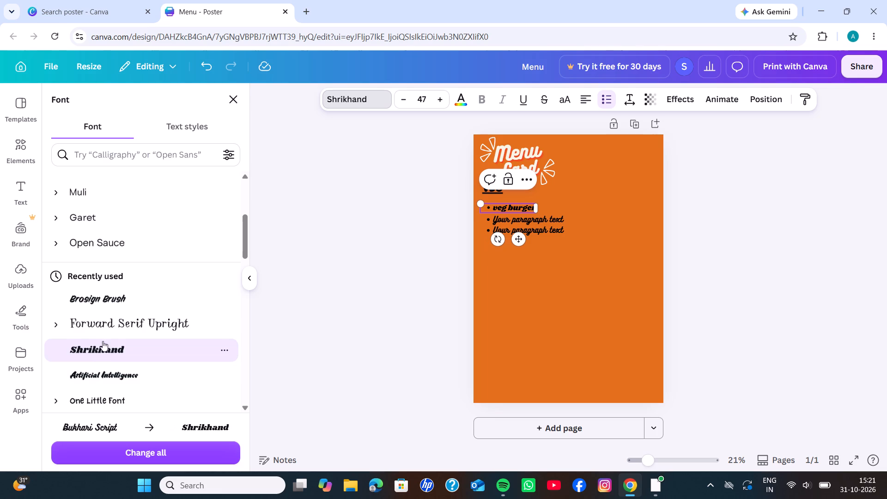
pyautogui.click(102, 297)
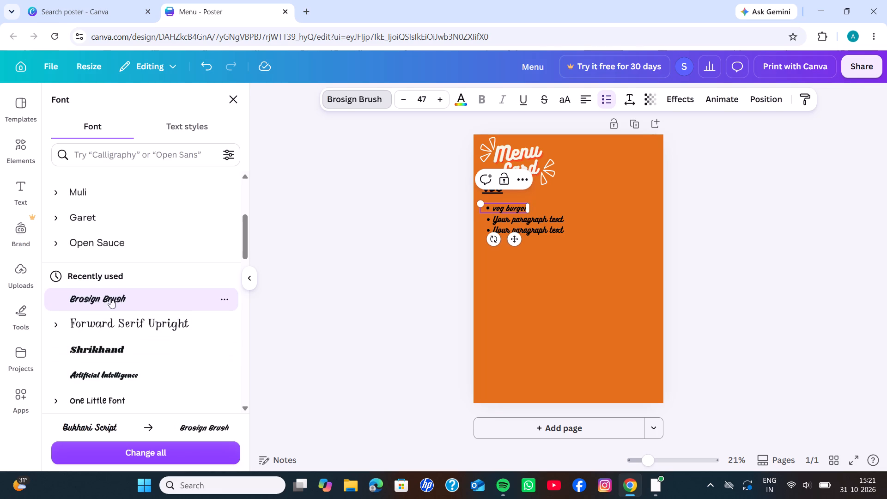
# Set the font of the "veg burger" line to Anton and deselect it.
pyautogui.scroll(-2, 132, 342)
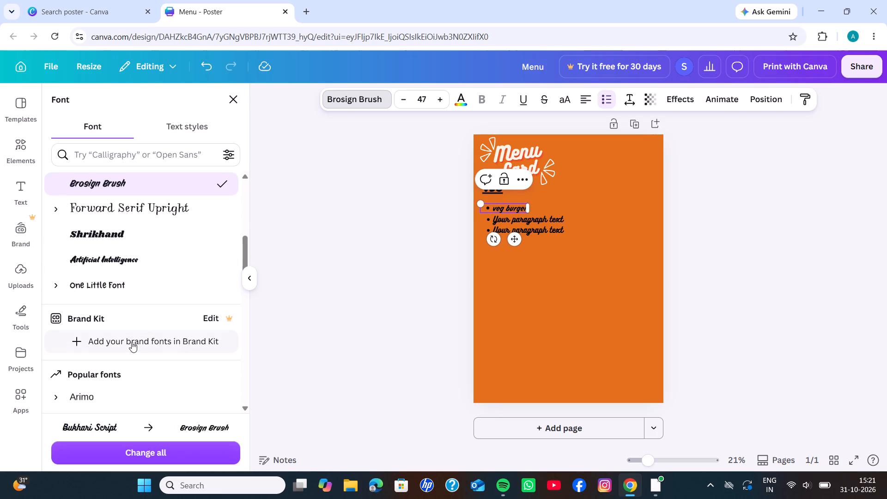
pyautogui.scroll(-4, 132, 342)
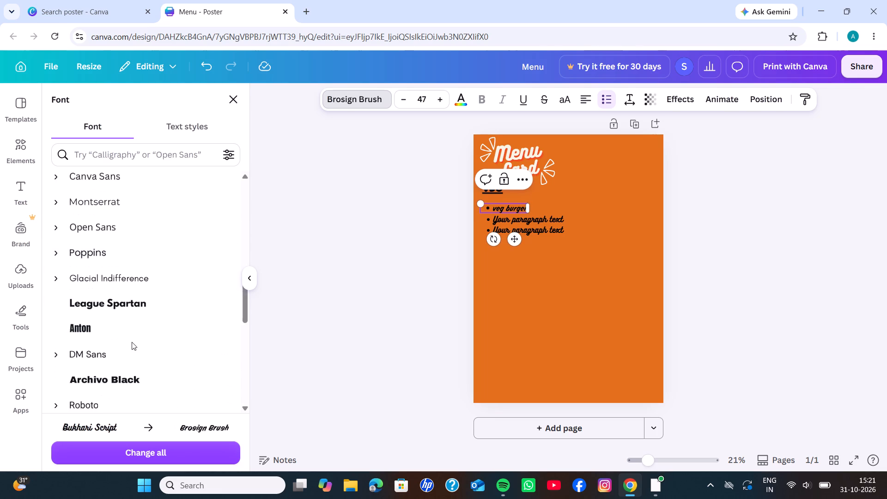
pyautogui.scroll(-1, 132, 342)
pyautogui.click(77, 325)
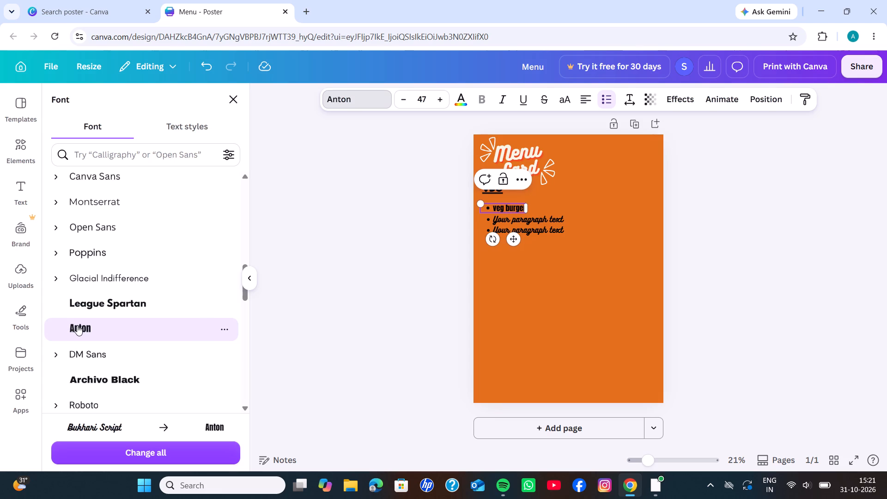
pyautogui.click(371, 275)
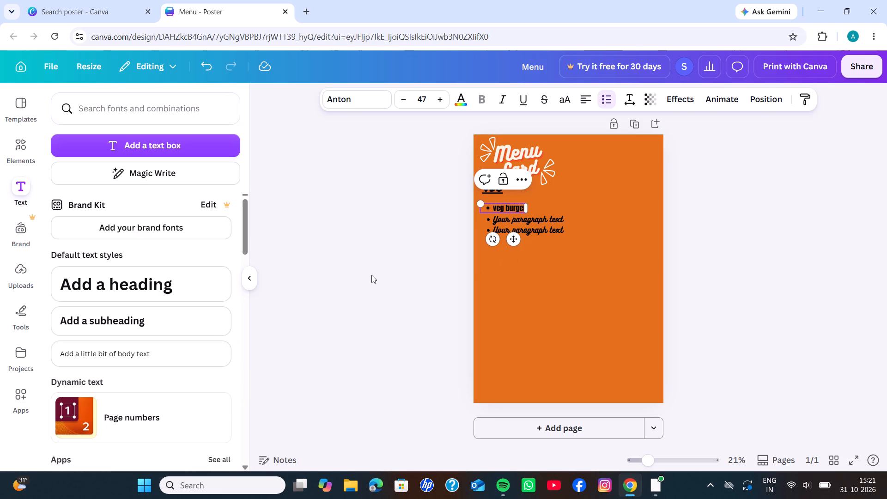
pyautogui.click(371, 275)
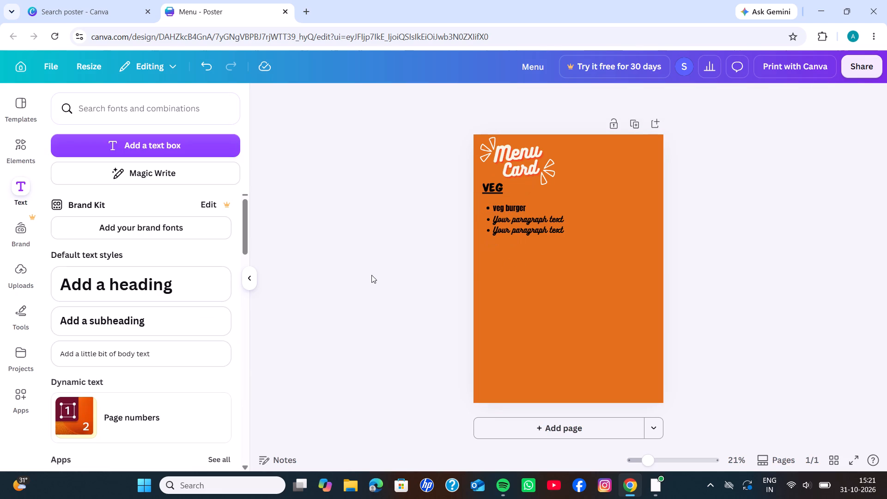
# Replace the second bulleted line's placeholder text with "Veg cheese pizza" and set its font to Anton.
pyautogui.tripleClick(510, 219)
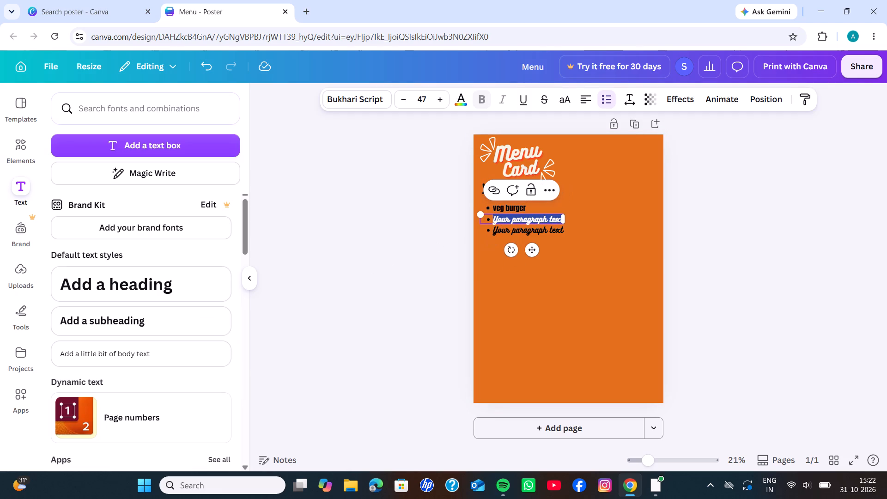
pyautogui.press('BackSpace')
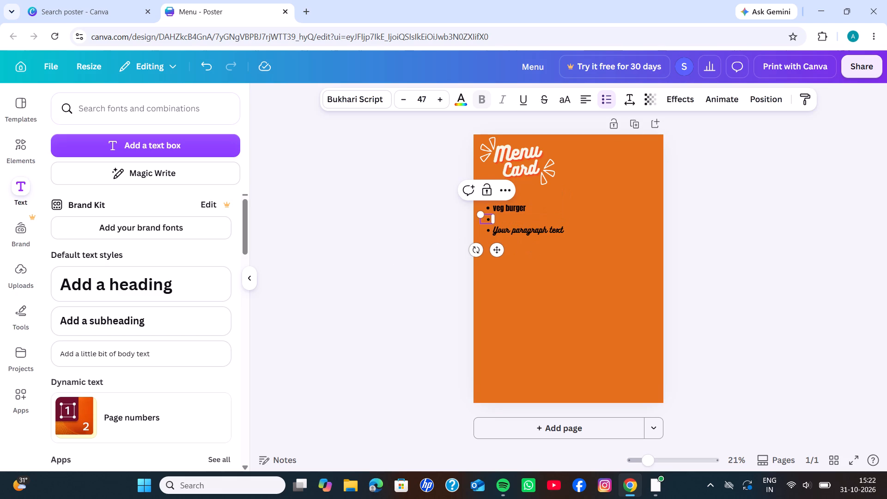
pyautogui.write('Veg')
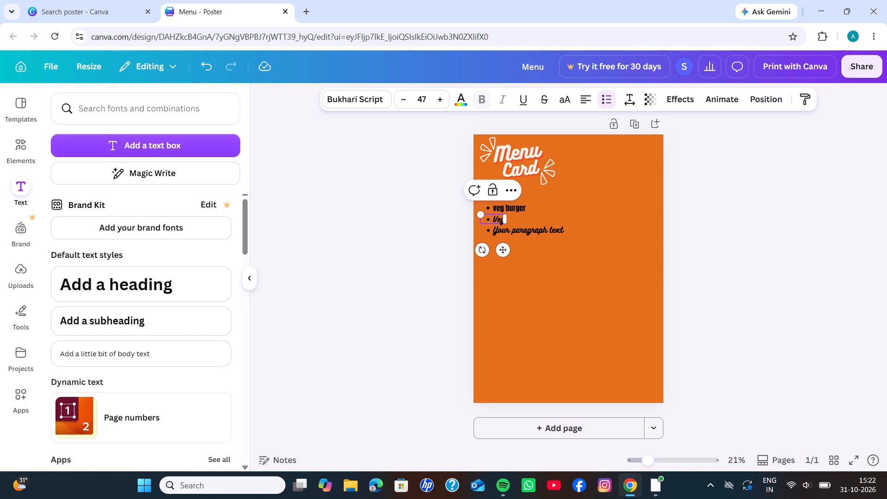
pyautogui.press('space')
pyautogui.write('ch')
pyautogui.write('ee')
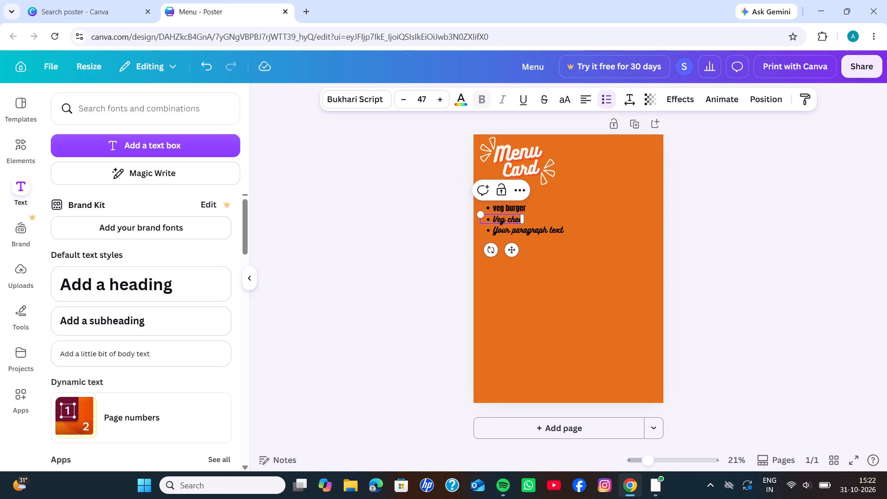
pyautogui.press('s')
pyautogui.press('e')
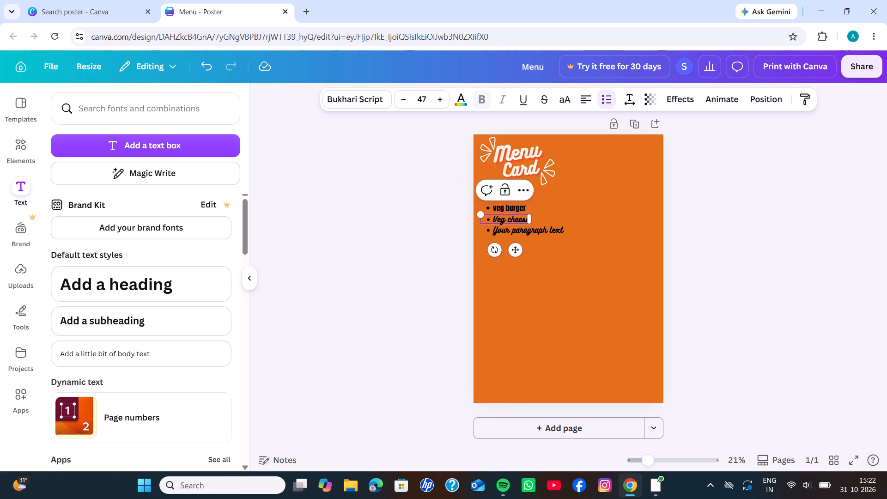
pyautogui.press('space')
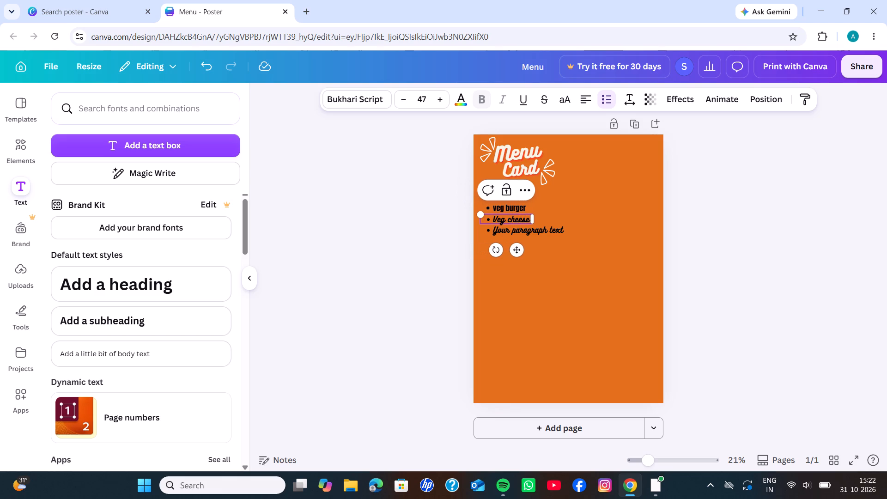
pyautogui.write('pi')
pyautogui.write('zza')
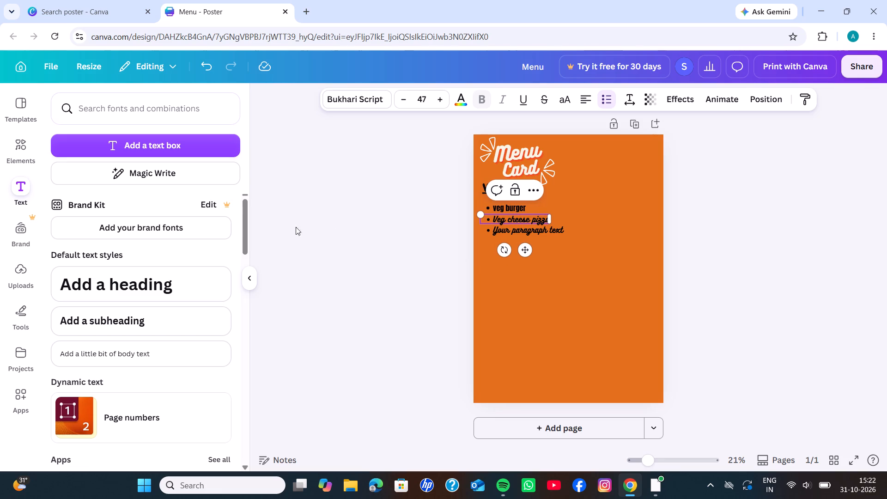
pyautogui.click(361, 102)
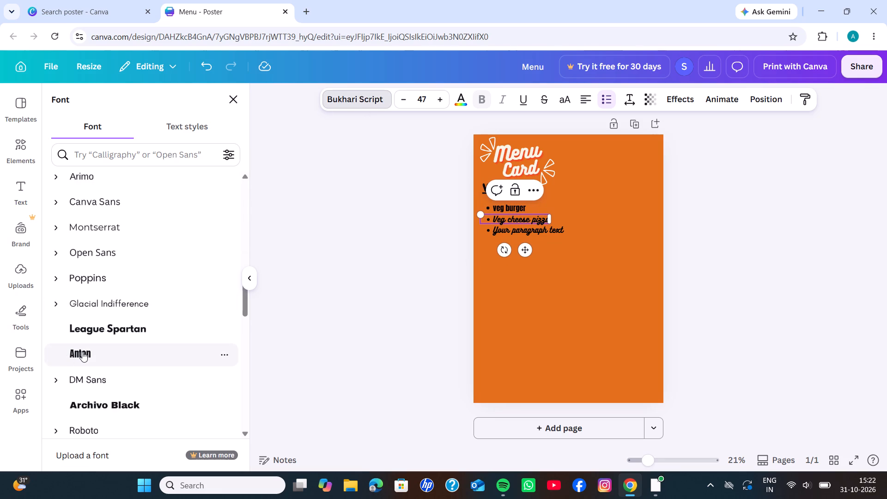
pyautogui.click(82, 352)
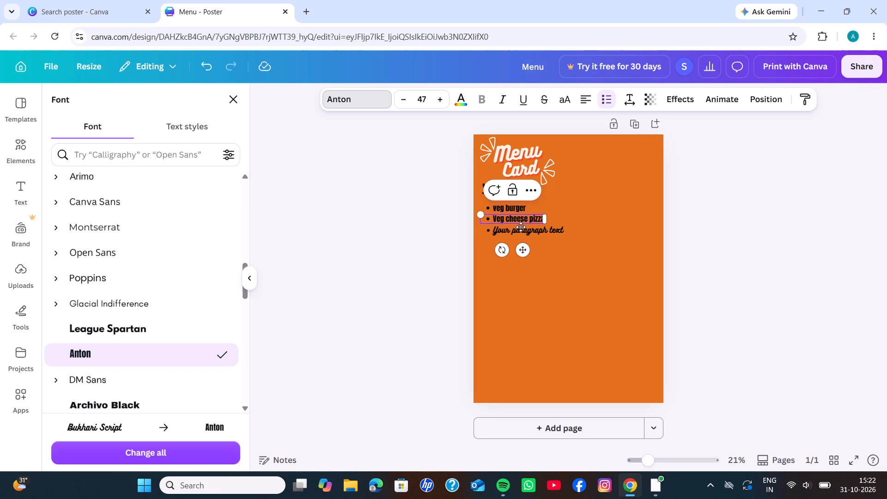
# Replace the third bulleted line's placeholder text with "French Fries", set its font to Anton, and deselect it.
pyautogui.tripleClick(519, 230)
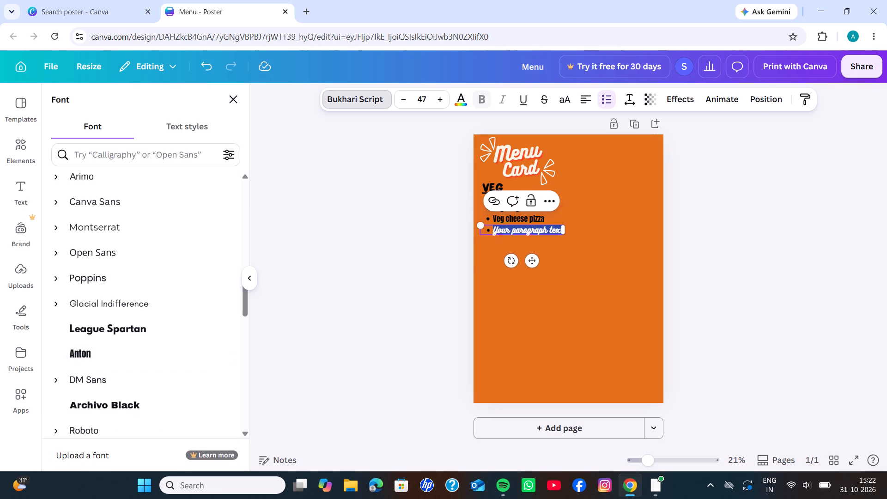
pyautogui.press('BackSpace')
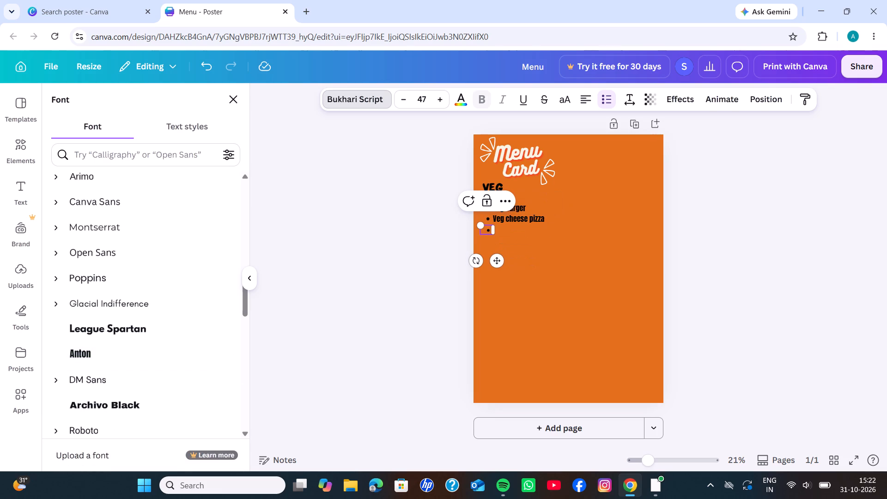
pyautogui.write('Fre')
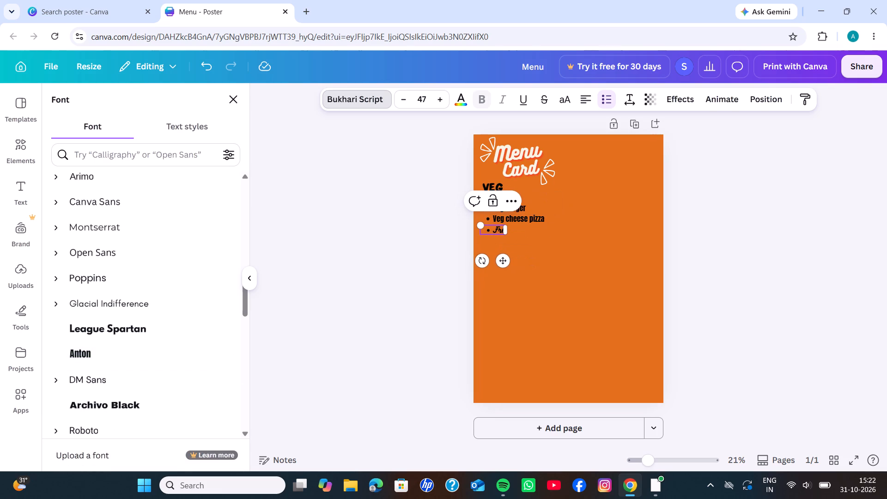
pyautogui.write('nch')
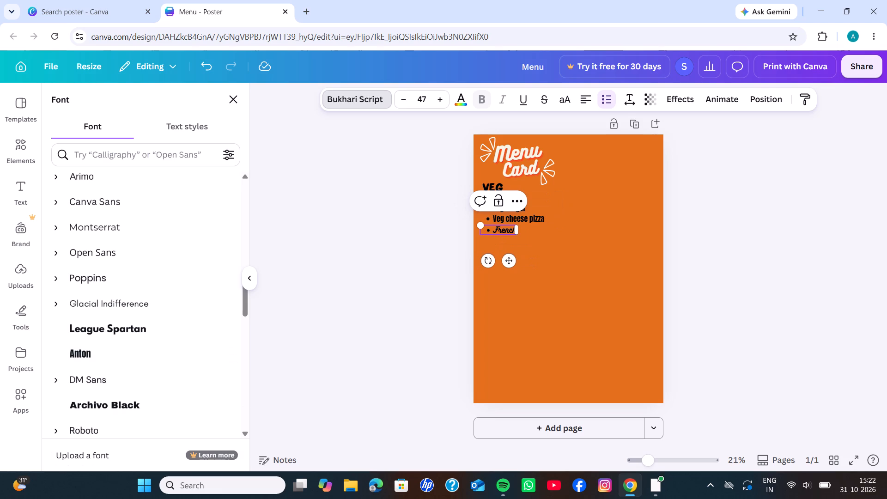
pyautogui.press('space')
pyautogui.write('Fr')
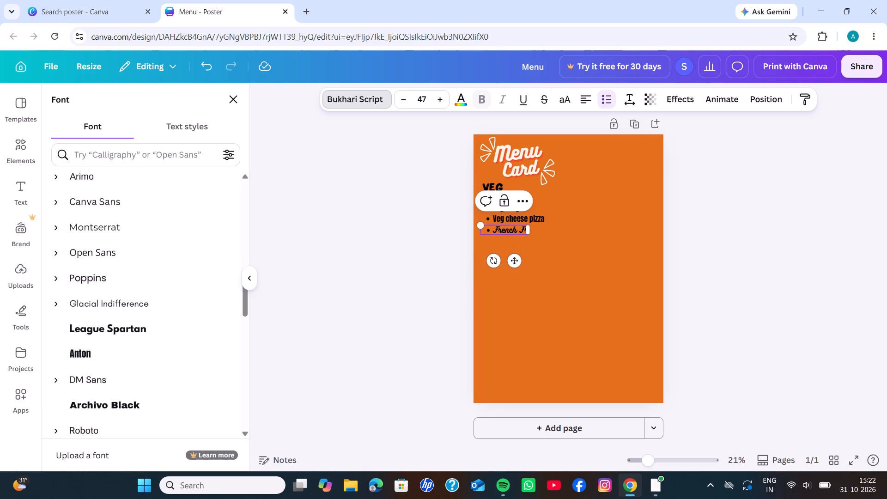
pyautogui.write('ies')
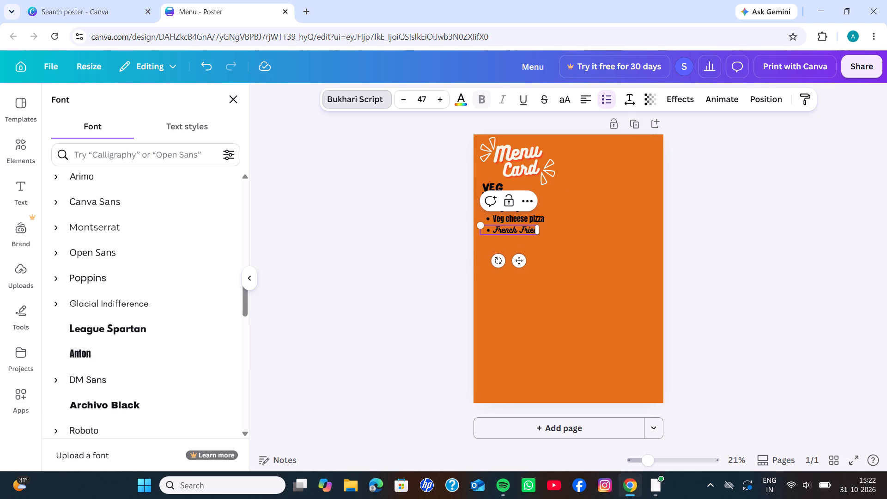
pyautogui.click(86, 350)
pyautogui.click(374, 273)
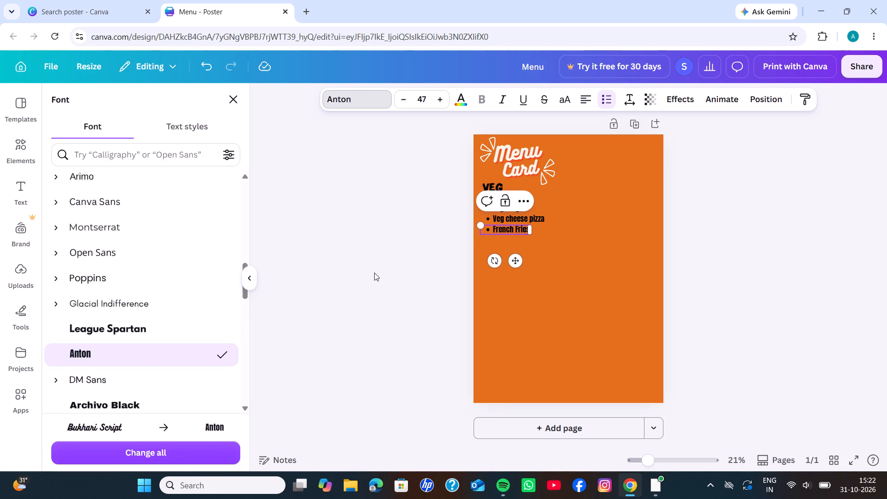
pyautogui.click(374, 273)
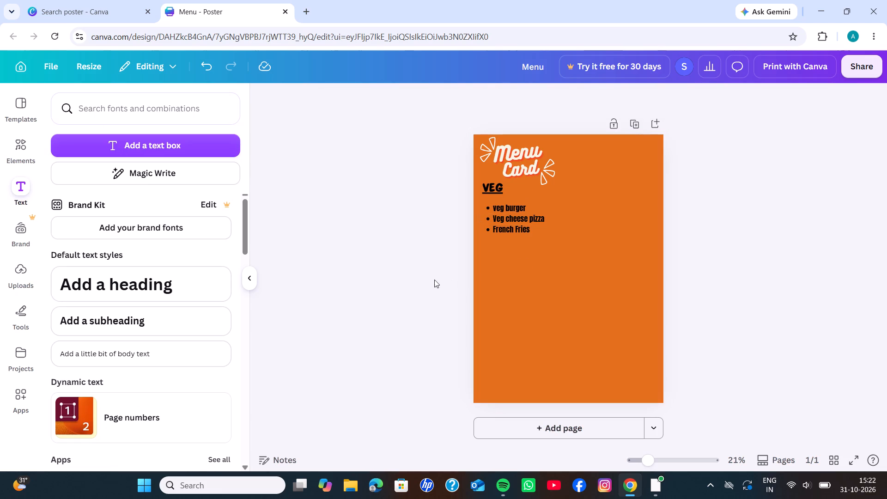
# Duplicate the "French Fries" line, place the copy directly beneath it, left-aligned with matching 0.4 spacing, and deselect.
pyautogui.click(508, 232)
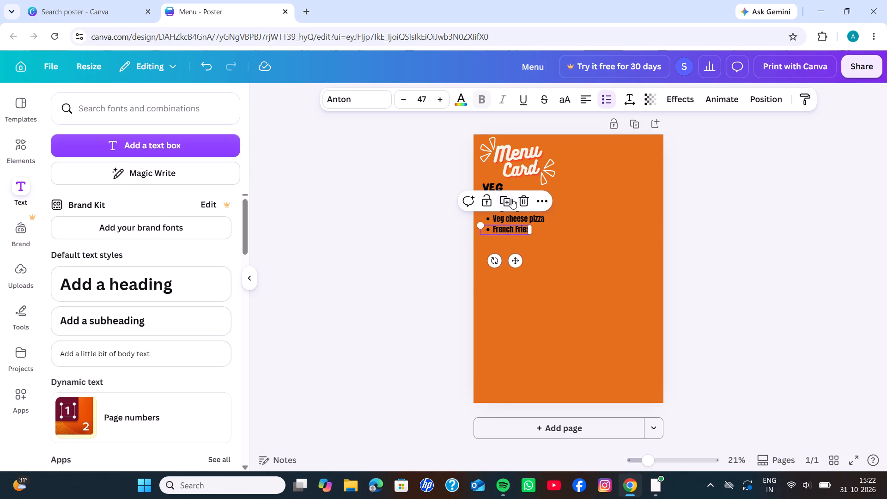
pyautogui.click(509, 199)
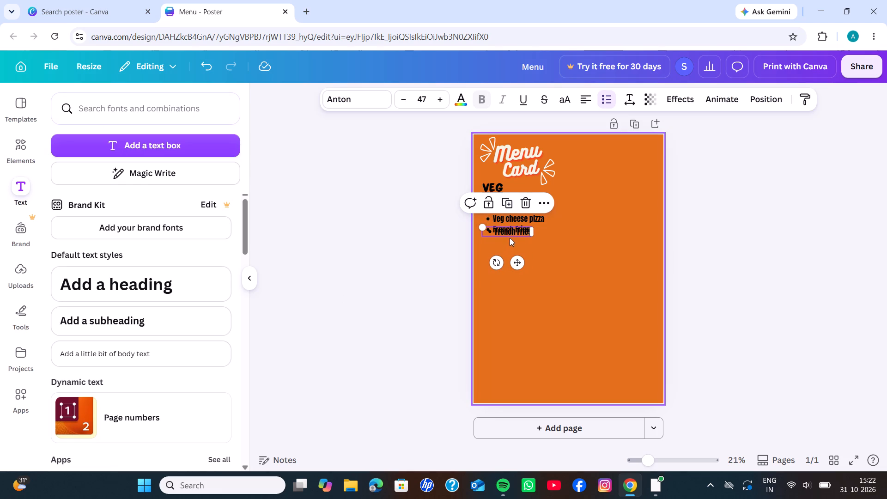
pyautogui.moveTo(508, 230); pyautogui.dragTo(506, 236)
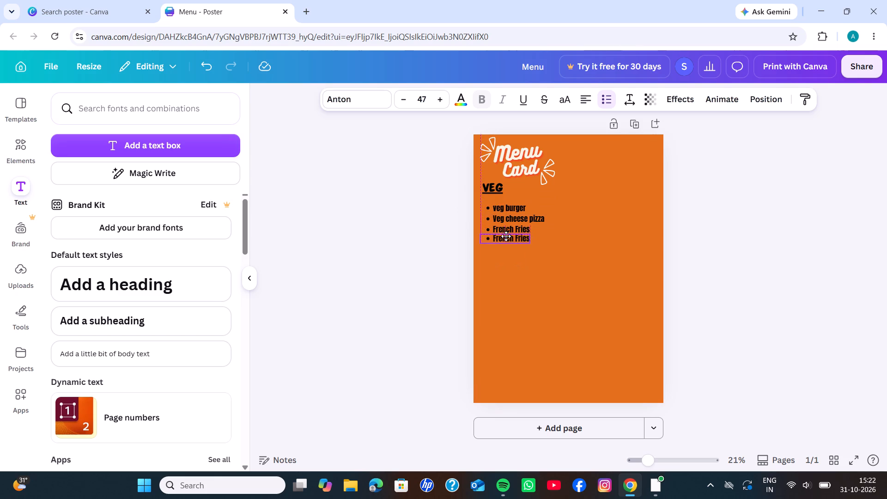
pyautogui.moveTo(506, 236); pyautogui.dragTo(506, 239)
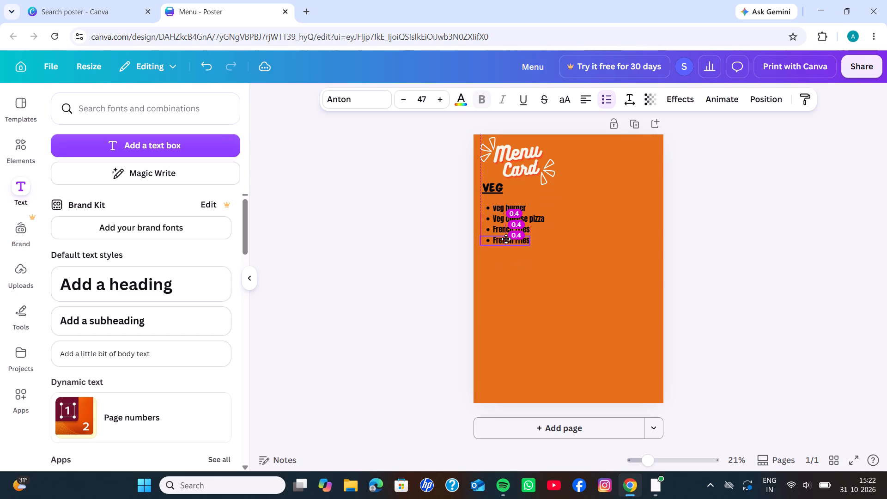
pyautogui.moveTo(506, 239); pyautogui.dragTo(506, 238)
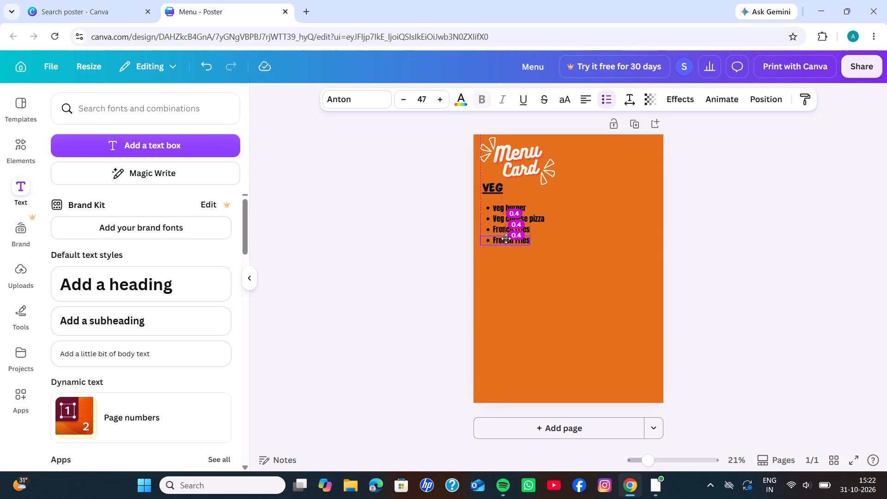
pyautogui.moveTo(506, 238); pyautogui.dragTo(505, 237)
pyautogui.click(505, 238)
pyautogui.click(420, 243)
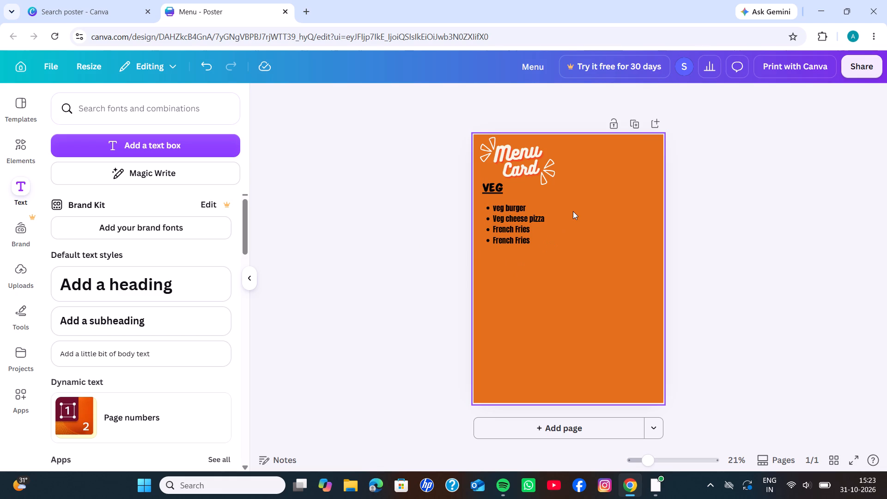
# Replace the fourth bulleted line's text with "crispy cheese burger" and deselect it.
pyautogui.scroll(-2, 567, 213)
pyautogui.doubleClick(517, 243)
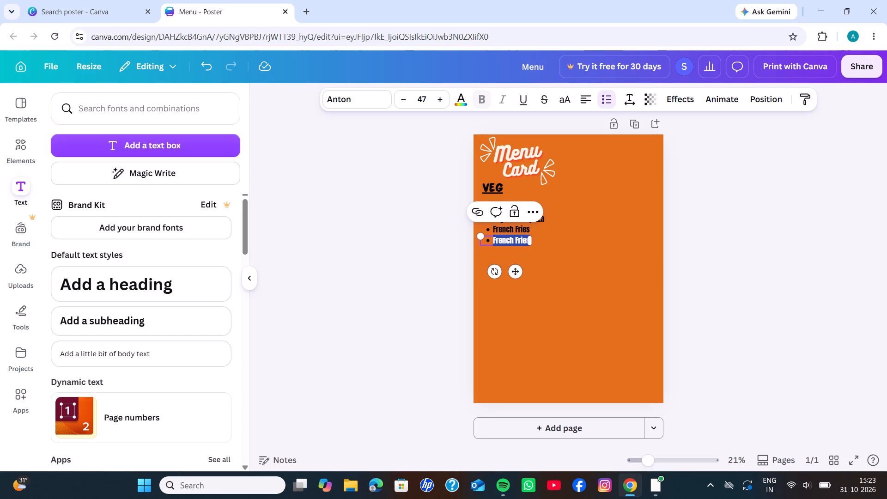
pyautogui.press('BackSpace')
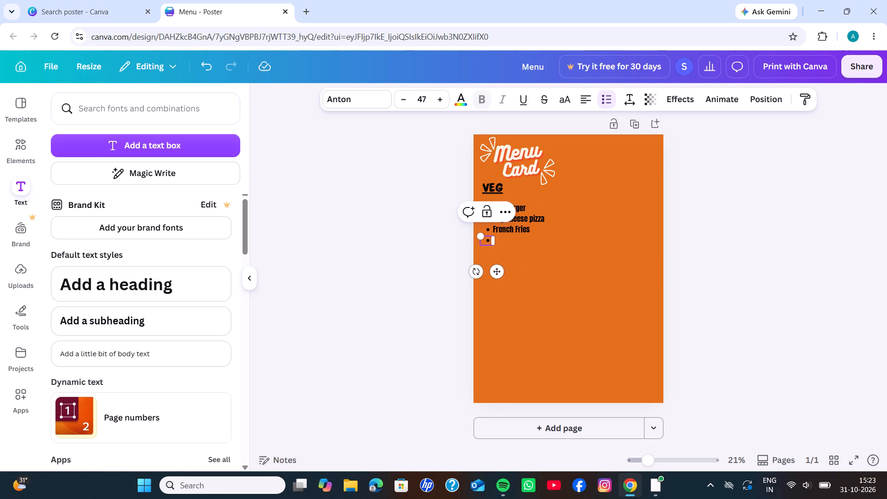
pyautogui.press('c')
pyautogui.write('ri')
pyautogui.press('s')
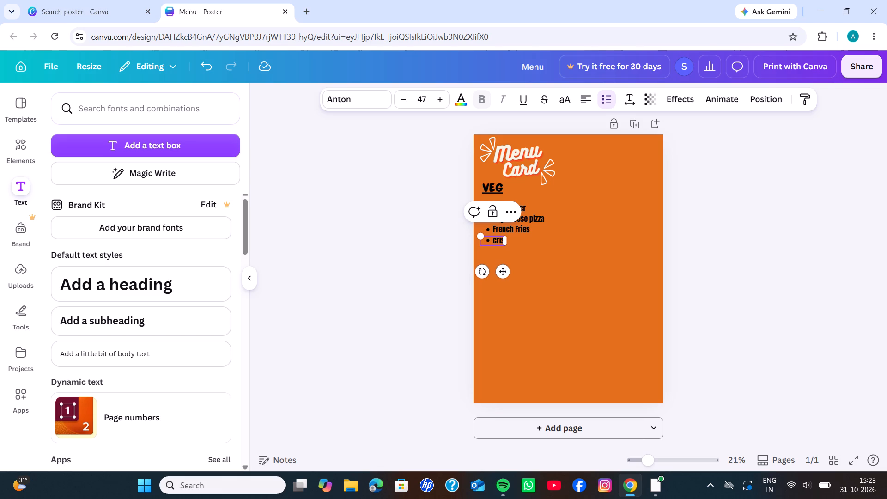
pyautogui.press('p')
pyautogui.press('y')
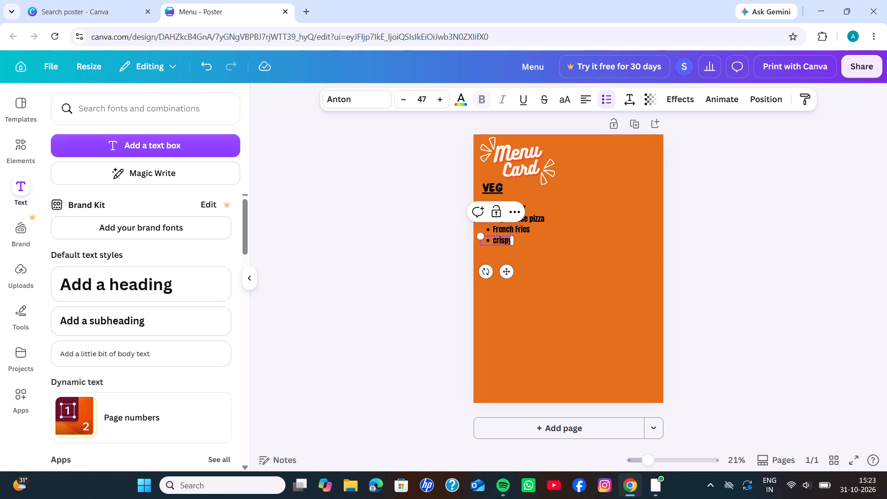
pyautogui.press('space')
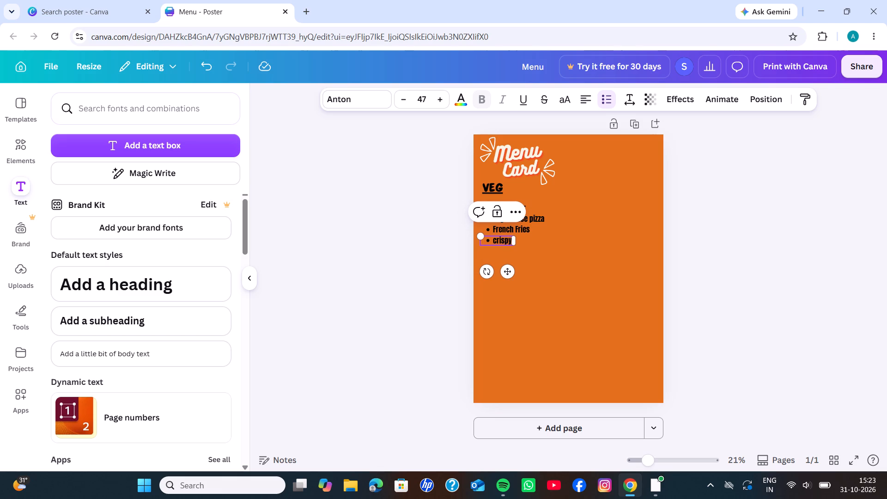
pyautogui.write('cheese b')
pyautogui.write('urge')
pyautogui.press('r')
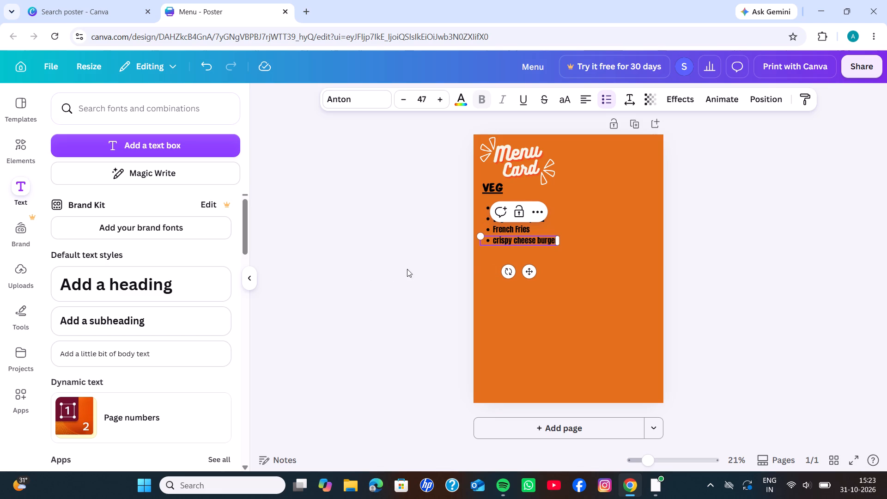
pyautogui.click(392, 257)
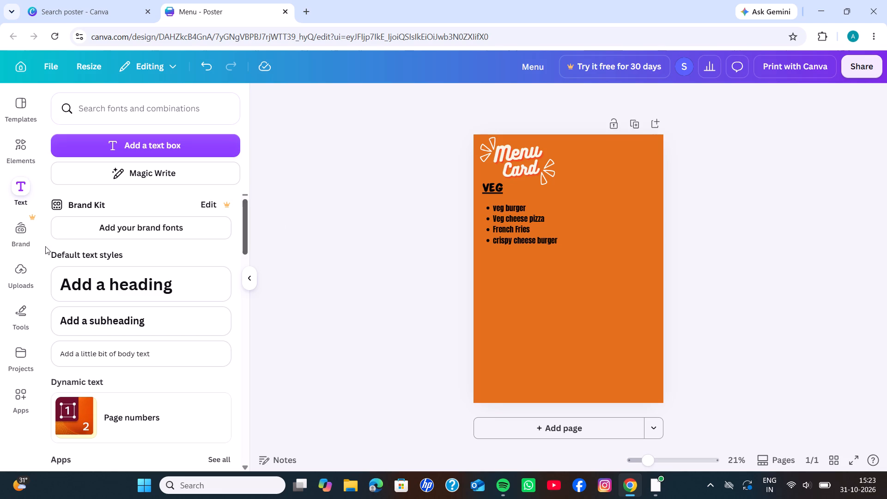
# Browse the ready-made font combinations for a text style that suits the menu poster.
pyautogui.scroll(-7, 113, 243)
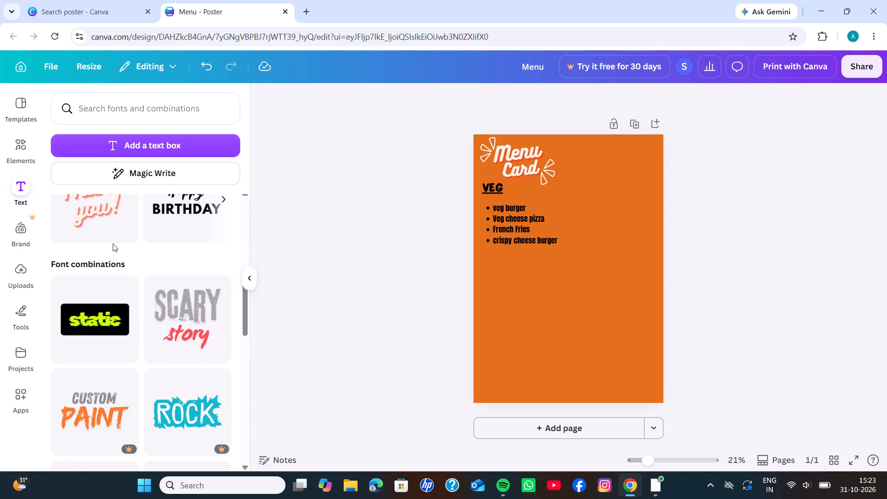
pyautogui.scroll(-5, 113, 243)
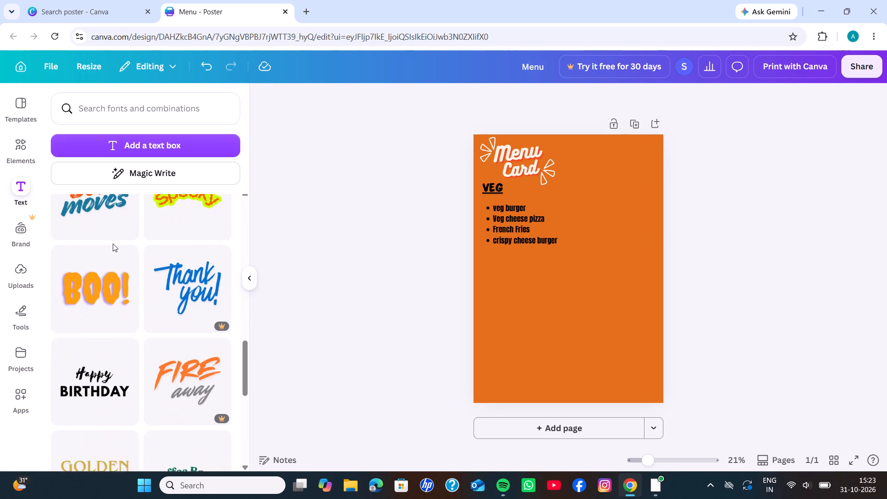
pyautogui.scroll(-1, 113, 243)
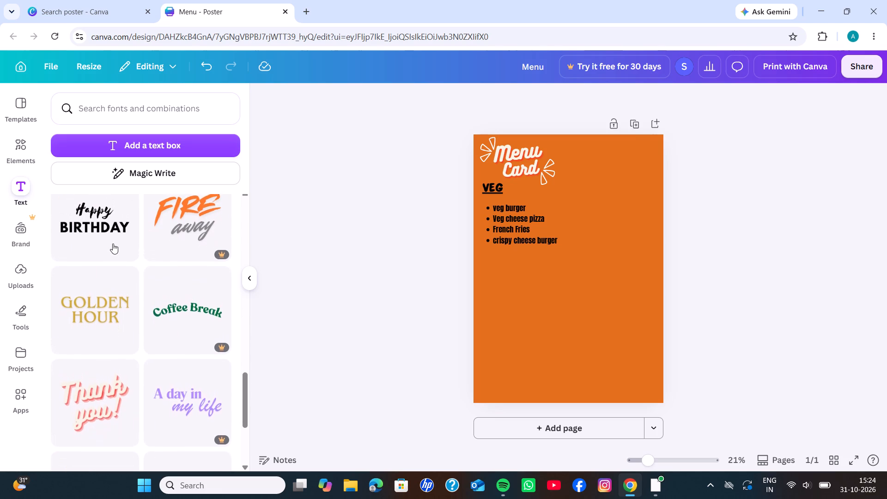
pyautogui.scroll(-1, 113, 243)
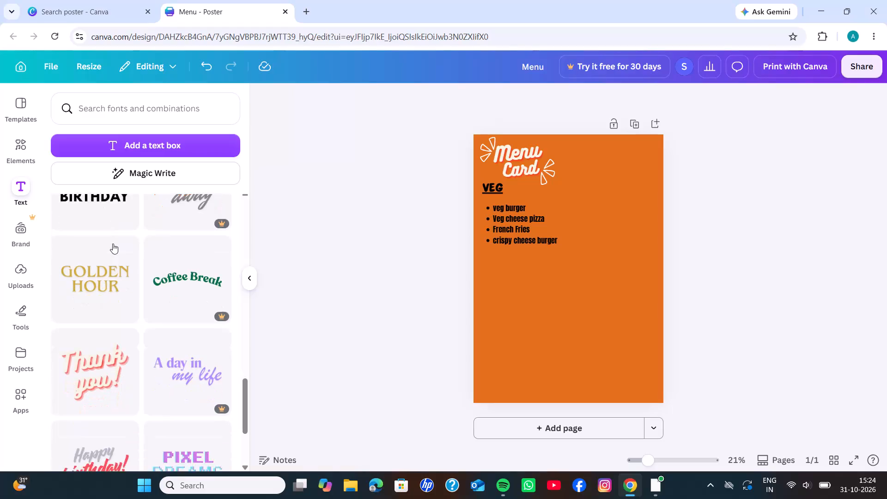
pyautogui.scroll(-3, 113, 243)
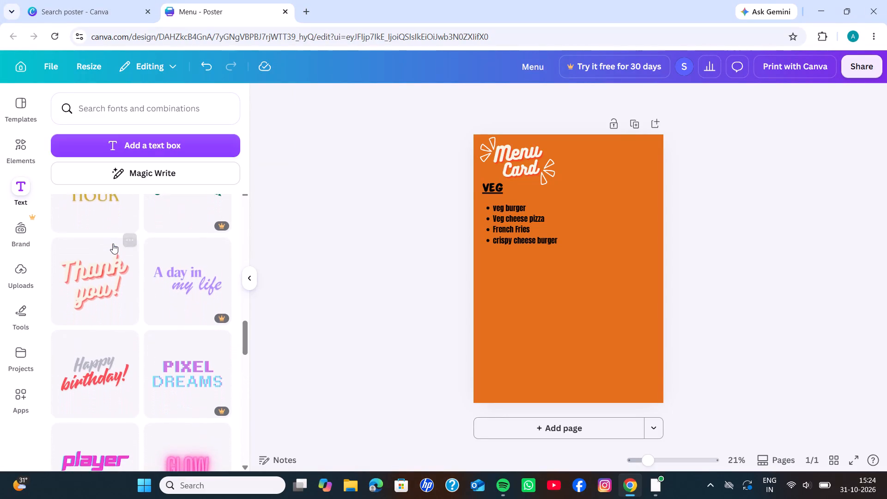
pyautogui.scroll(-3, 113, 243)
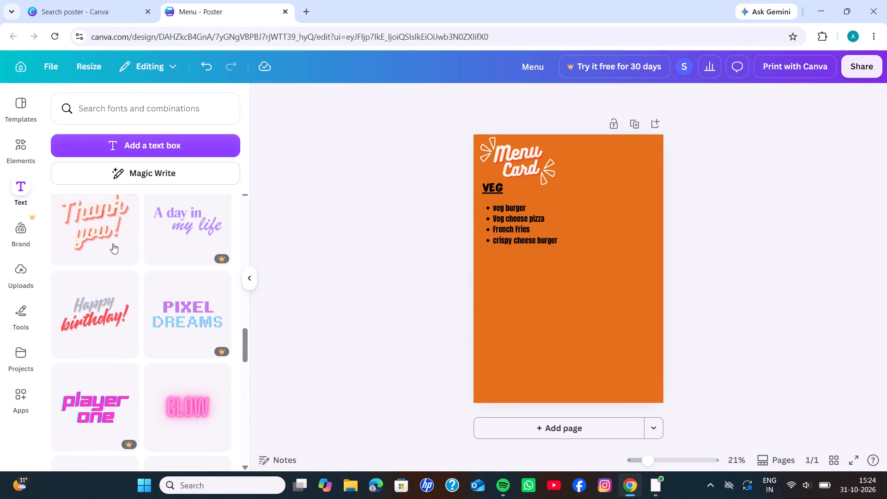
pyautogui.scroll(-3, 113, 243)
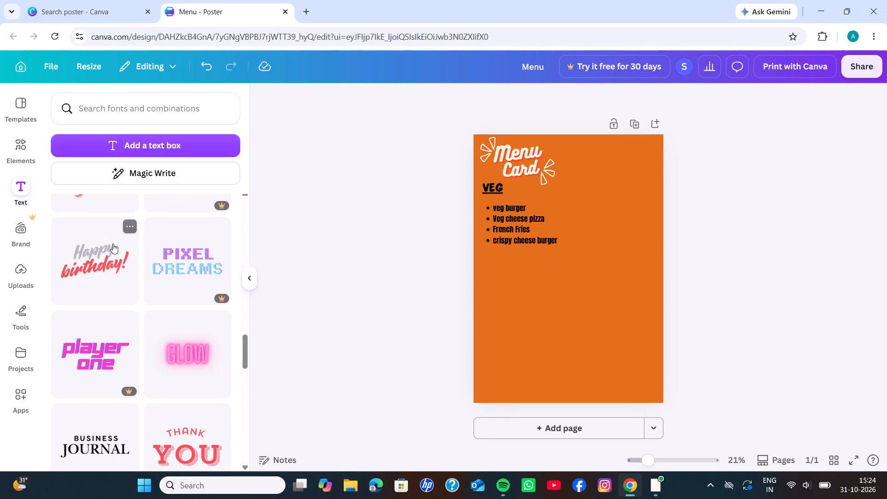
pyautogui.scroll(-4, 113, 243)
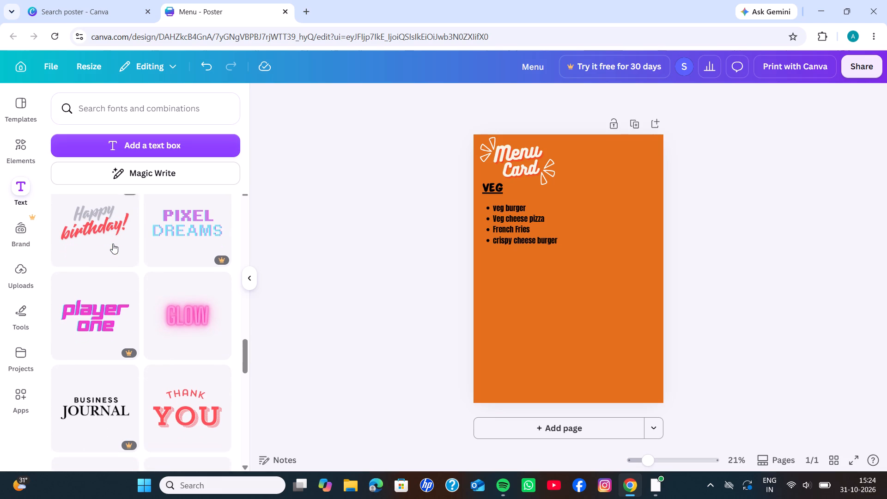
pyautogui.scroll(-3, 113, 243)
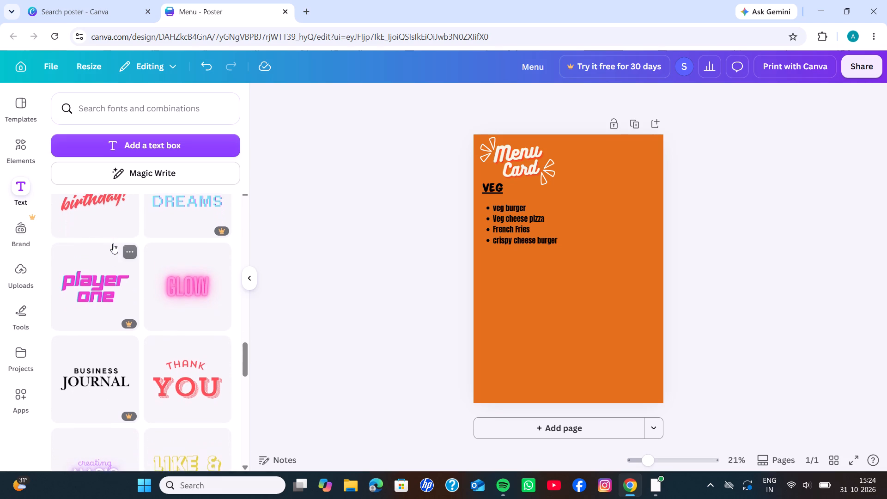
pyautogui.scroll(-2, 113, 243)
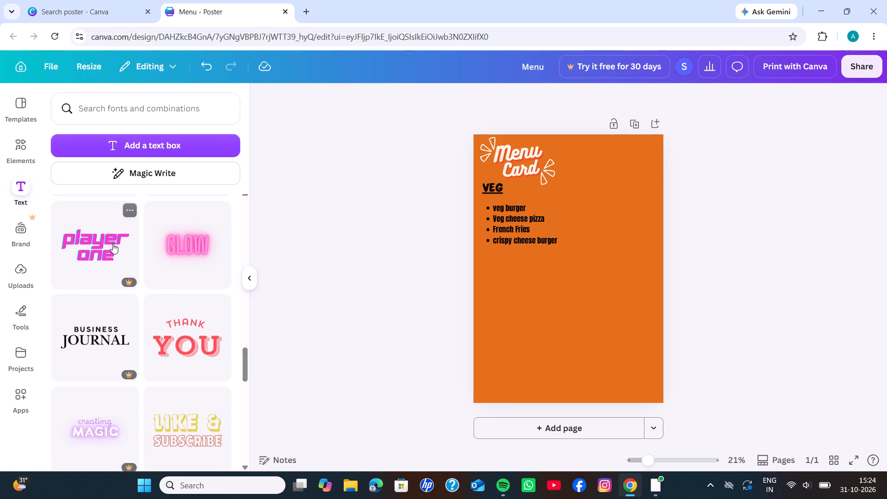
pyautogui.scroll(-1, 113, 243)
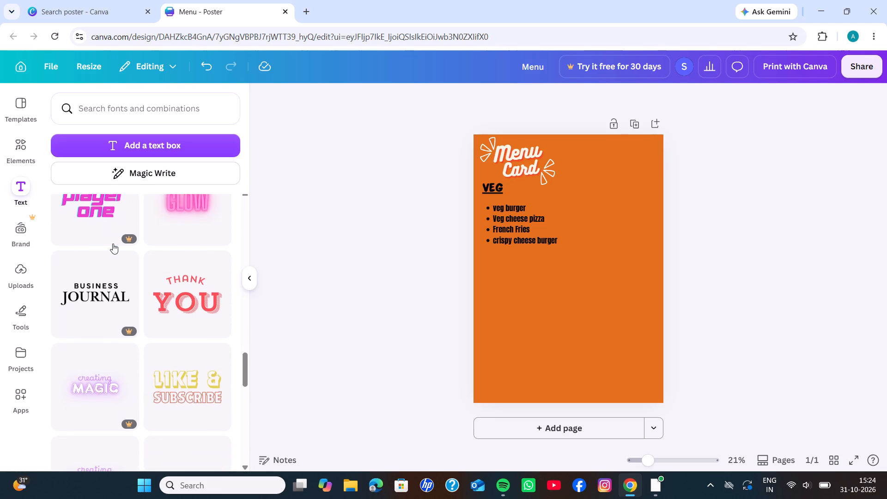
pyautogui.scroll(-2, 113, 243)
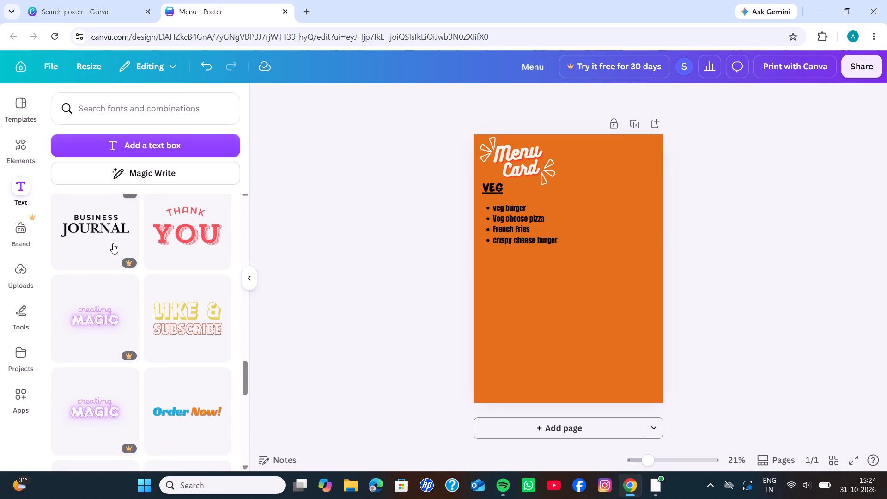
pyautogui.scroll(2, 113, 243)
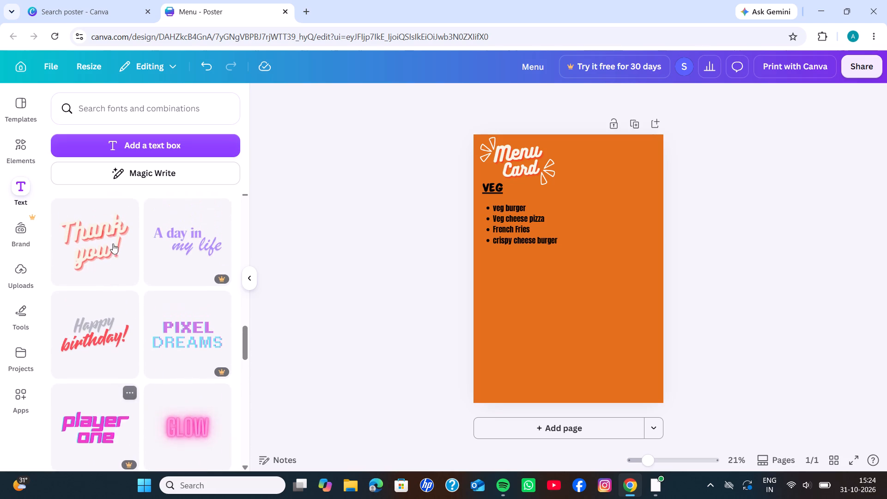
pyautogui.scroll(1, 113, 243)
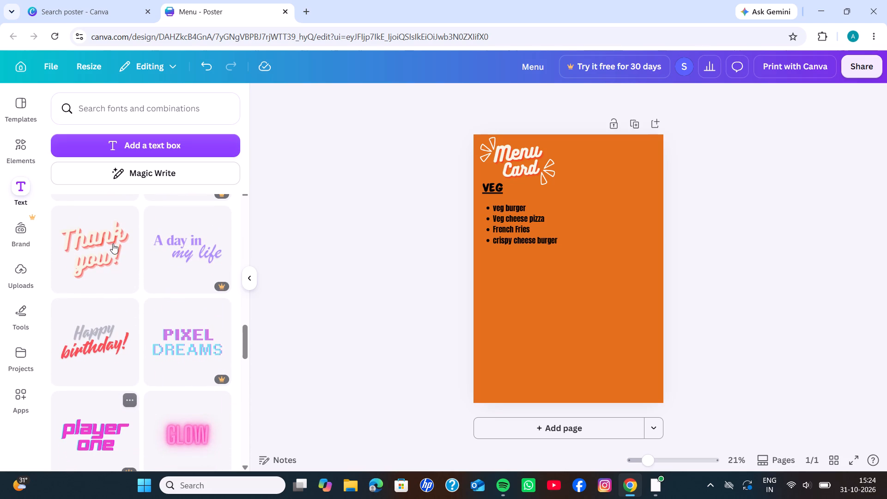
pyautogui.scroll(-1, 113, 243)
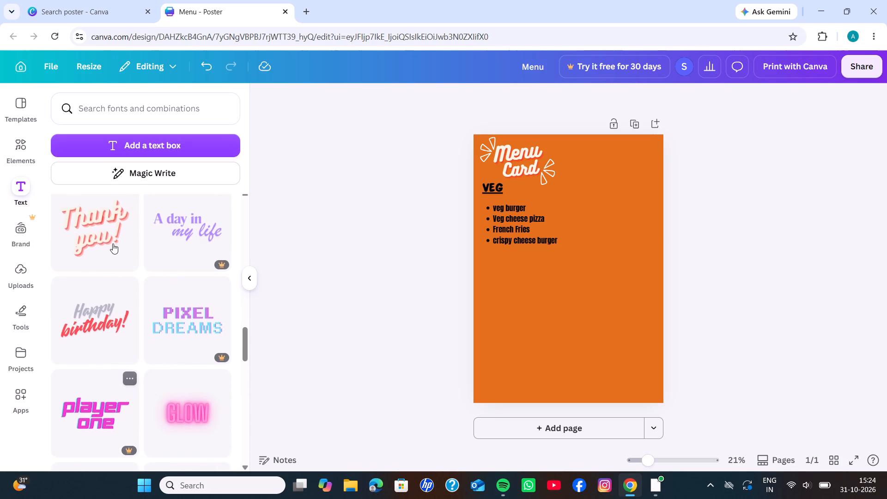
pyautogui.scroll(-1, 113, 243)
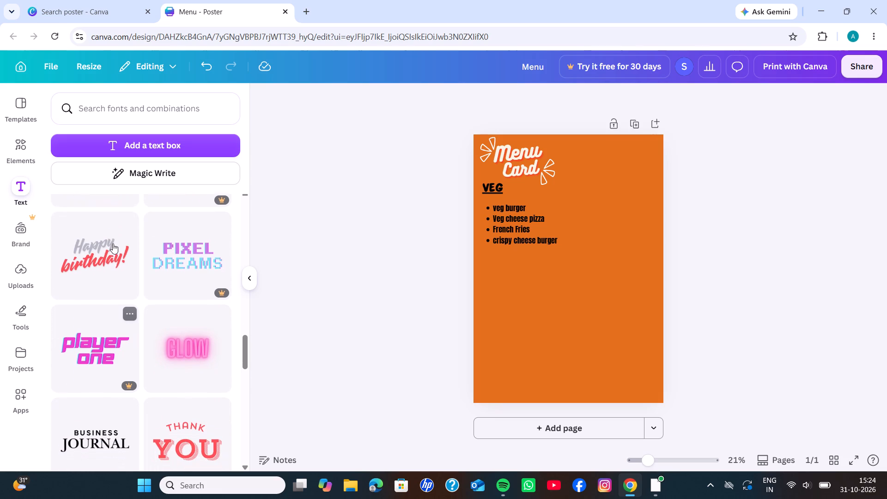
pyautogui.scroll(-2, 113, 243)
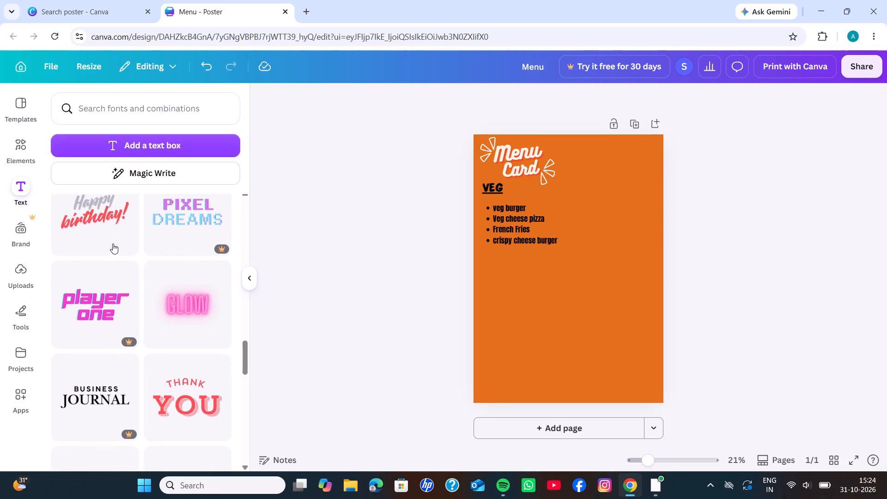
pyautogui.scroll(-1, 113, 243)
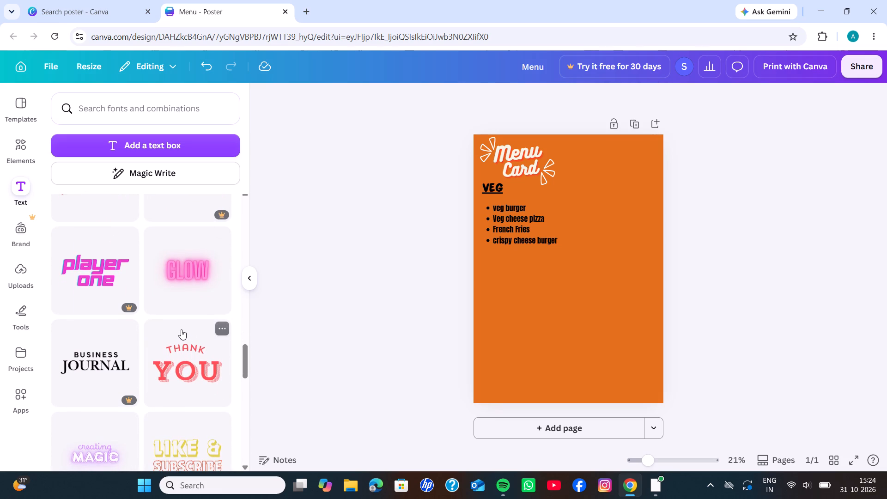
pyautogui.scroll(-1, 181, 329)
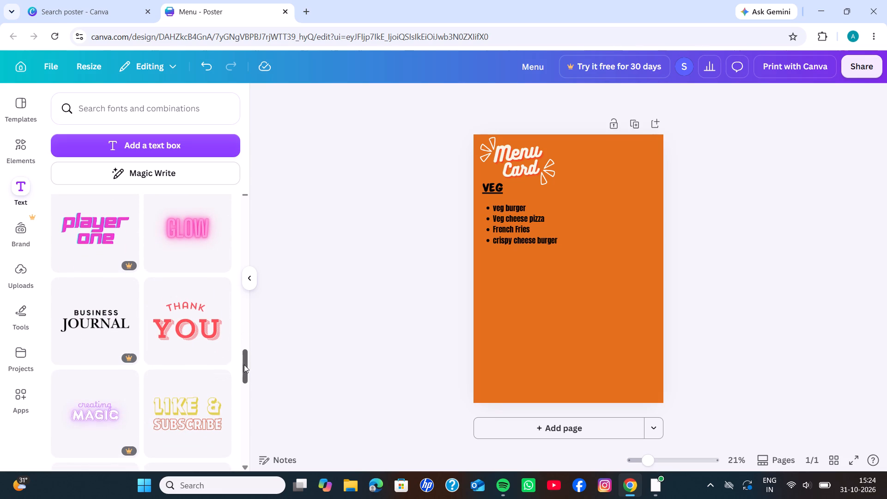
pyautogui.moveTo(244, 365); pyautogui.dragTo(243, 380)
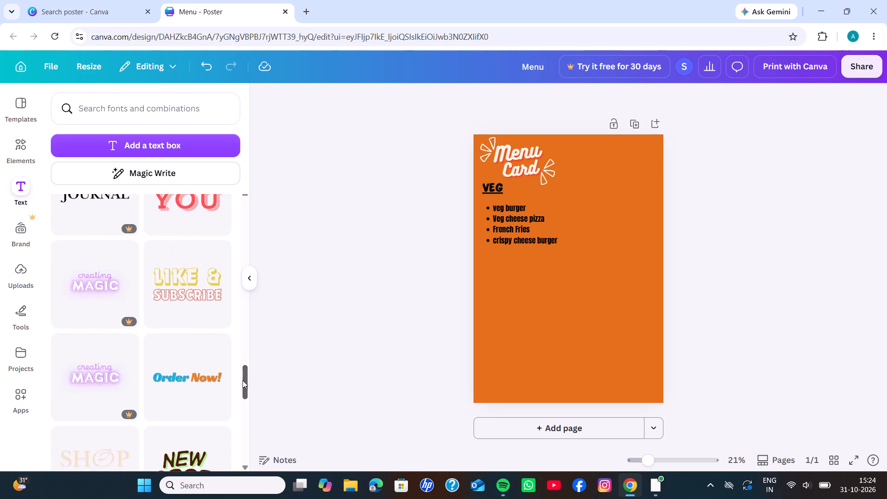
pyautogui.moveTo(243, 380); pyautogui.dragTo(243, 386)
pyautogui.click(243, 386)
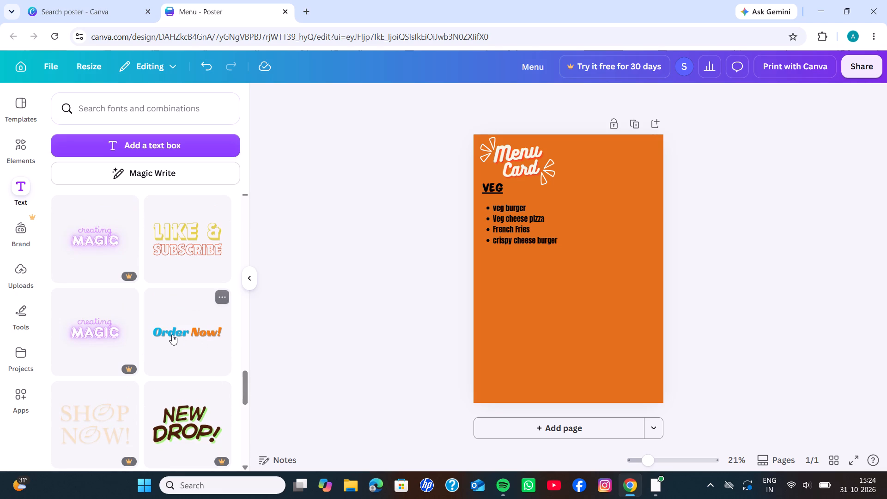
pyautogui.hscroll(1, 172, 335)
pyautogui.scroll(6, 172, 335)
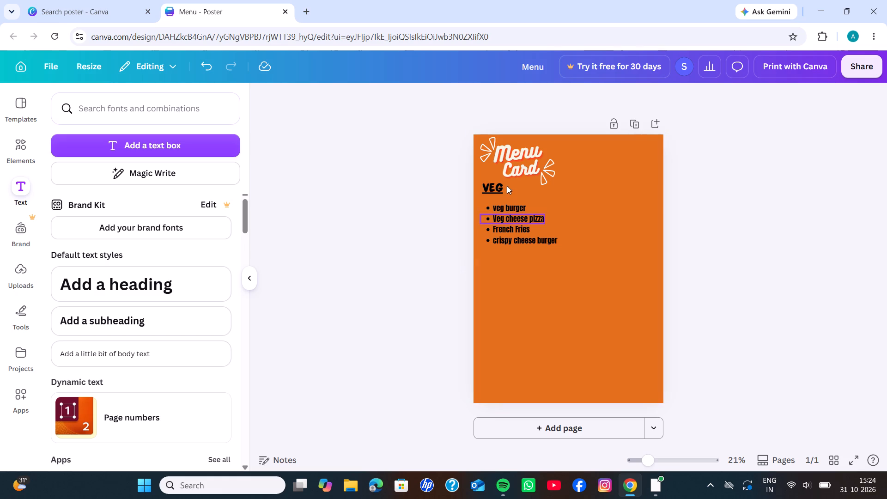
# Duplicate the "VEG" heading, place the copy below the "crispy cheese burger" line, left-aligned with the original heading, and deselect it.
pyautogui.click(495, 187)
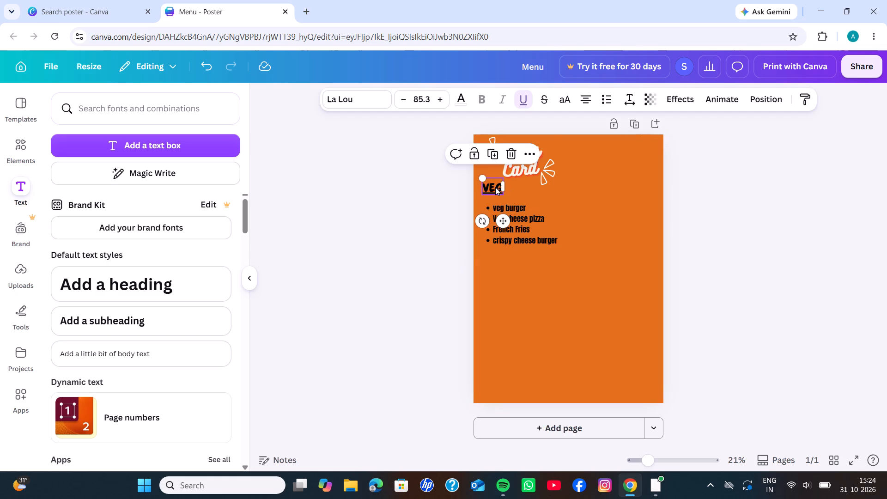
pyautogui.click(488, 151)
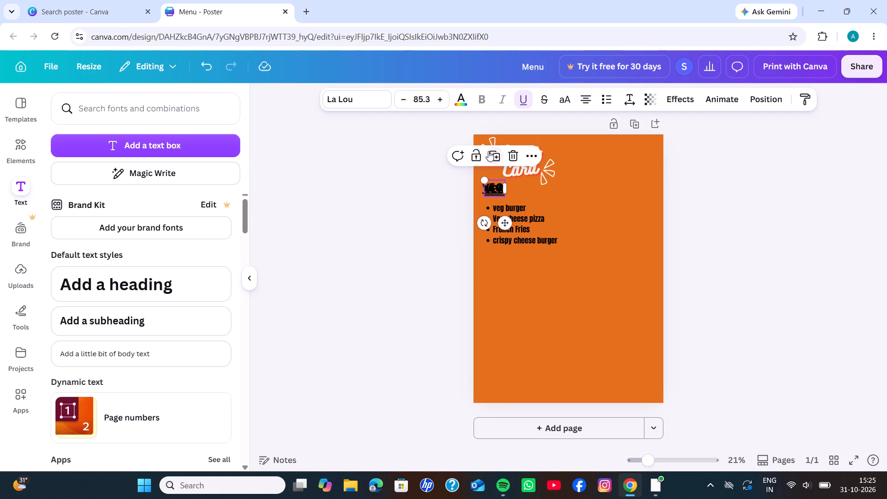
pyautogui.moveTo(492, 188); pyautogui.dragTo(486, 262)
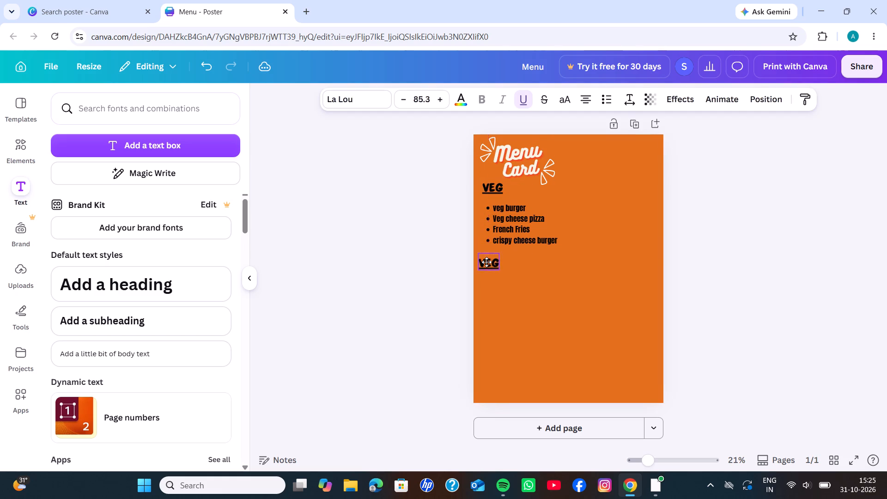
pyautogui.moveTo(486, 262); pyautogui.dragTo(489, 261)
pyautogui.doubleClick(489, 261)
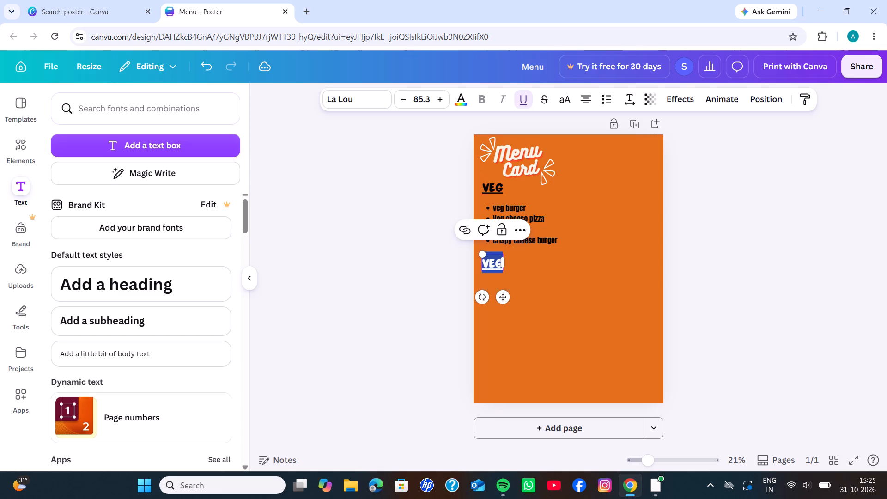
pyautogui.click(440, 261)
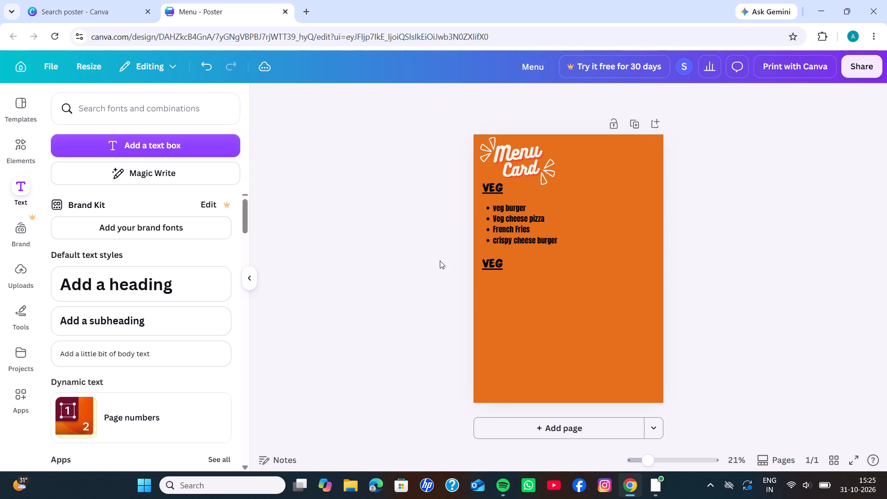
# Replace the copied "VEG" heading's text with "non veg", reduce its font size to 66.3 so it fits one line, and deselect it.
pyautogui.click(490, 260)
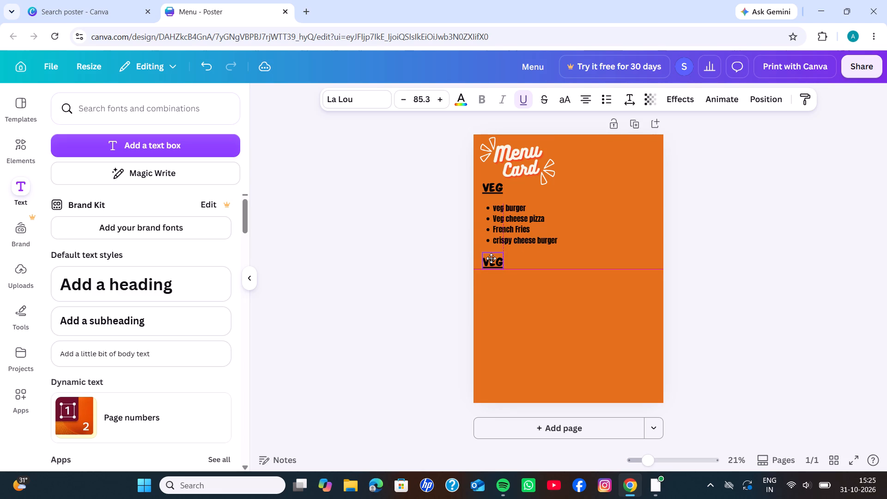
pyautogui.click(453, 268)
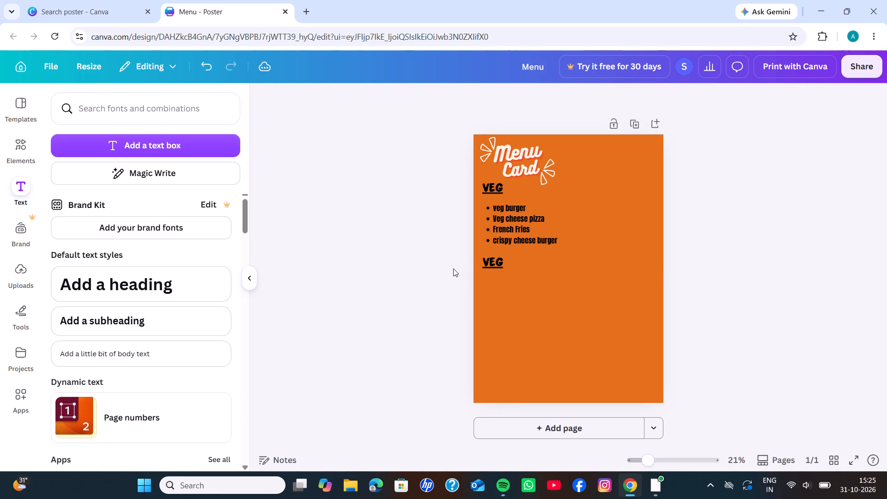
pyautogui.doubleClick(492, 259)
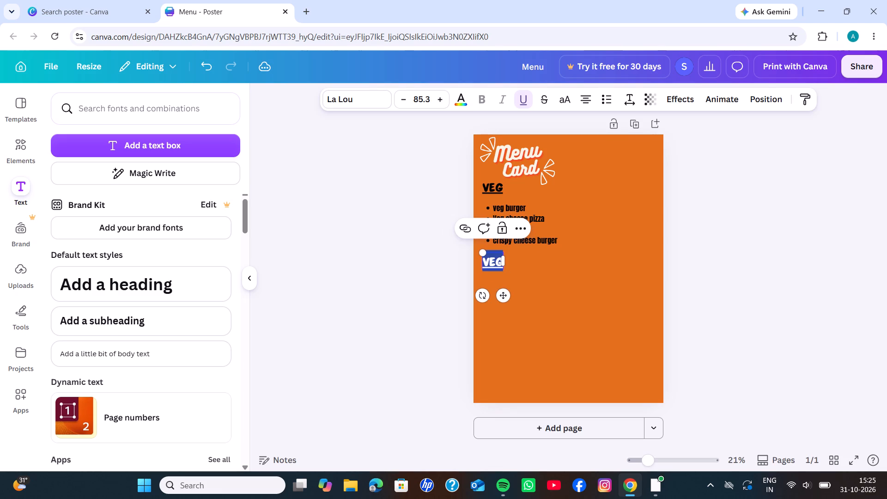
pyautogui.press('BackSpace')
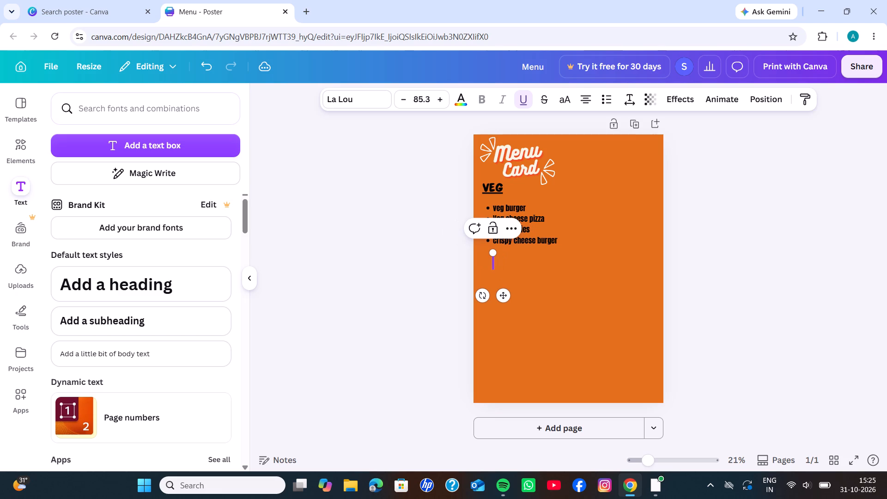
pyautogui.write('non ve')
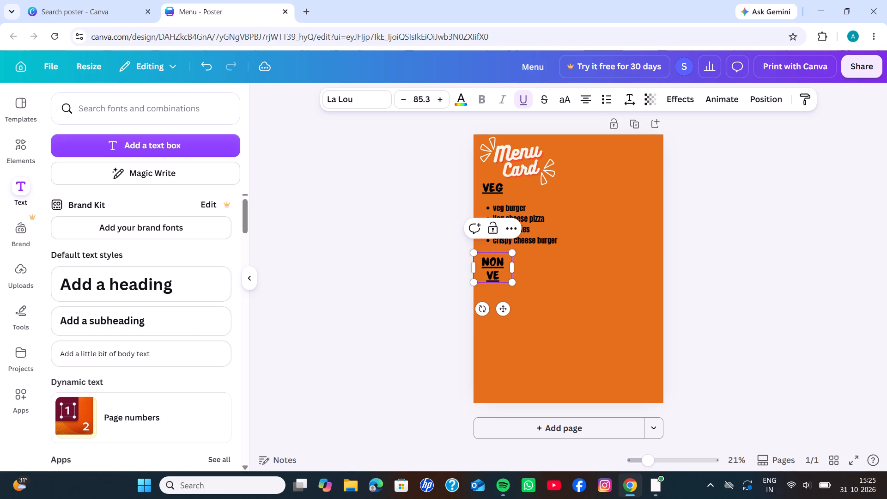
pyautogui.press('g')
pyautogui.click(404, 98)
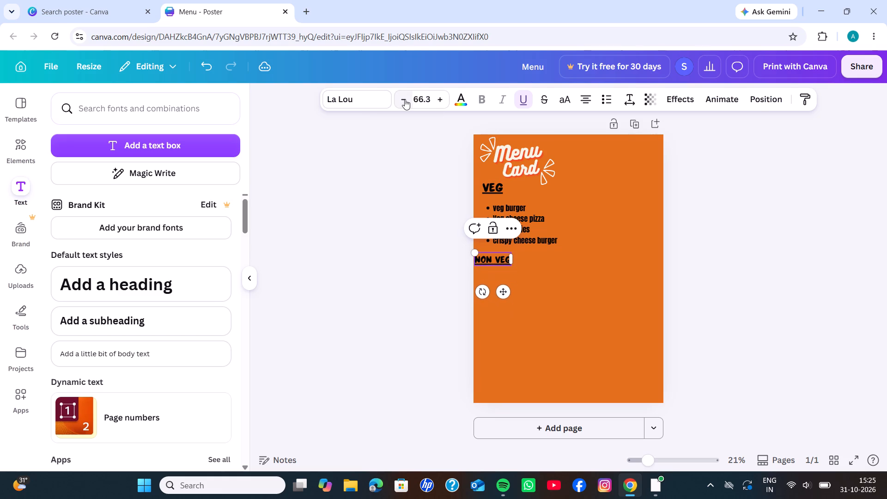
pyautogui.click(413, 257)
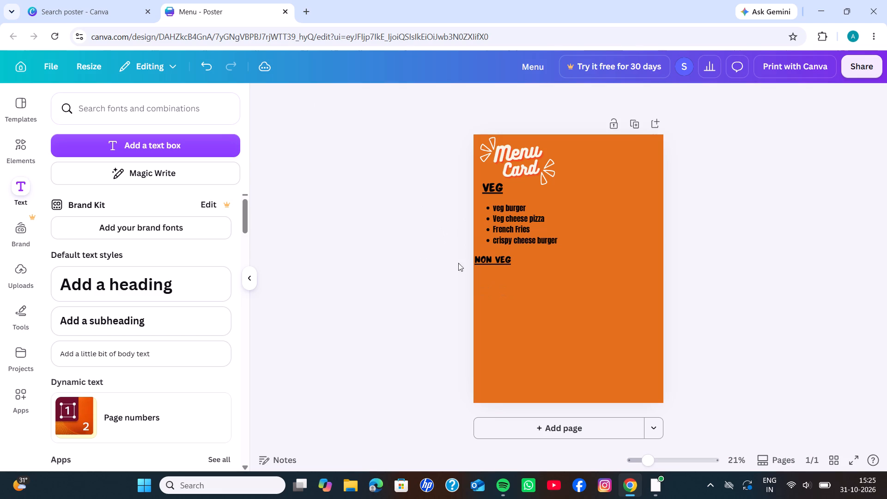
# Move the "NON VEG" heading so it aligns with the left edge of the "VEG" heading, with 2 spacing above it, and deselect.
pyautogui.moveTo(492, 259); pyautogui.dragTo(498, 259)
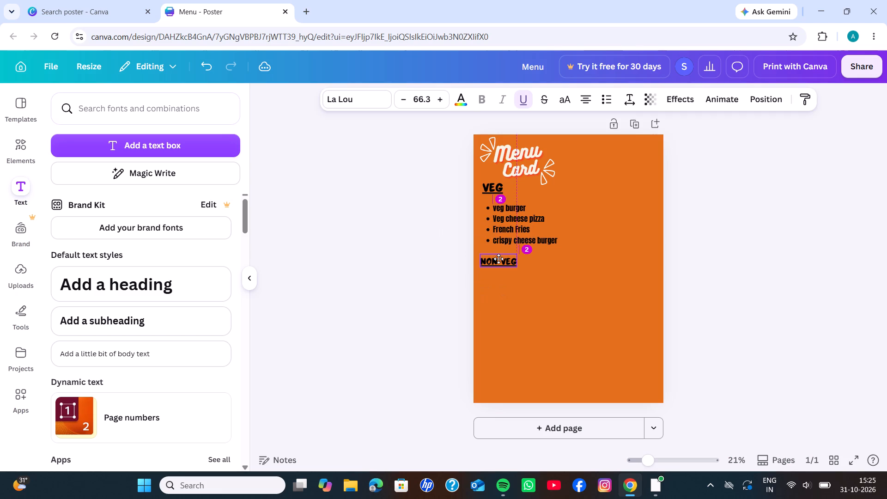
pyautogui.moveTo(498, 259); pyautogui.dragTo(500, 261)
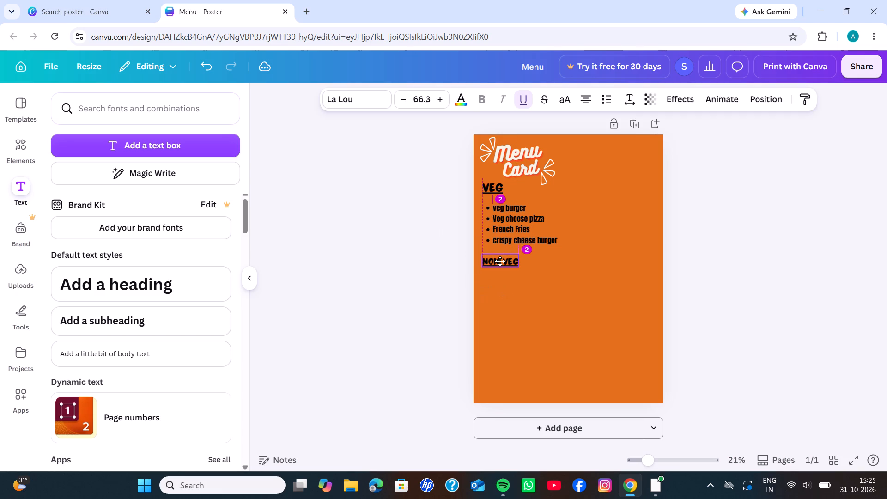
pyautogui.moveTo(500, 261); pyautogui.dragTo(499, 260)
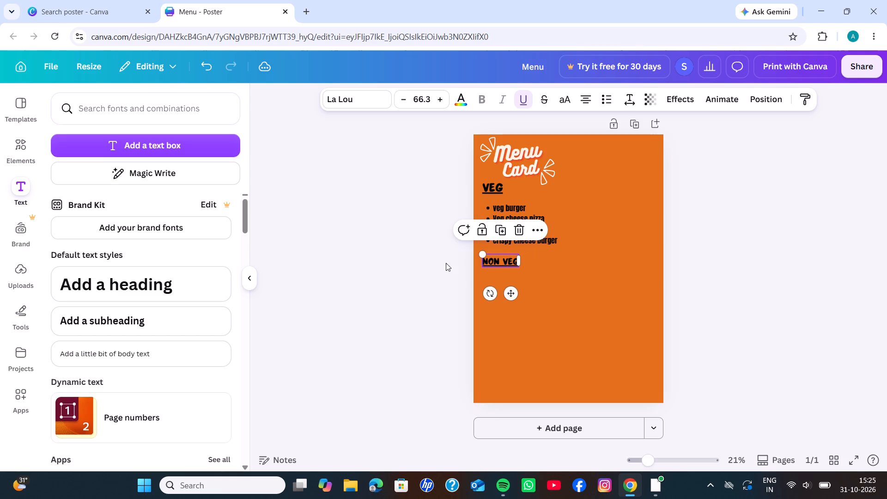
pyautogui.click(428, 265)
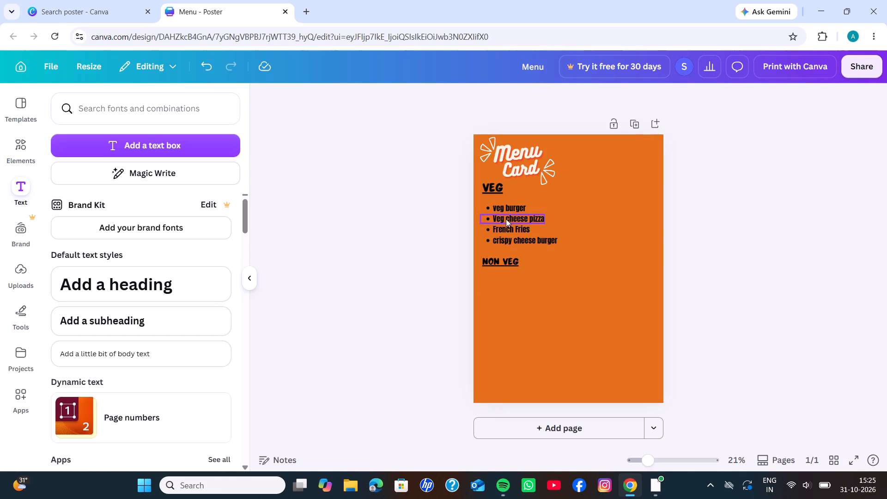
# Duplicate the "crispy cheese burger" line twice, placing one copy just below the "NON VEG" heading and the other further down.
pyautogui.click(502, 241)
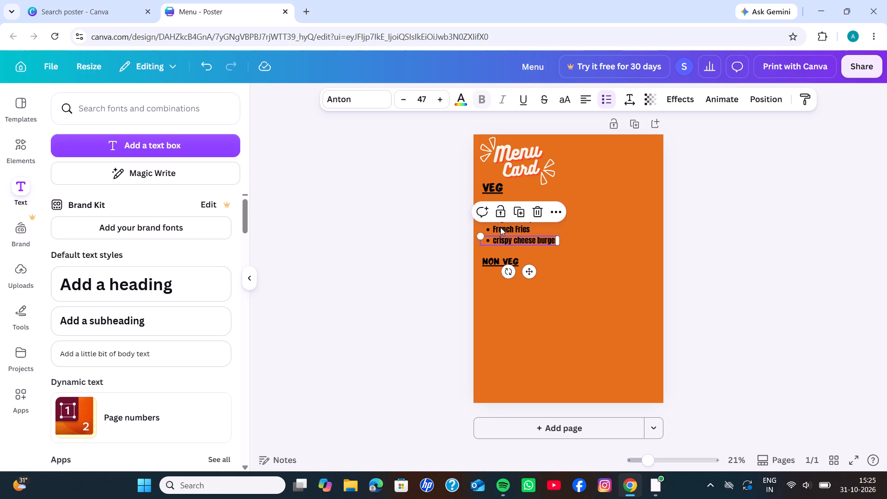
pyautogui.click(516, 211)
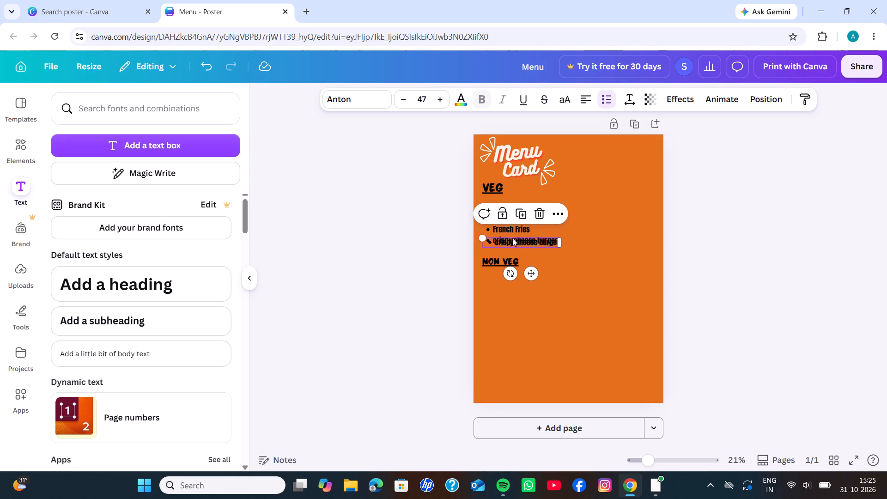
pyautogui.moveTo(512, 241); pyautogui.dragTo(510, 276)
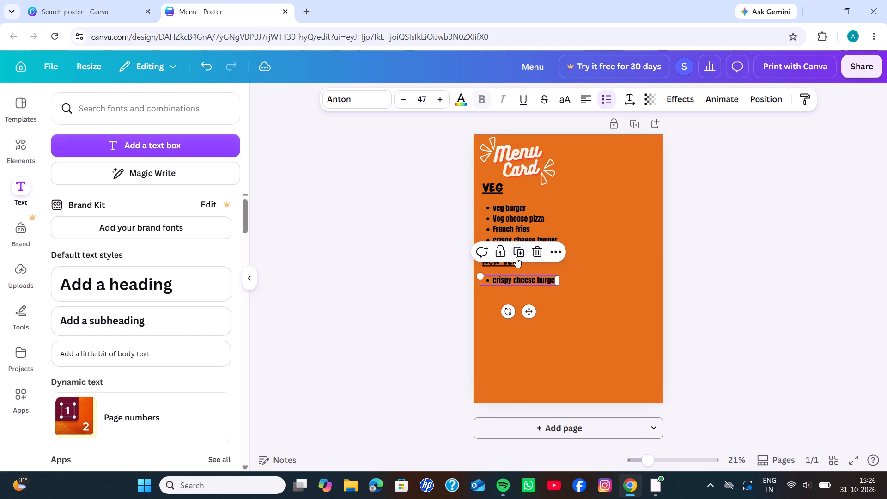
pyautogui.click(517, 252)
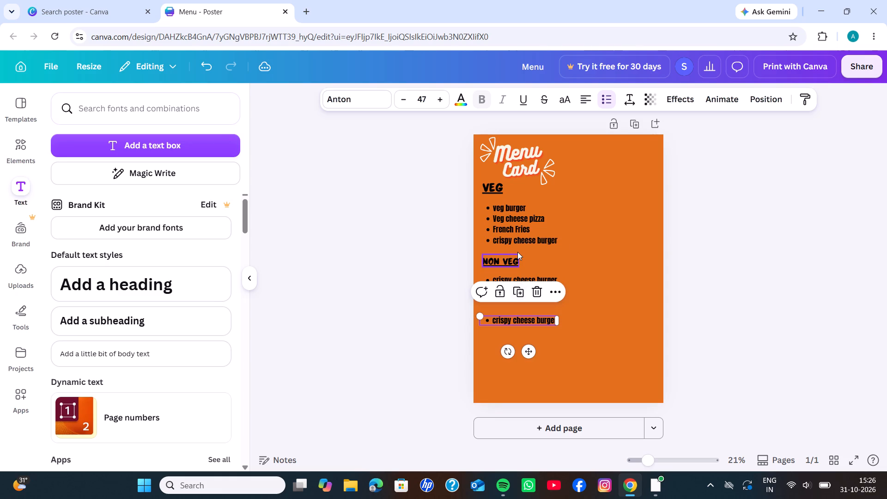
pyautogui.click(413, 294)
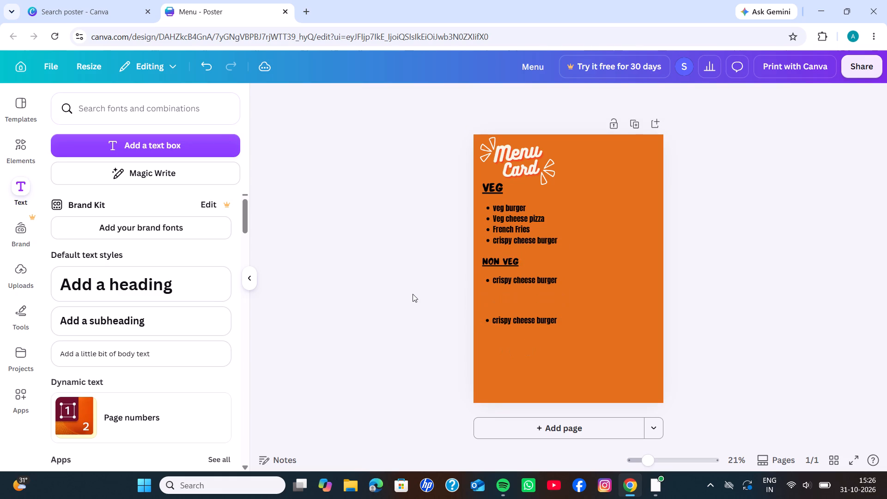
# Duplicate the first "crispy cheese burger" line under "NON VEG" and place the copy directly beneath it, left-aligned with the list.
pyautogui.click(525, 280)
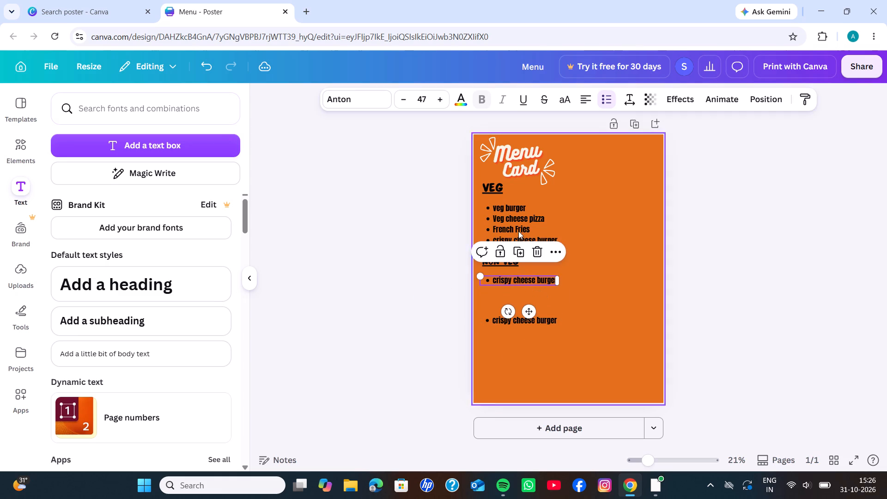
pyautogui.click(516, 246)
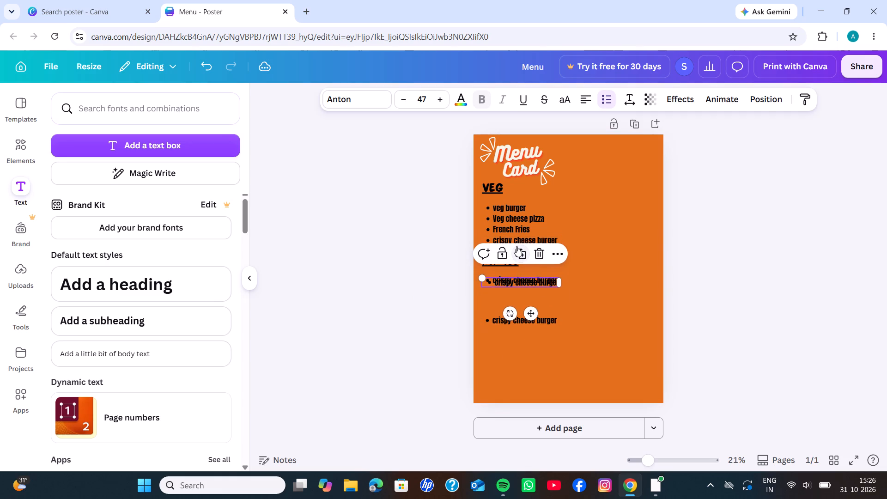
pyautogui.moveTo(506, 283); pyautogui.dragTo(506, 290)
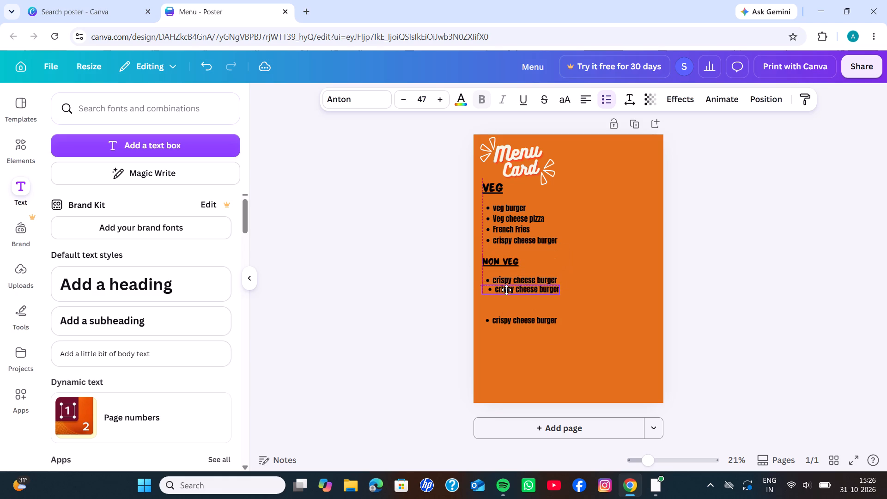
pyautogui.moveTo(506, 290); pyautogui.dragTo(504, 296)
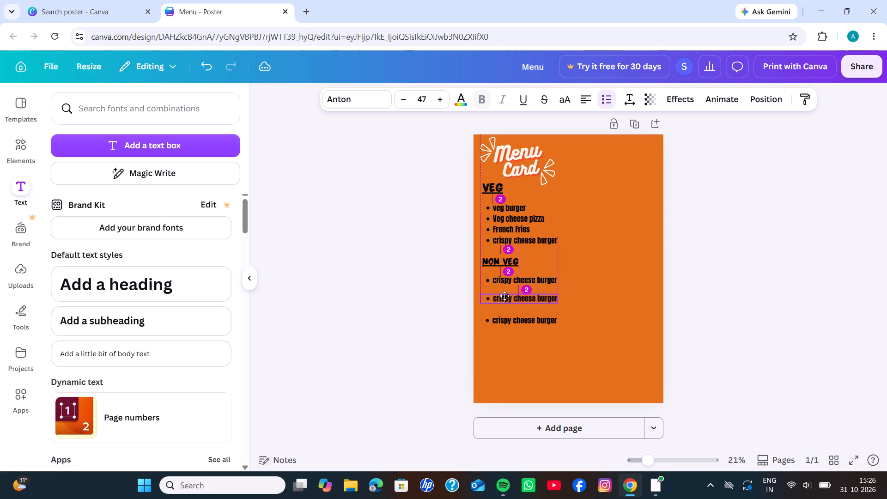
pyautogui.moveTo(504, 296); pyautogui.dragTo(505, 296)
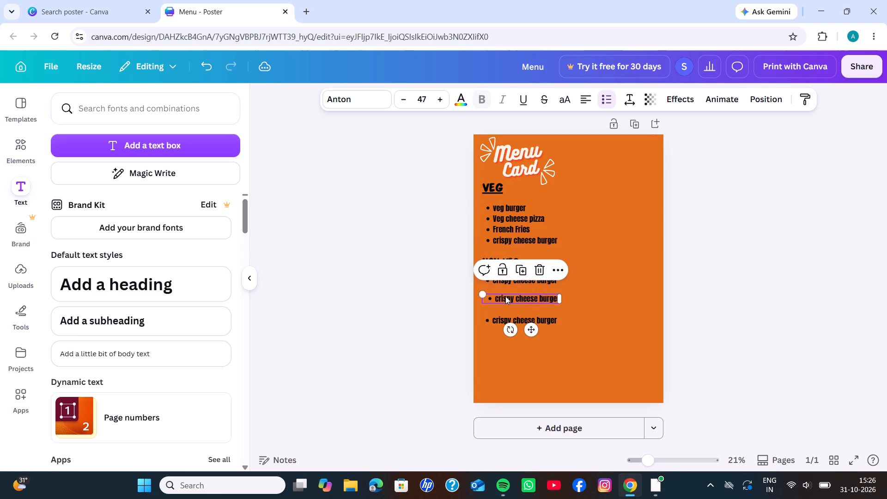
pyautogui.click(449, 292)
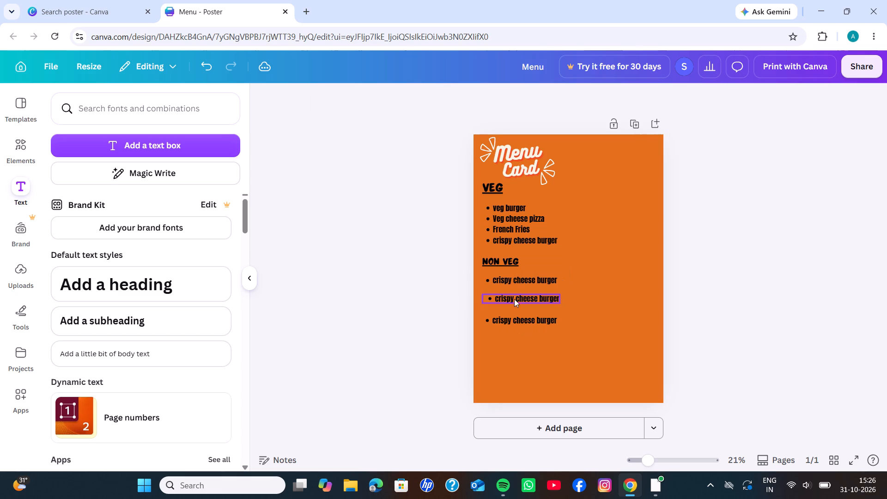
pyautogui.click(523, 300)
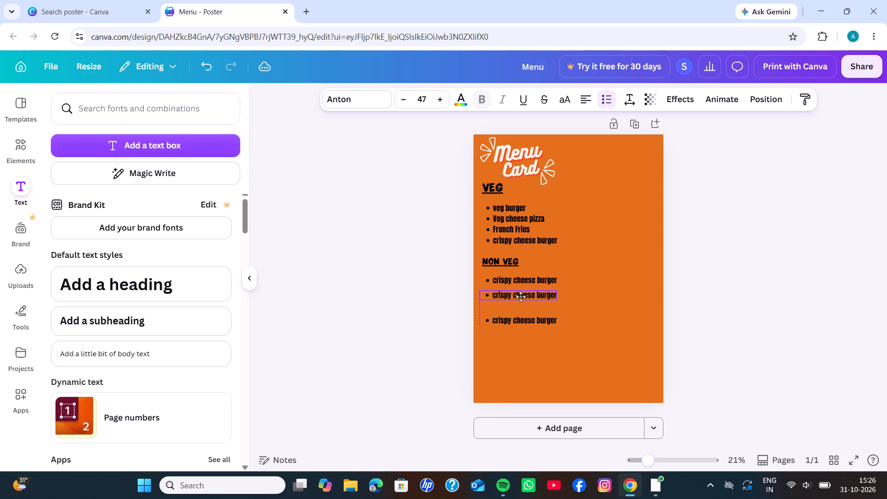
pyautogui.click(449, 303)
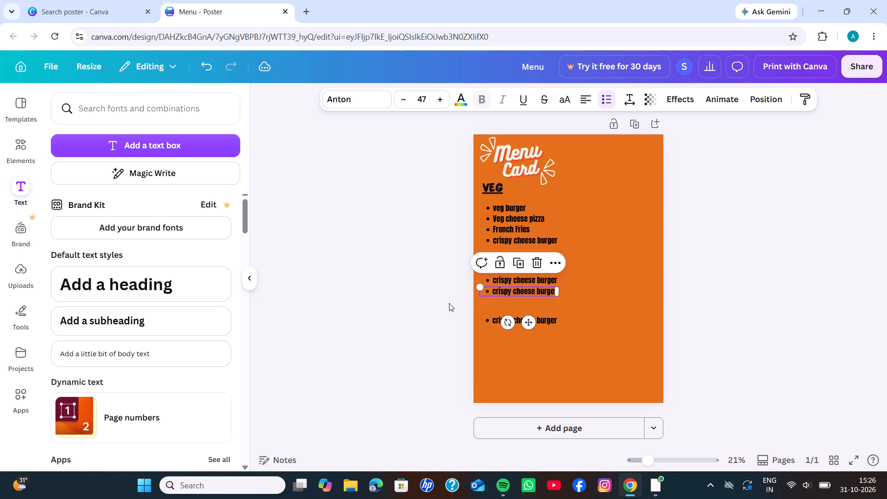
pyautogui.click(519, 242)
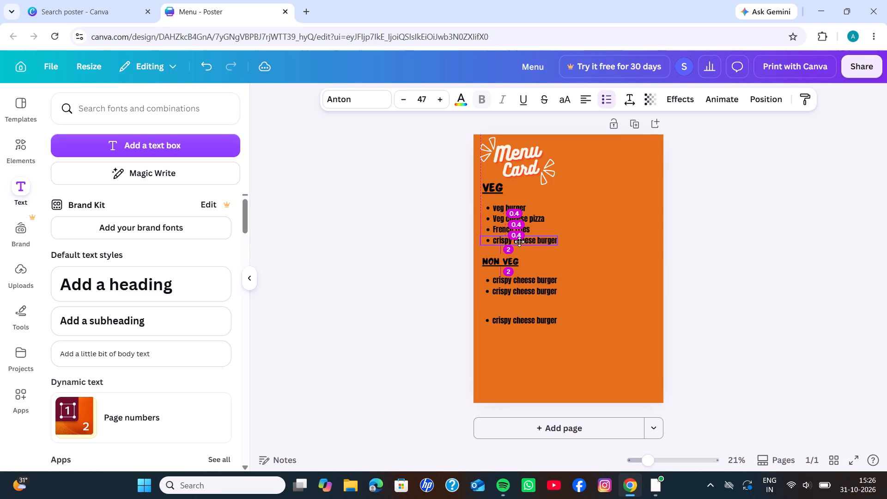
pyautogui.click(515, 287)
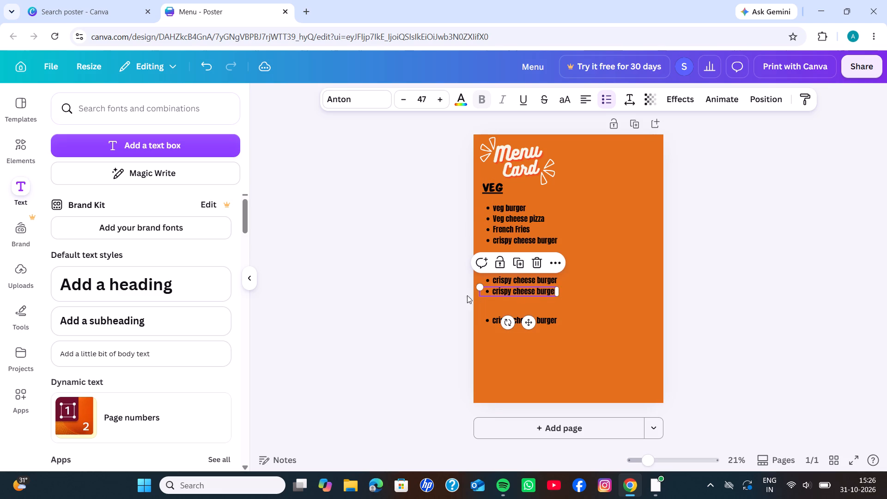
pyautogui.click(423, 301)
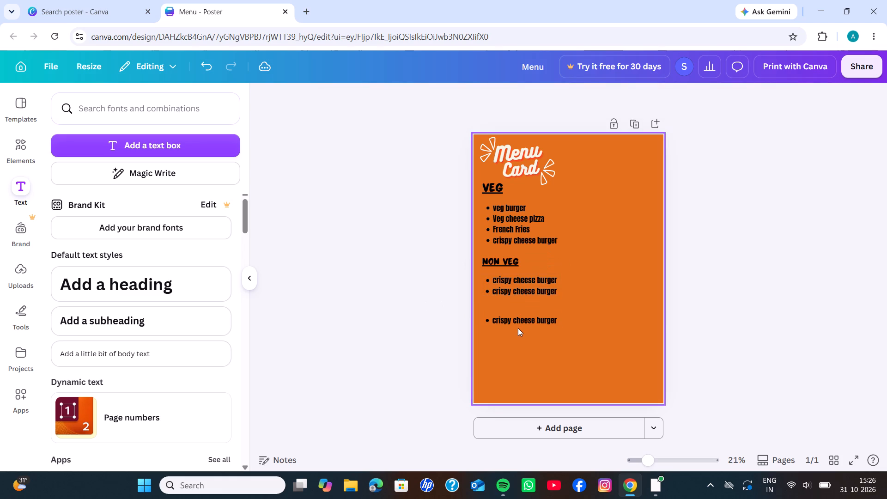
# Move the lowest "crispy cheese burger" line up directly beneath the second "NON VEG" item and deselect it.
pyautogui.moveTo(518, 323); pyautogui.dragTo(518, 311)
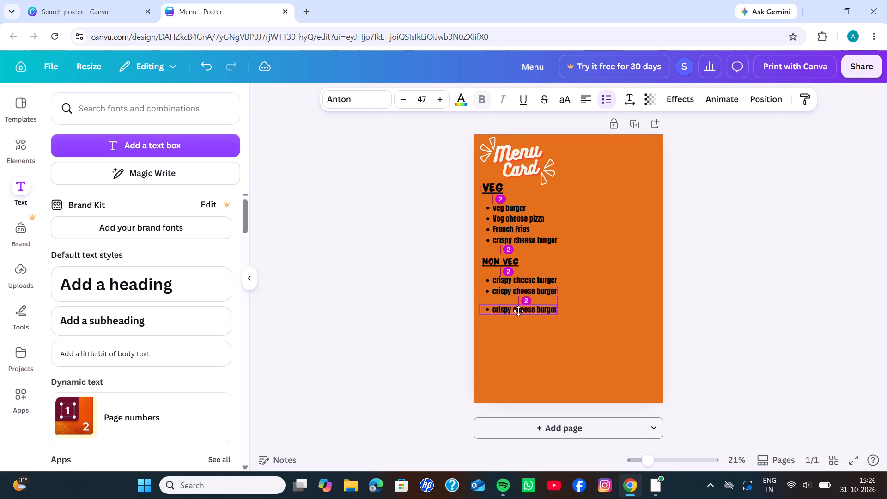
pyautogui.moveTo(518, 311); pyautogui.dragTo(518, 306)
pyautogui.click(411, 320)
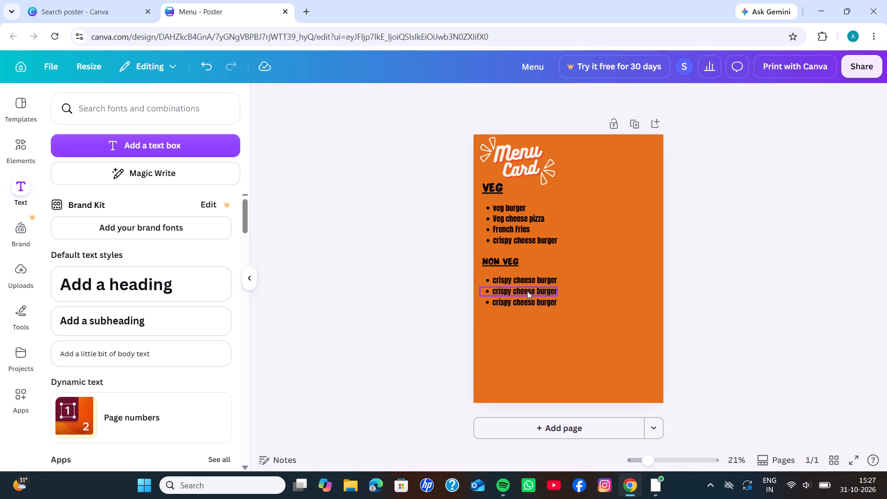
# Duplicate the first "NON VEG" item and place the copy as the fourth line, left-aligned with matching 0.4 spacing, then deselect.
pyautogui.click(530, 276)
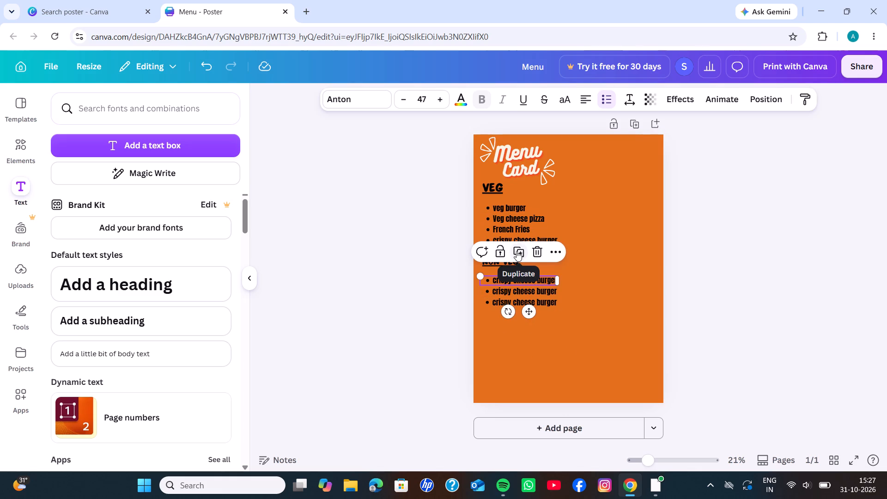
pyautogui.click(517, 251)
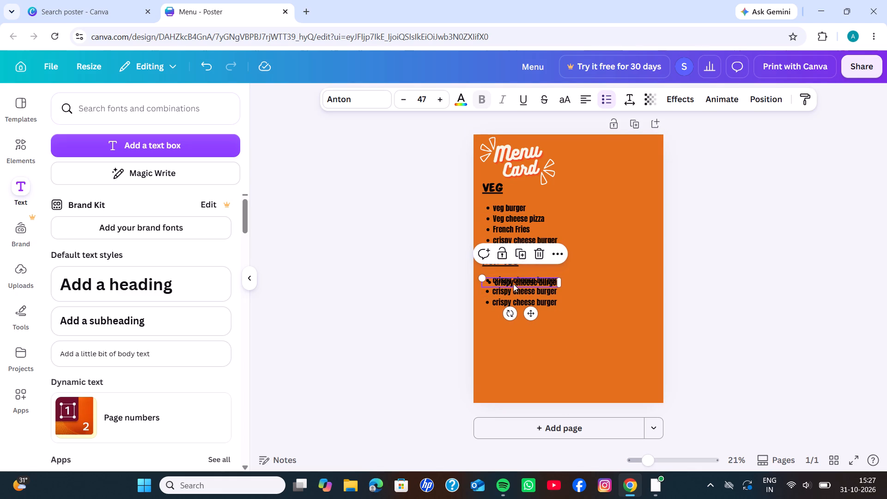
pyautogui.moveTo(514, 280); pyautogui.dragTo(510, 310)
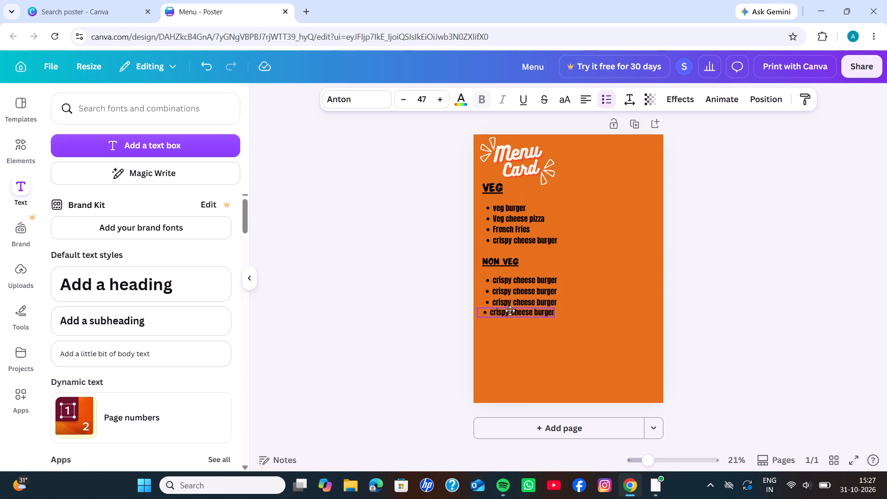
pyautogui.moveTo(510, 310); pyautogui.dragTo(515, 314)
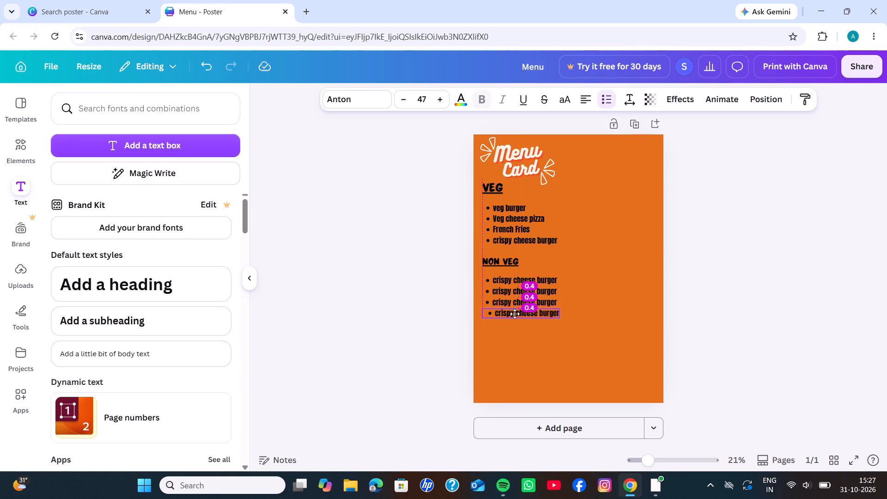
pyautogui.moveTo(515, 314); pyautogui.dragTo(513, 312)
pyautogui.click(438, 314)
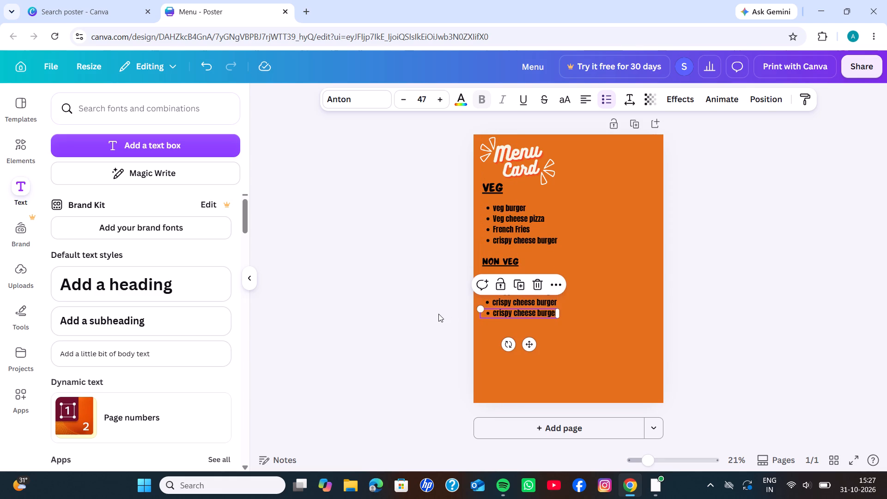
# Replace the text of the first bullet under "NON VEG" with "Chicken Burger" and deselect it.
pyautogui.doubleClick(517, 280)
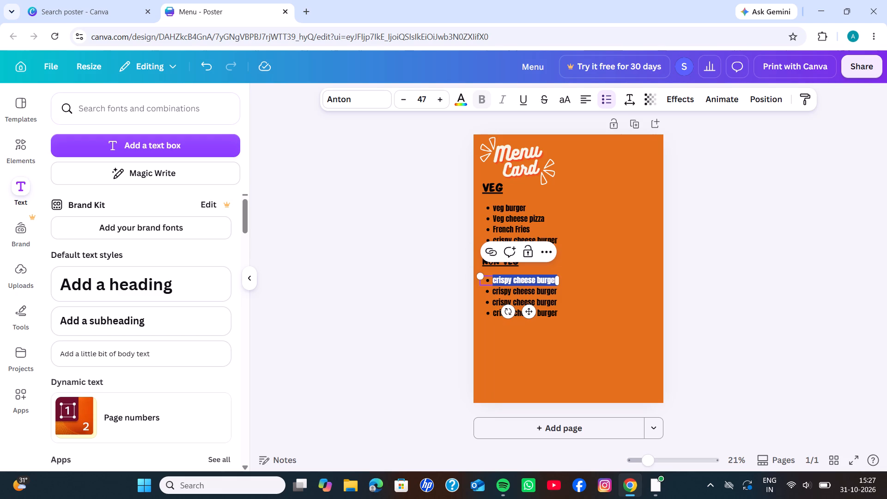
pyautogui.press('BackSpace')
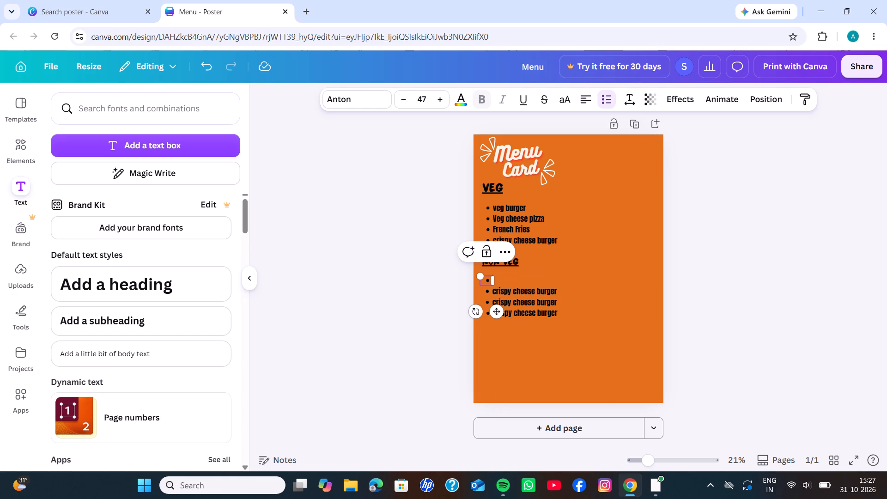
pyautogui.write('Chi')
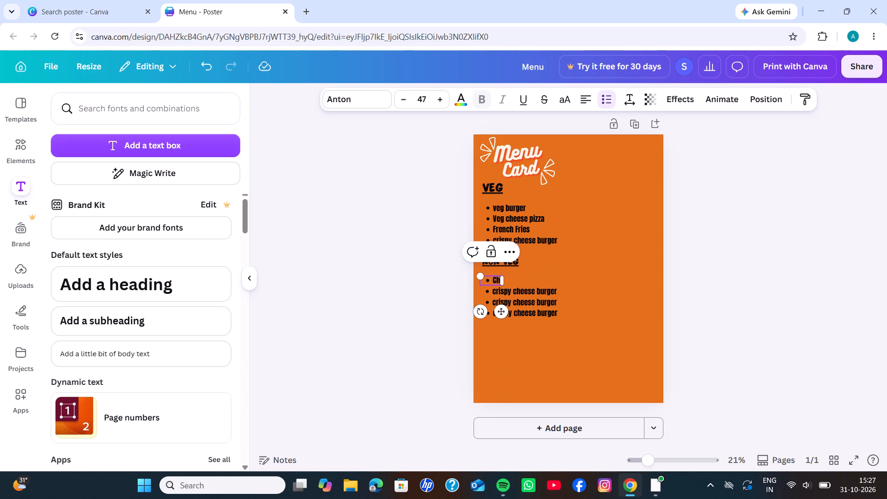
pyautogui.write('cken')
pyautogui.press('space')
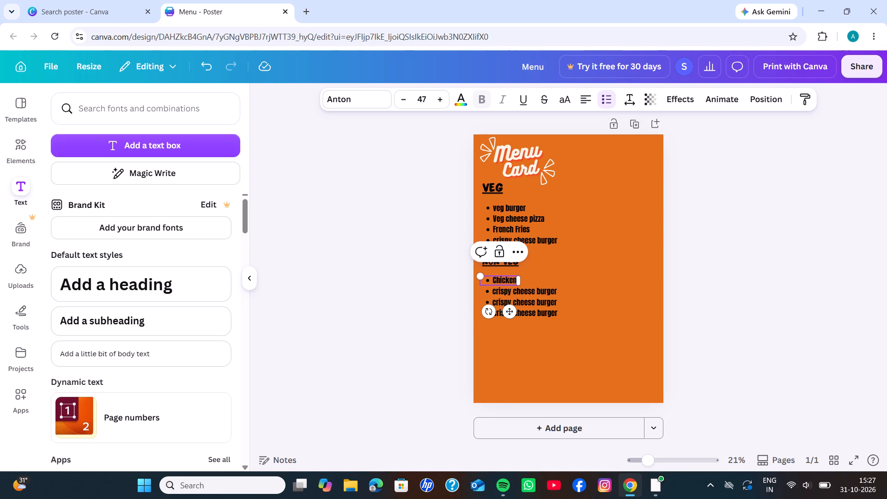
pyautogui.write('Burger')
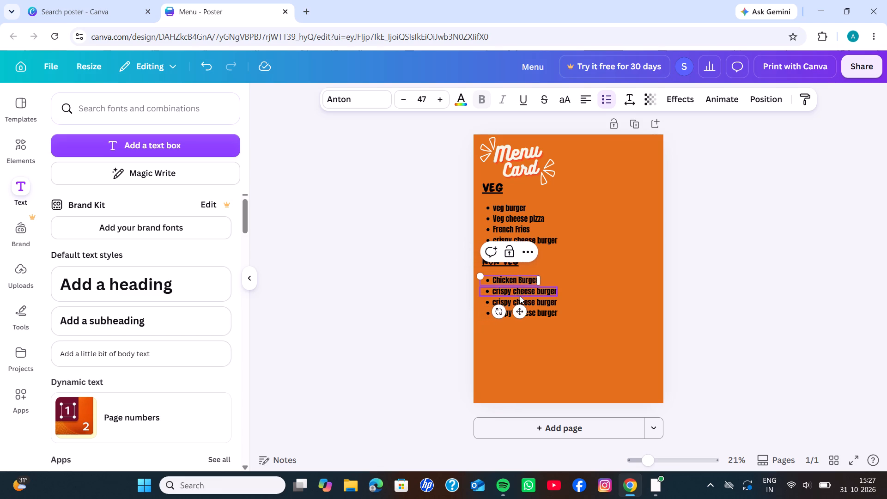
pyautogui.click(389, 270)
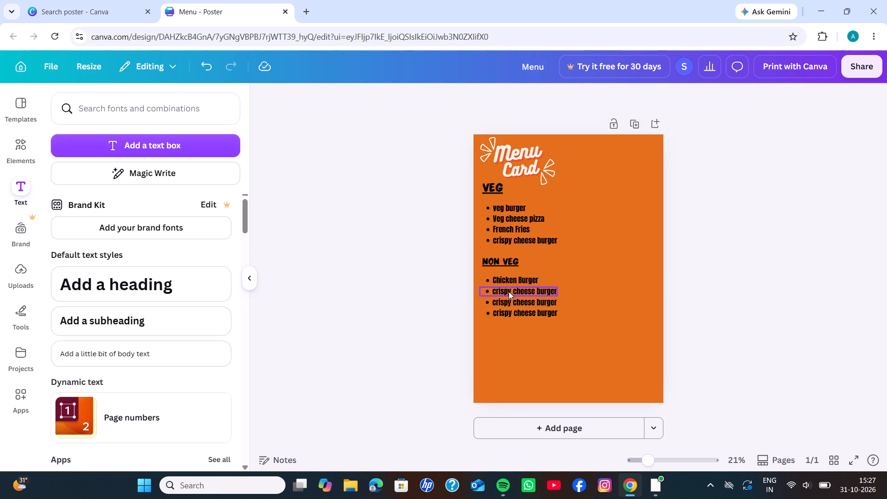
# Replace the text of the second bullet under "NON VEG" with "Chicken cheese pizza" and deselect it.
pyautogui.click(509, 292)
pyautogui.doubleClick(509, 292)
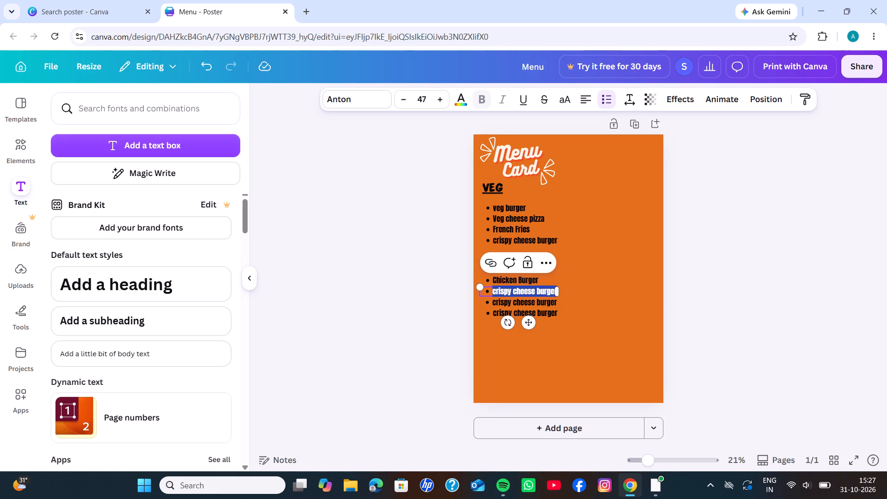
pyautogui.press('BackSpace')
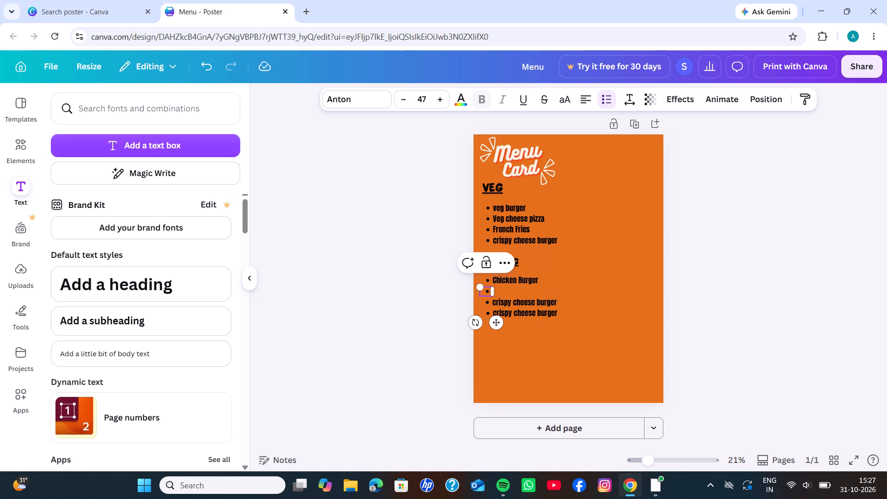
pyautogui.hotkey('shift', 'c')
pyautogui.write('hi')
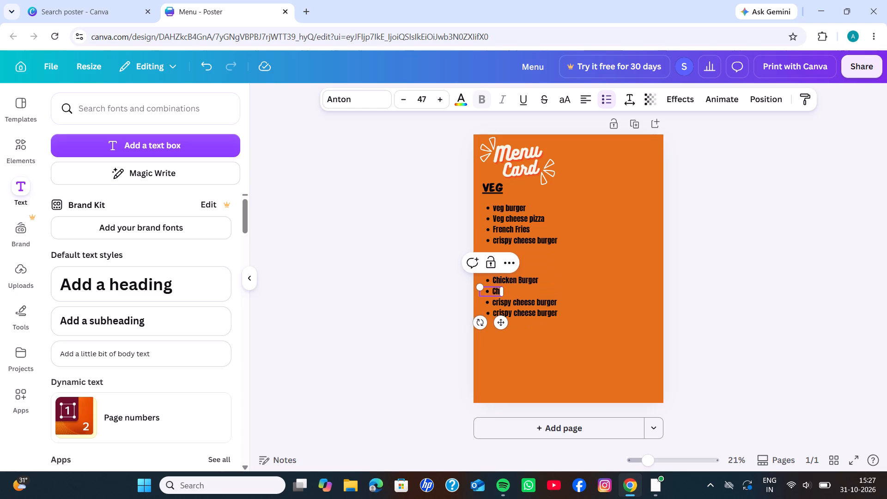
pyautogui.write('cj')
pyautogui.press('BackSpace')
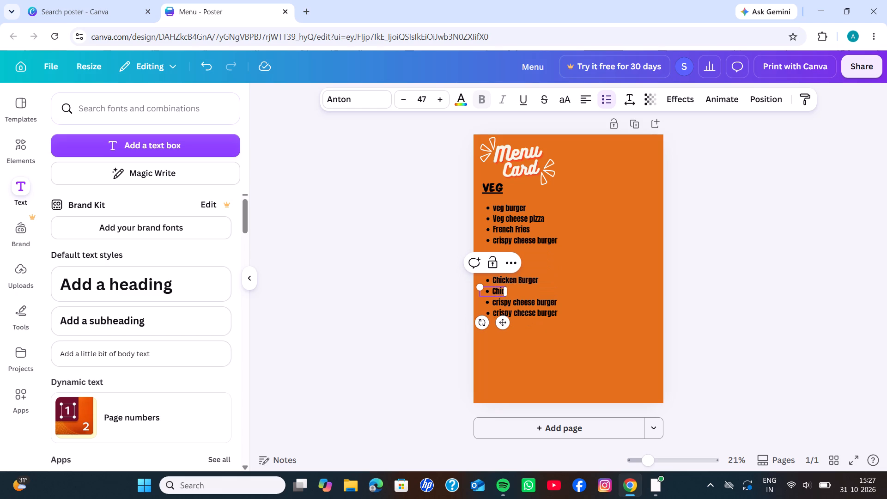
pyautogui.write('ken')
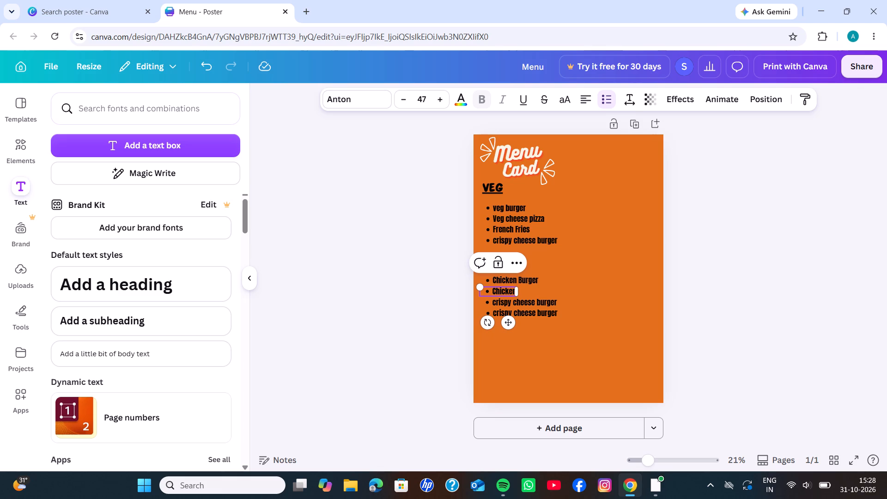
pyautogui.press('space')
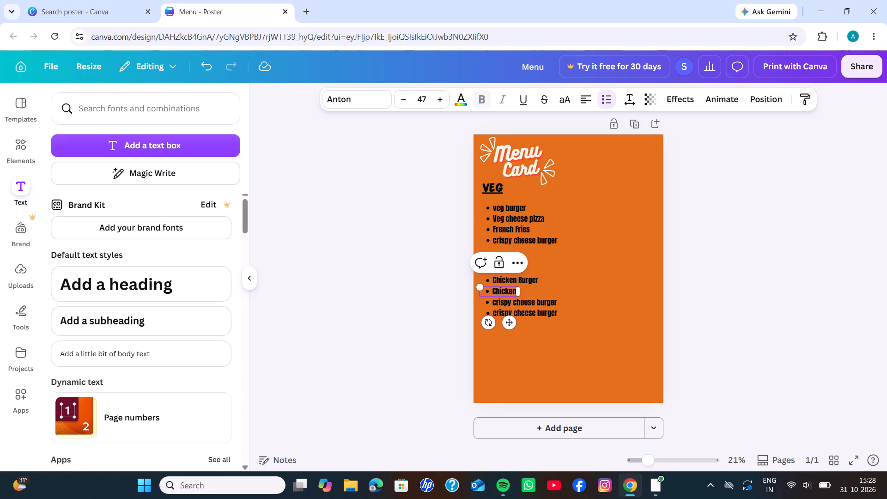
pyautogui.write('ch')
pyautogui.write('eese')
pyautogui.press('space')
pyautogui.write('pi')
pyautogui.write('zza')
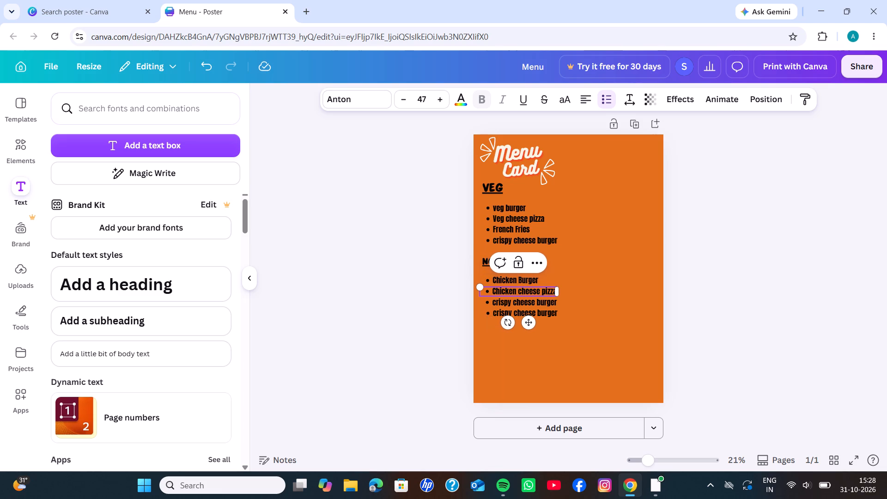
pyautogui.click(447, 327)
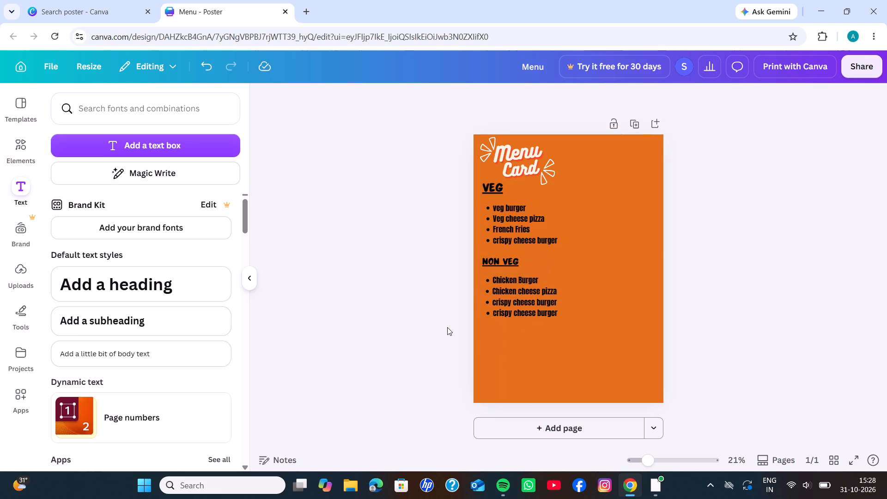
# Replace the text of the third bullet under "NON VEG" with "Chicken vada pav" and deselect it.
pyautogui.doubleClick(541, 302)
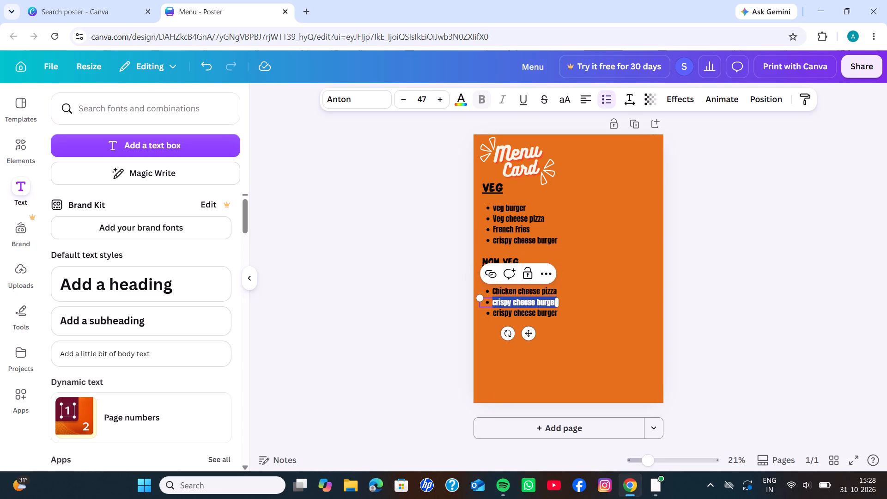
pyautogui.press('BackSpace')
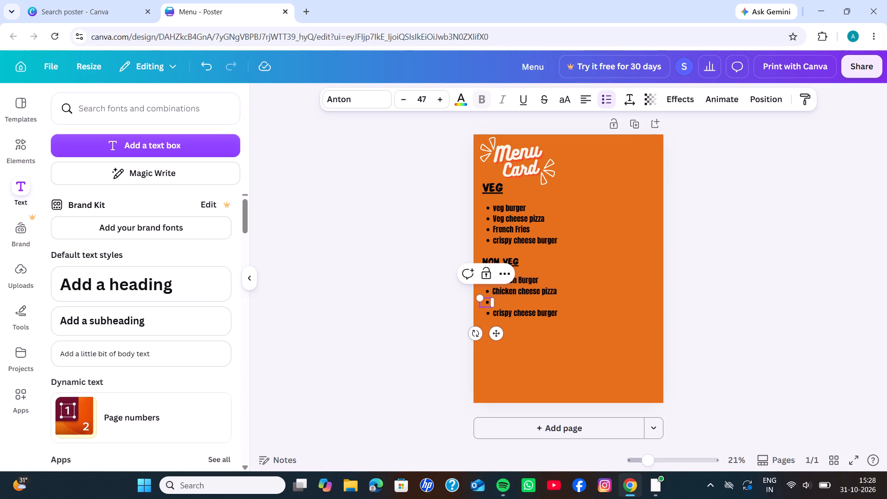
pyautogui.hotkey('shift', 'c')
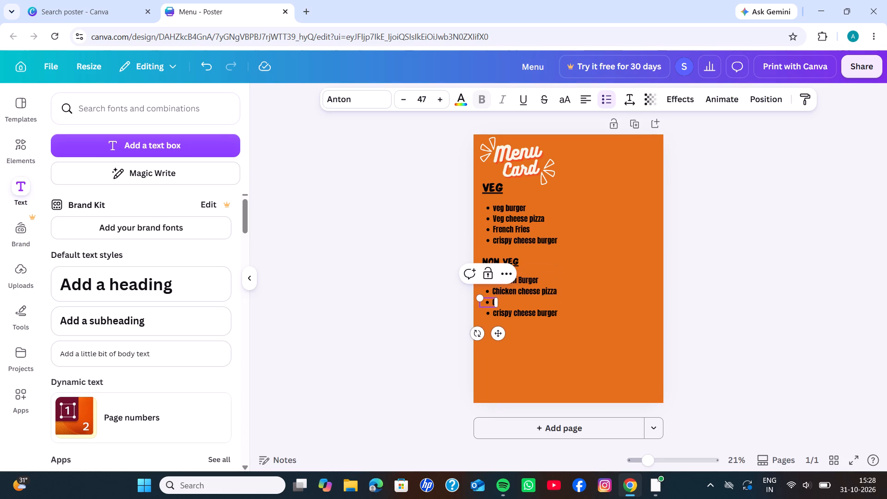
pyautogui.write('hick')
pyautogui.write('en')
pyautogui.press('space')
pyautogui.write('va')
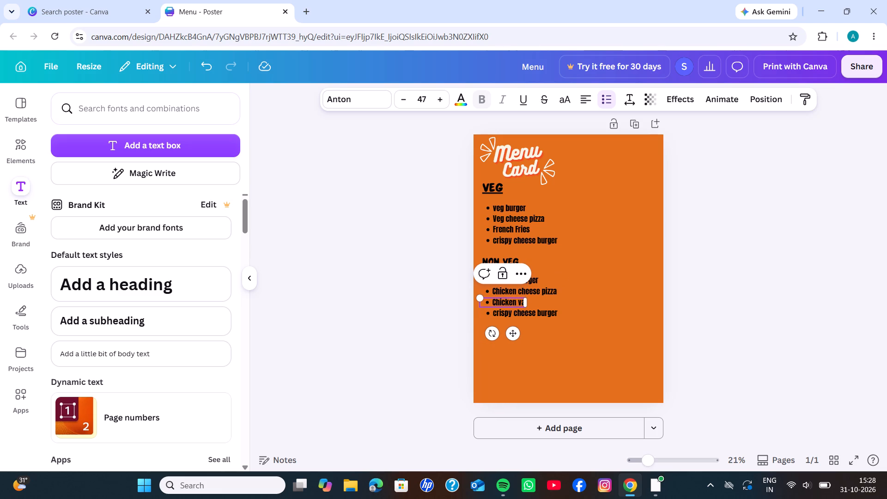
pyautogui.write('da')
pyautogui.press('space')
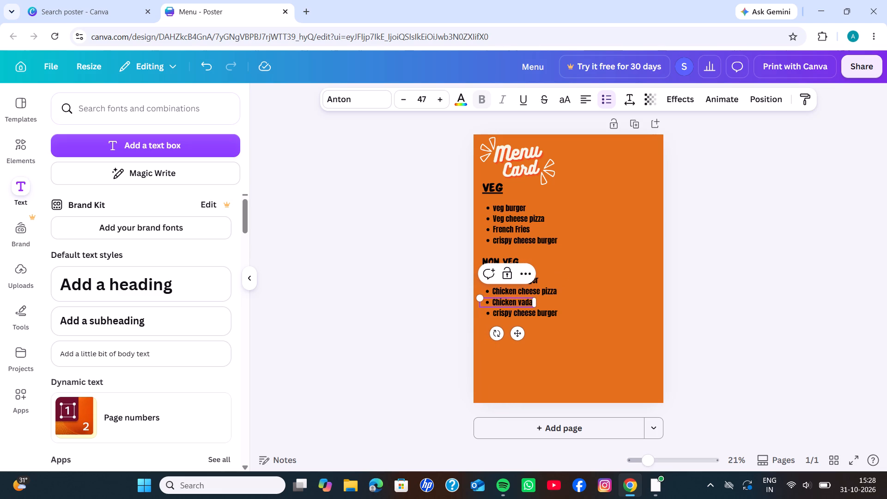
pyautogui.write('pav')
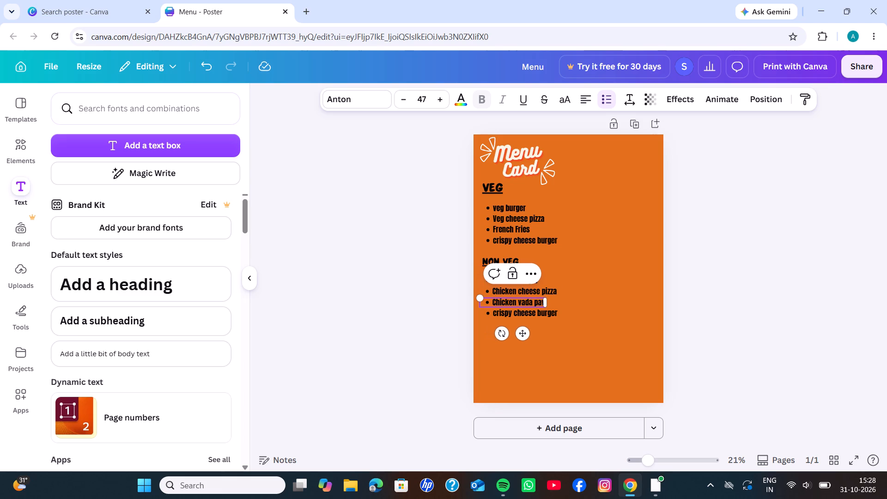
pyautogui.click(438, 294)
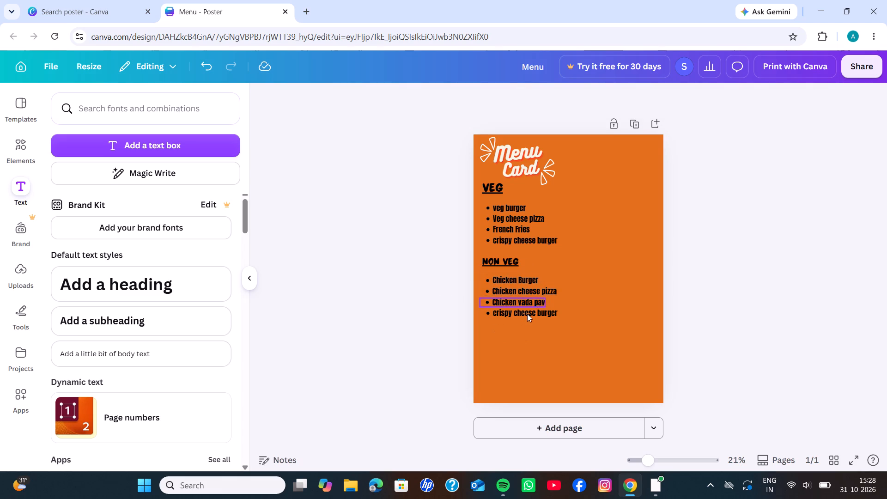
# Replace the text of the fourth bullet under "NON VEG" with a dish name beginning with "Fried".
pyautogui.doubleClick(527, 314)
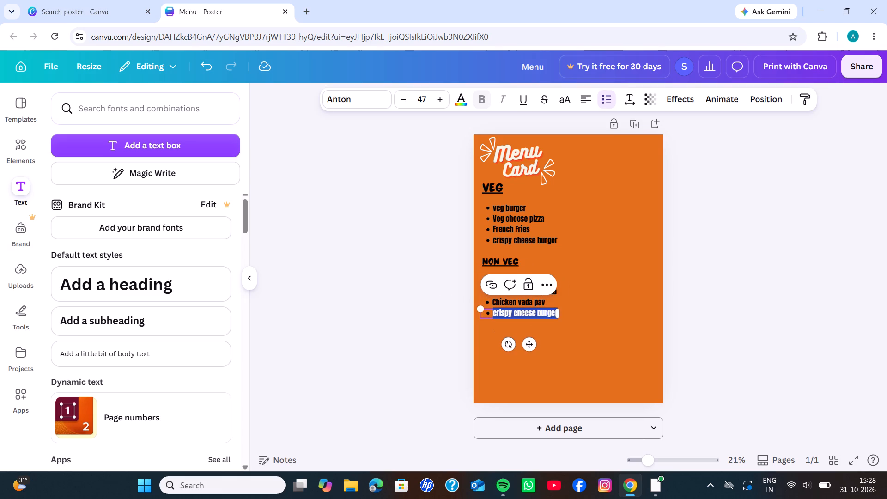
pyautogui.press('BackSpace')
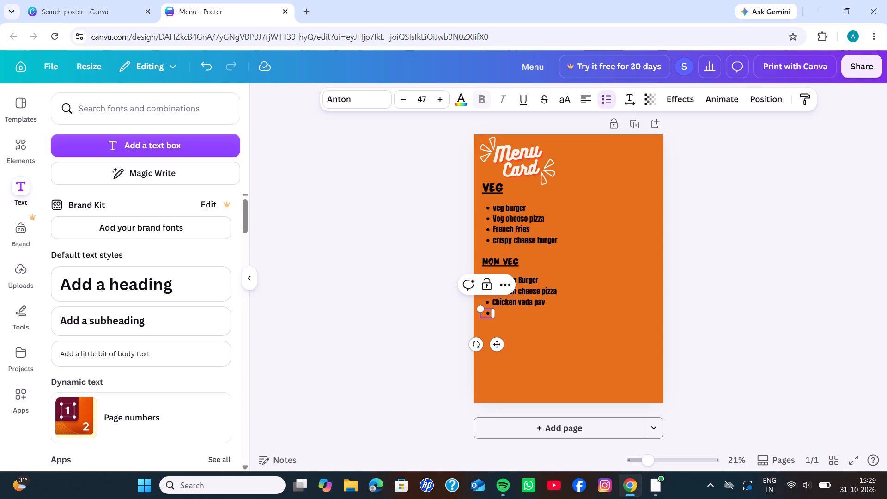
pyautogui.write('Fr')
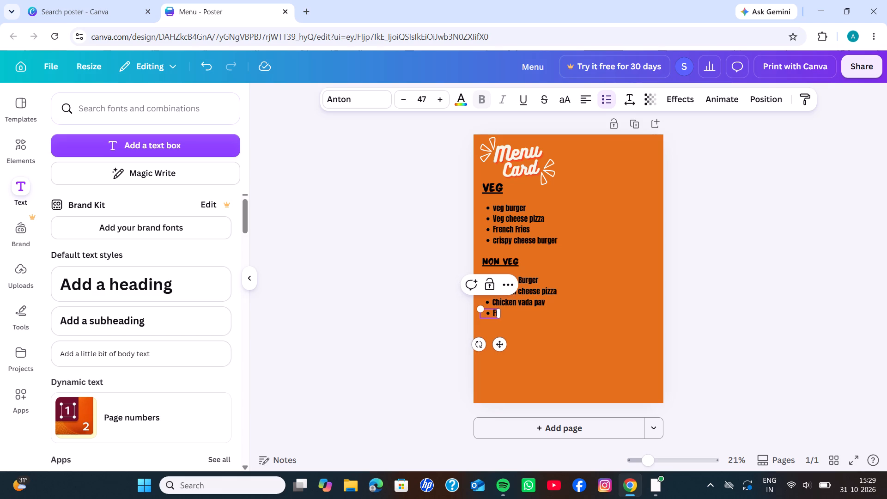
pyautogui.write('ied')
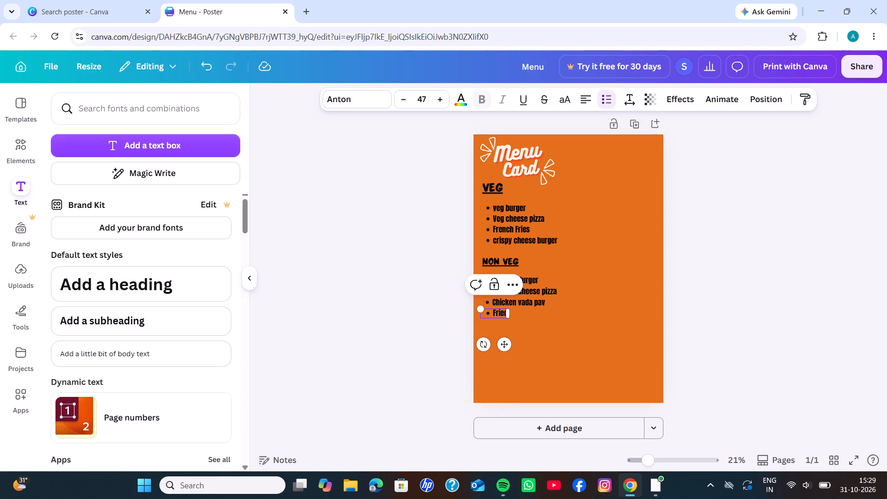
pyautogui.press('space')
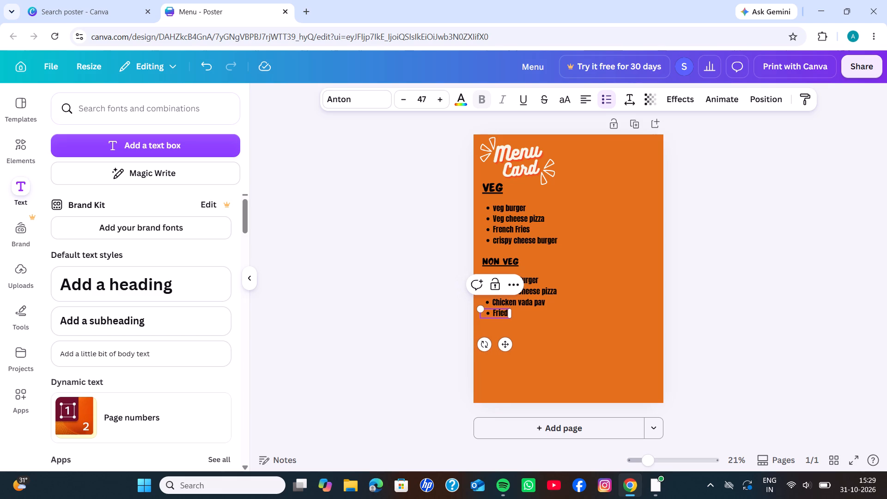
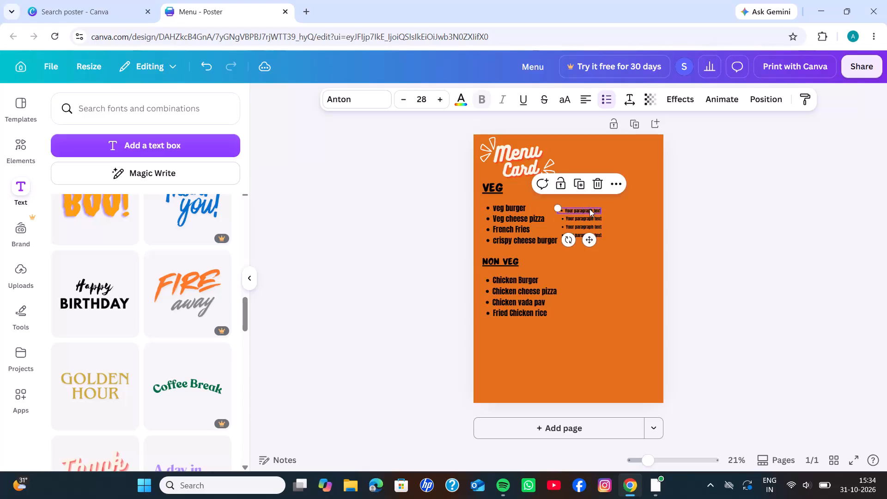
# Nudge the first placeholder bullet beside "Veg burger" into line with the placeholders below it and deselect it.
pyautogui.moveTo(589, 208); pyautogui.dragTo(591, 208)
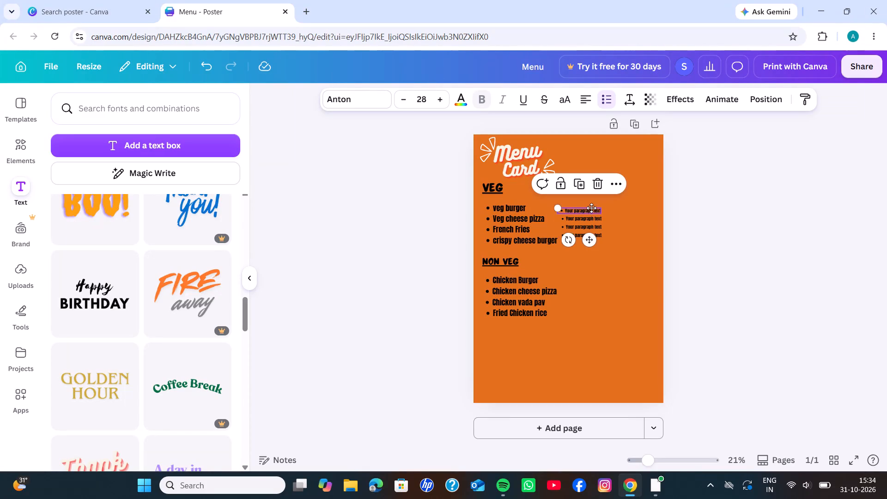
pyautogui.moveTo(591, 208); pyautogui.dragTo(594, 208)
pyautogui.keyDown('shift'); pyautogui.click(594, 208); pyautogui.keyUp('shift')
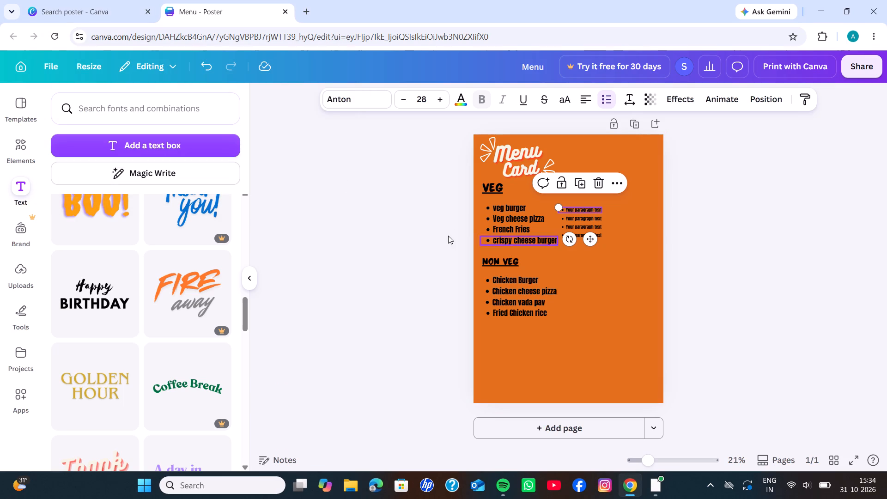
pyautogui.click(431, 234)
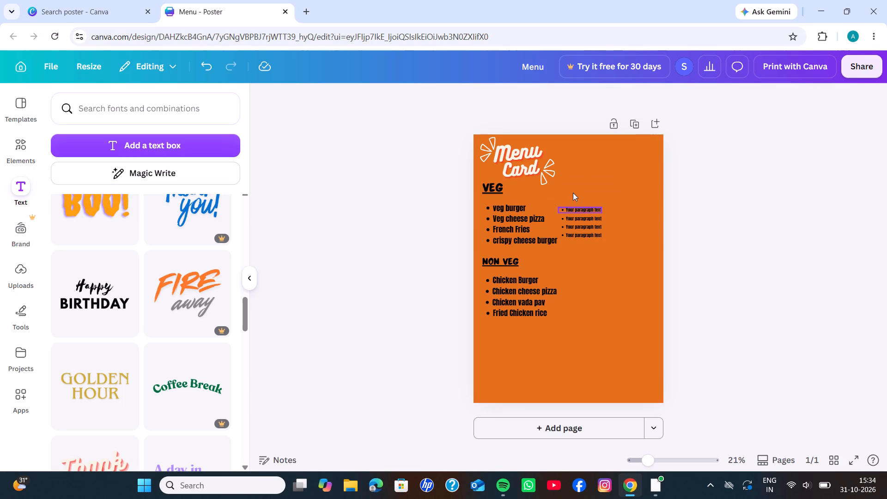
# Tidy up the spacing of the four placeholder bullets beside the "VEG" dish list.
pyautogui.moveTo(606, 202); pyautogui.dragTo(596, 215)
pyautogui.moveTo(596, 215); pyautogui.dragTo(597, 234)
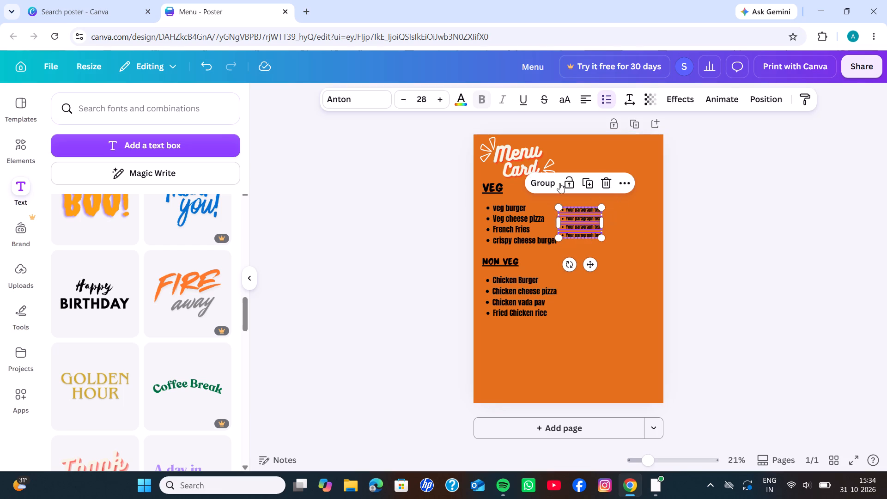
pyautogui.click(620, 182)
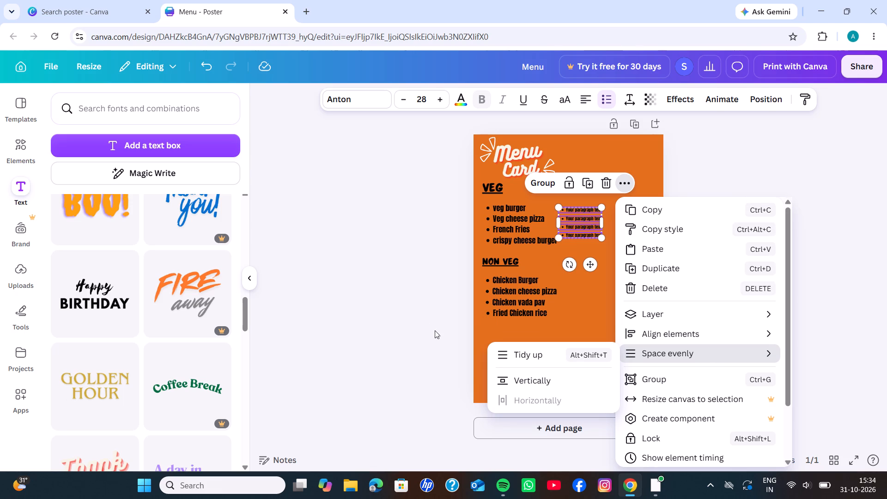
pyautogui.click(556, 356)
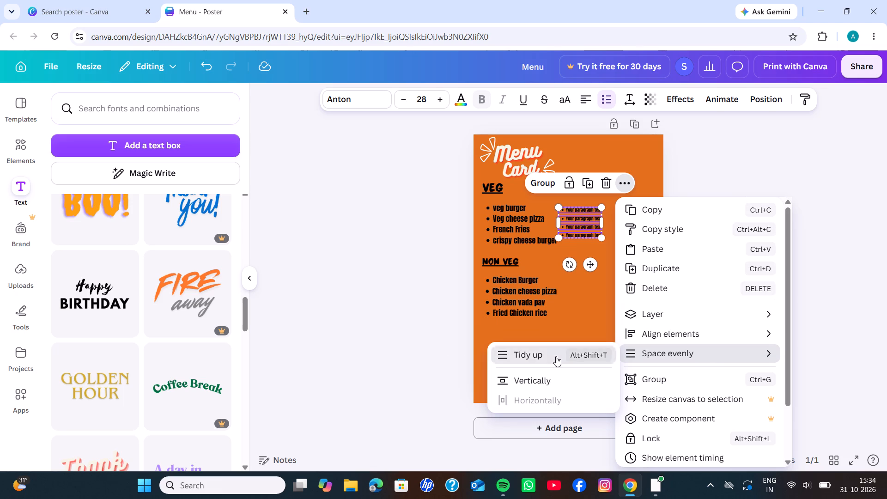
pyautogui.click(556, 356)
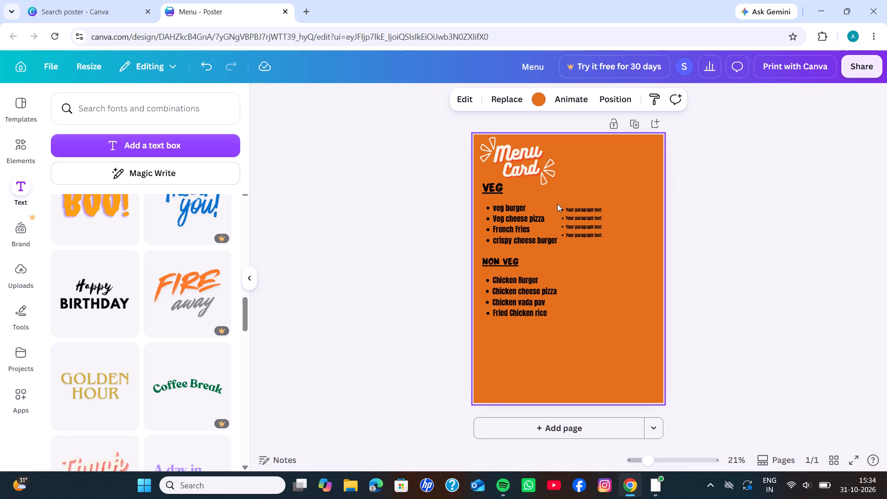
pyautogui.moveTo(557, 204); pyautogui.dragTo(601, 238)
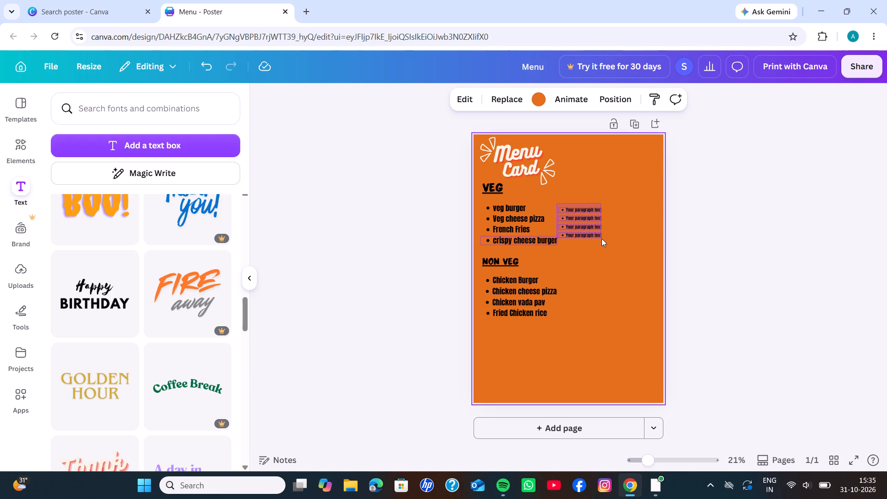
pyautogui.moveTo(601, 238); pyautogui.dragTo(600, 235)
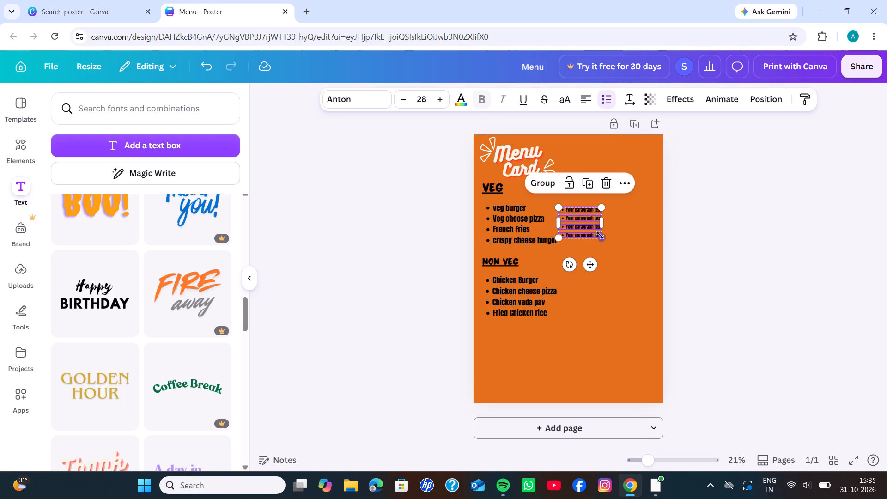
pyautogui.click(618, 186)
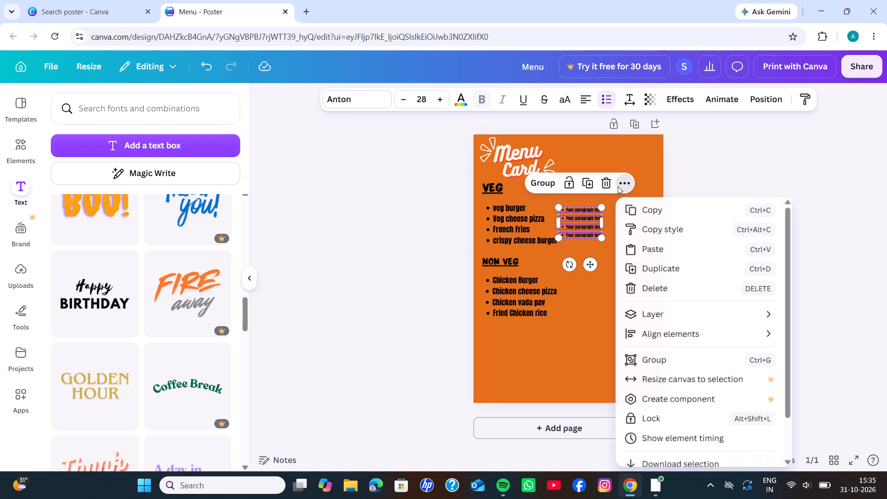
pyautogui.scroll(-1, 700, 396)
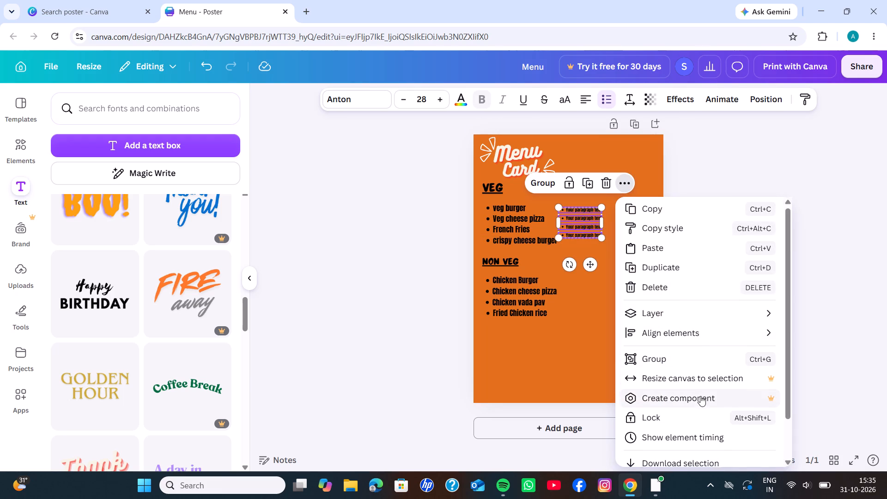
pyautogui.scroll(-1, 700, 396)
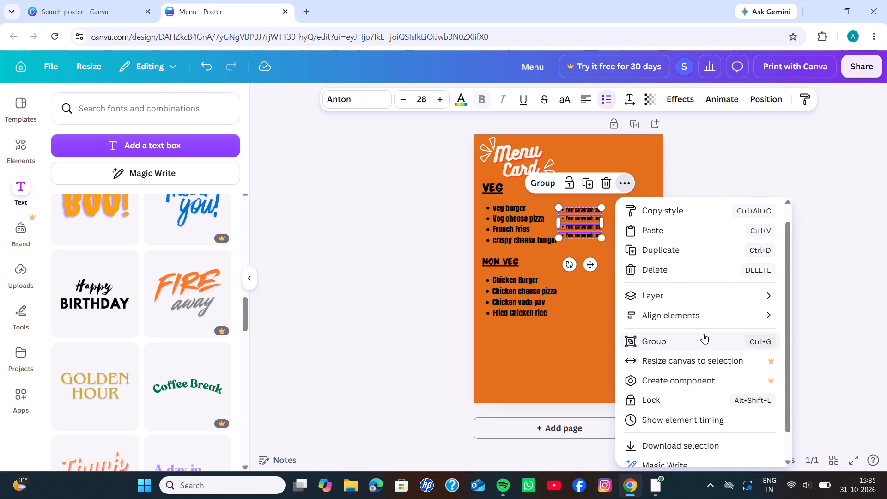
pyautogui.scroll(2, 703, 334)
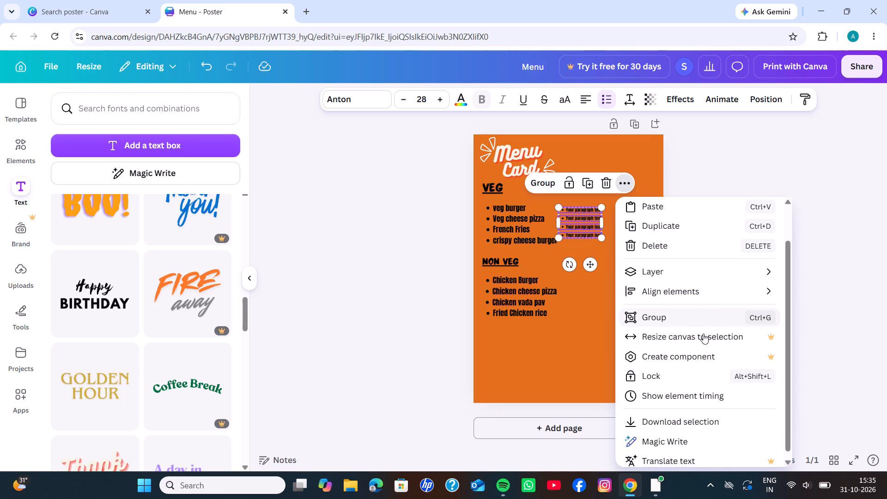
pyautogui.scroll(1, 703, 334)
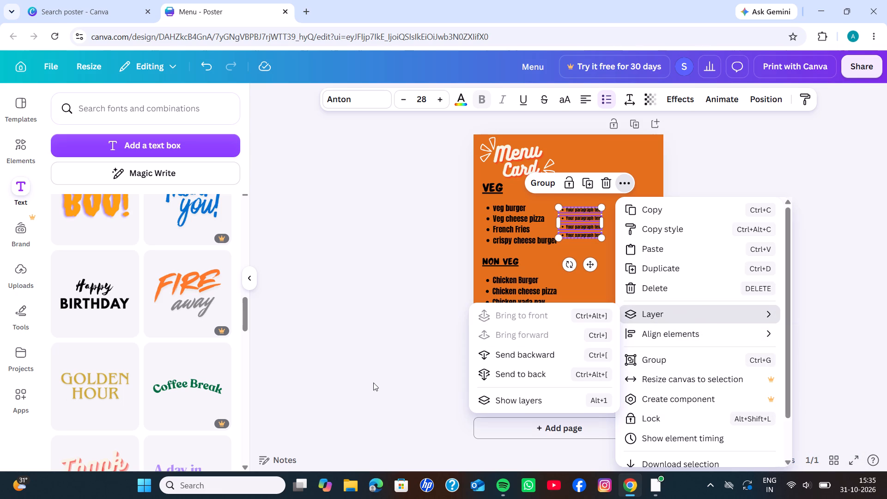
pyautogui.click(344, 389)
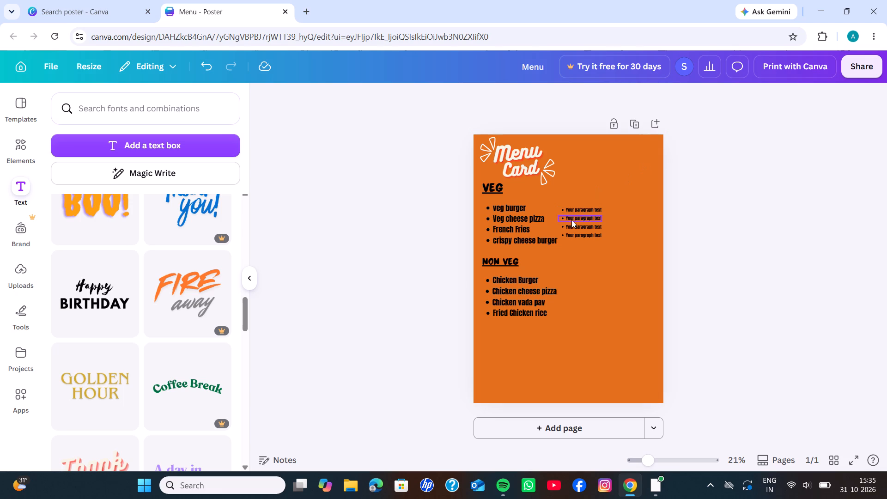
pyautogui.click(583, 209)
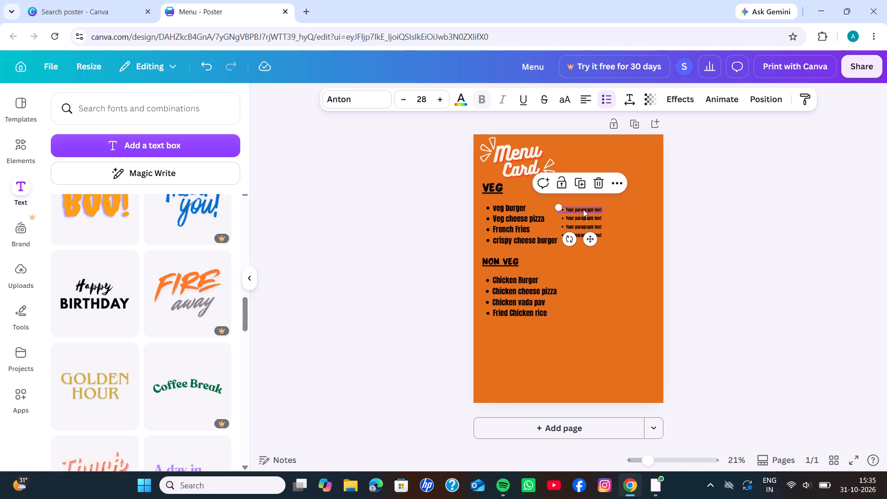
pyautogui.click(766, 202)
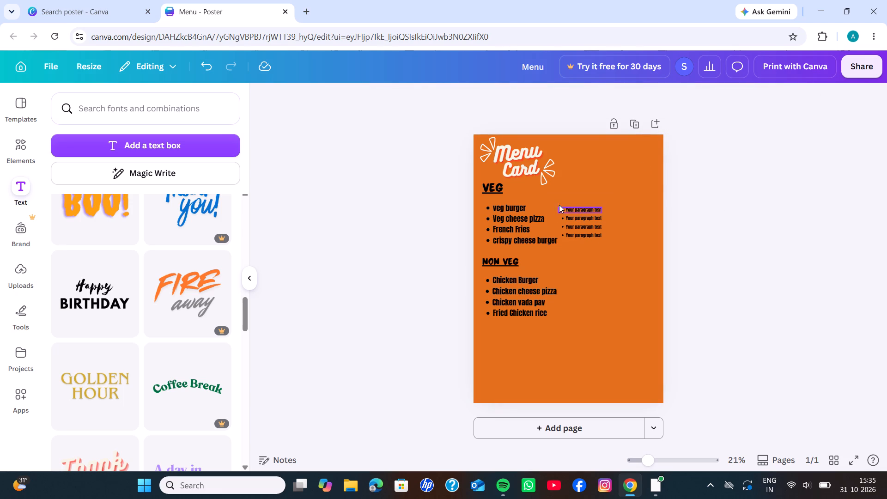
# Increase the font size of the four placeholder bullets beside the "VEG" list to 47 and deselect them.
pyautogui.moveTo(560, 201); pyautogui.dragTo(593, 226)
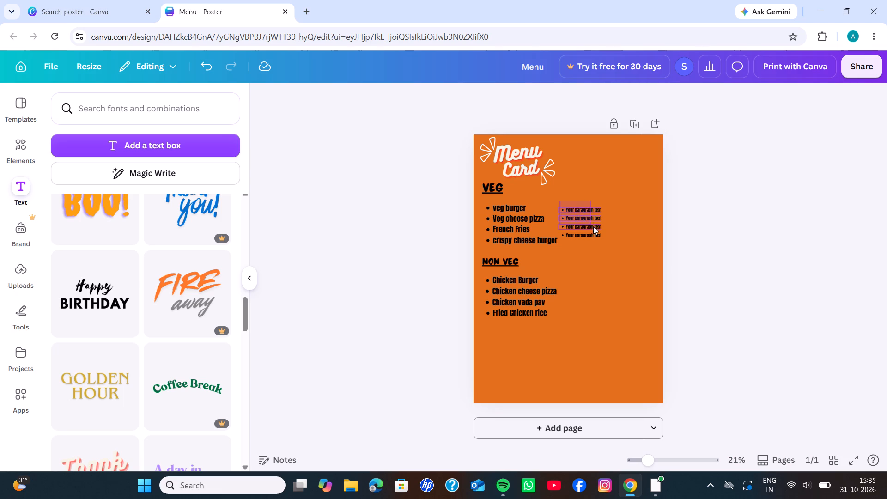
pyautogui.moveTo(593, 226); pyautogui.dragTo(611, 237)
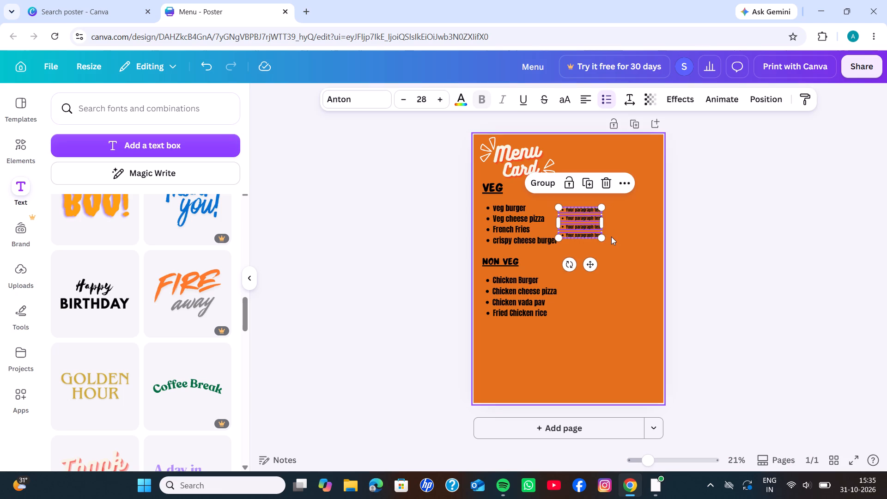
pyautogui.click(441, 100)
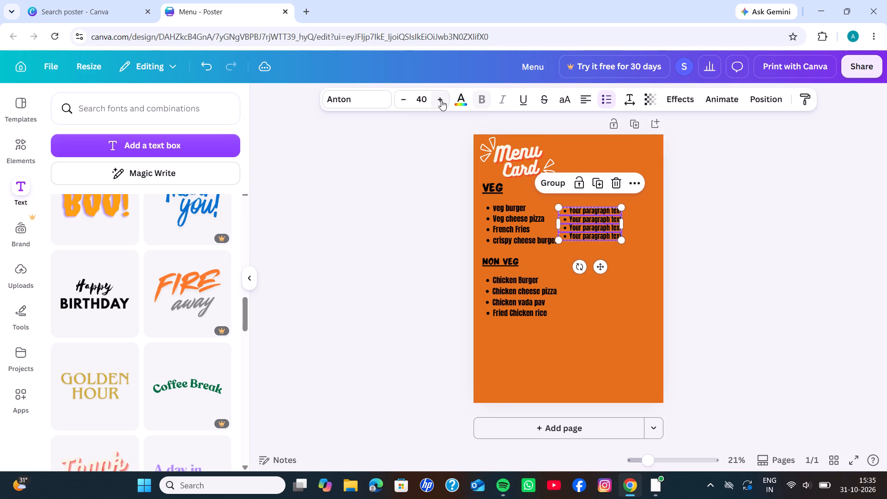
pyautogui.click(441, 100)
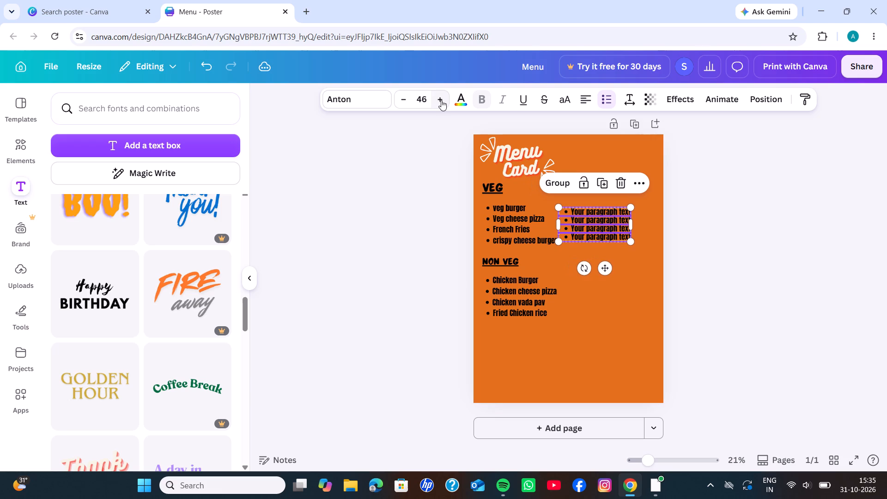
pyautogui.click(589, 226)
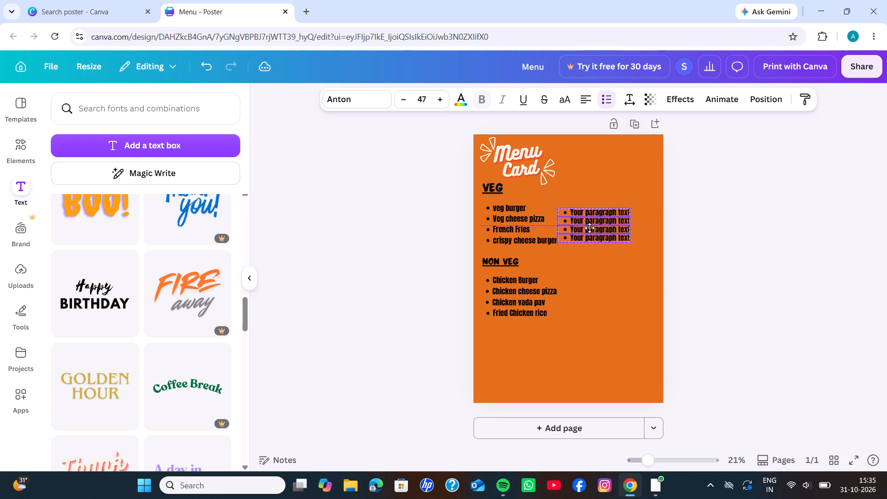
pyautogui.click(433, 230)
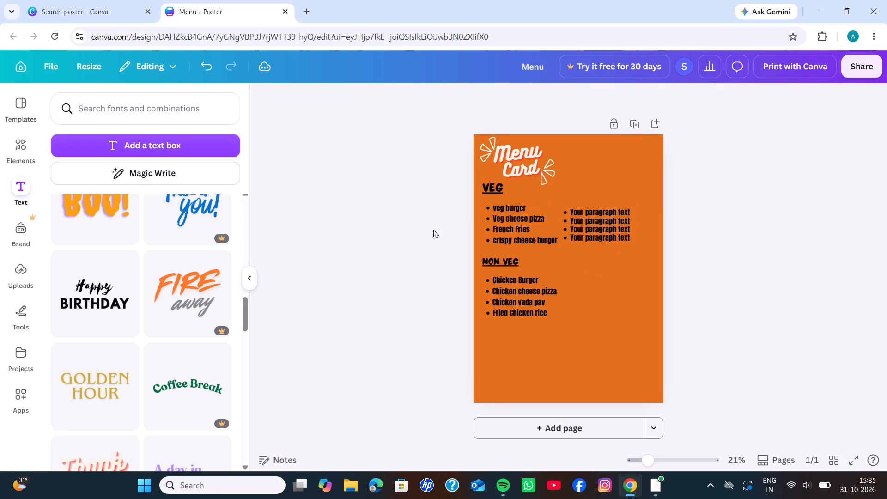
# Reposition the placeholder bullets individually to line up with the dish rows under "VEG", the last one beside "crispy cheese burger".
pyautogui.click(589, 209)
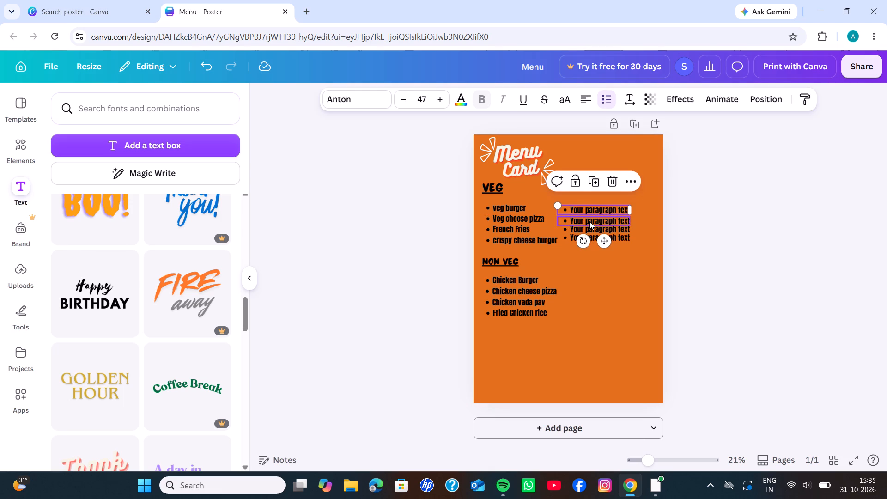
pyautogui.click(590, 219)
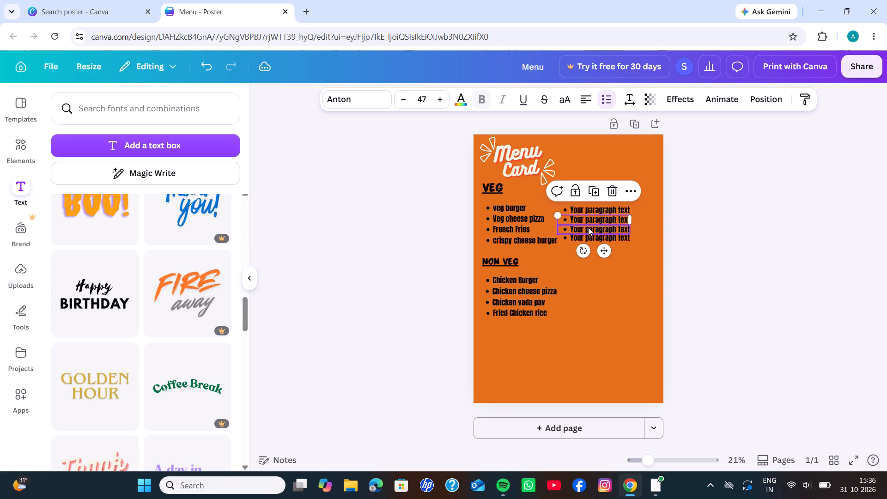
pyautogui.click(588, 235)
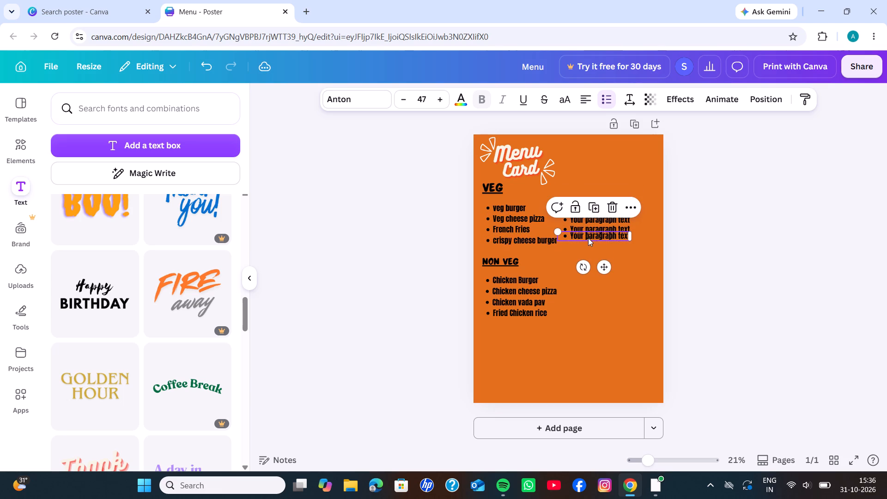
pyautogui.moveTo(588, 235); pyautogui.dragTo(588, 242)
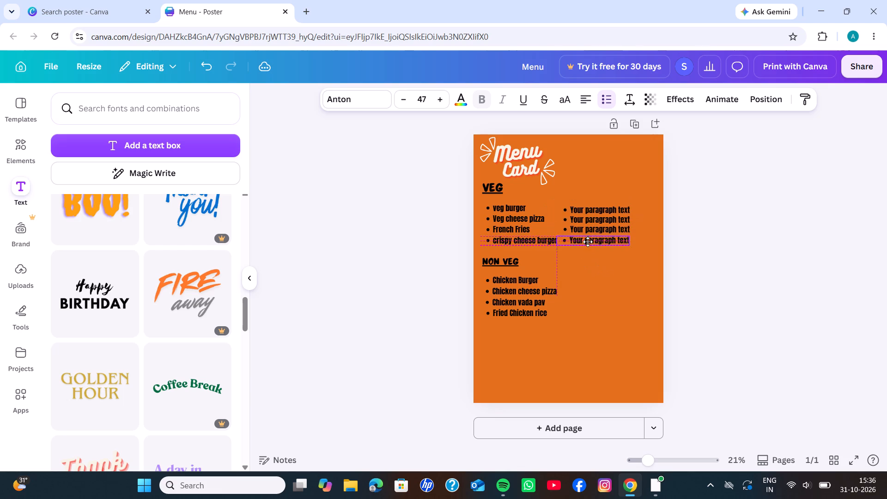
pyautogui.moveTo(588, 242); pyautogui.dragTo(588, 243)
pyautogui.click(588, 243)
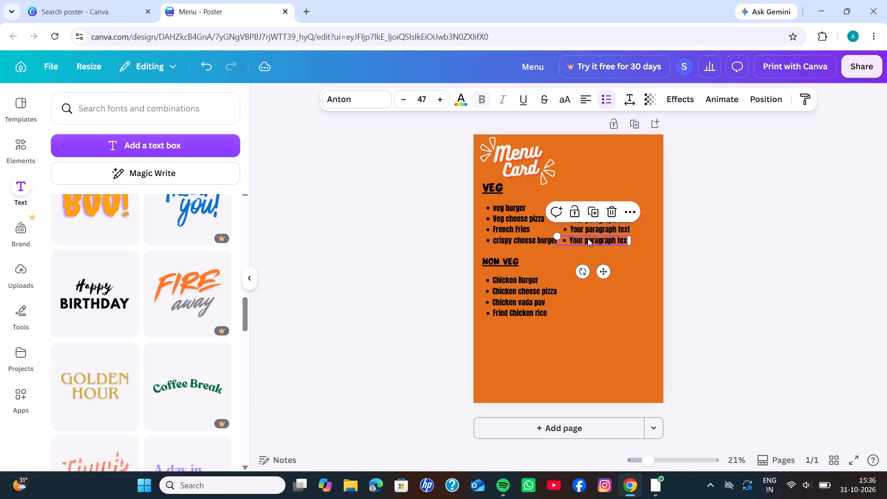
pyautogui.click(433, 234)
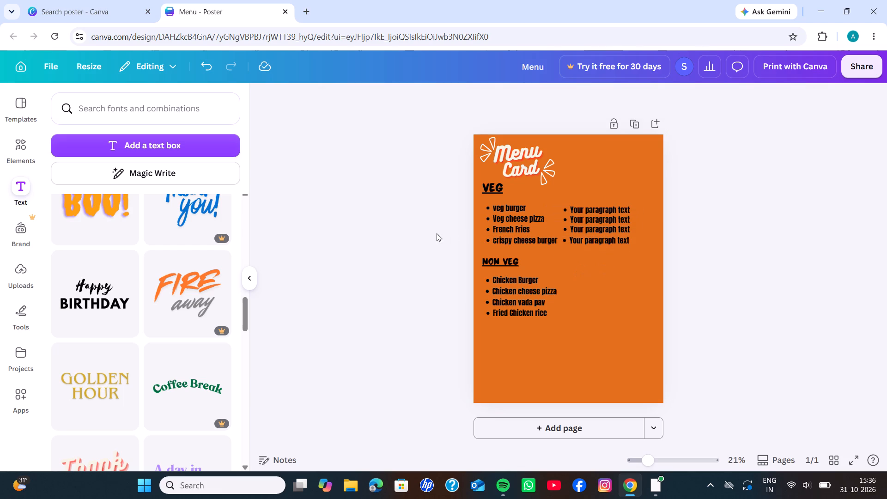
pyautogui.click(601, 237)
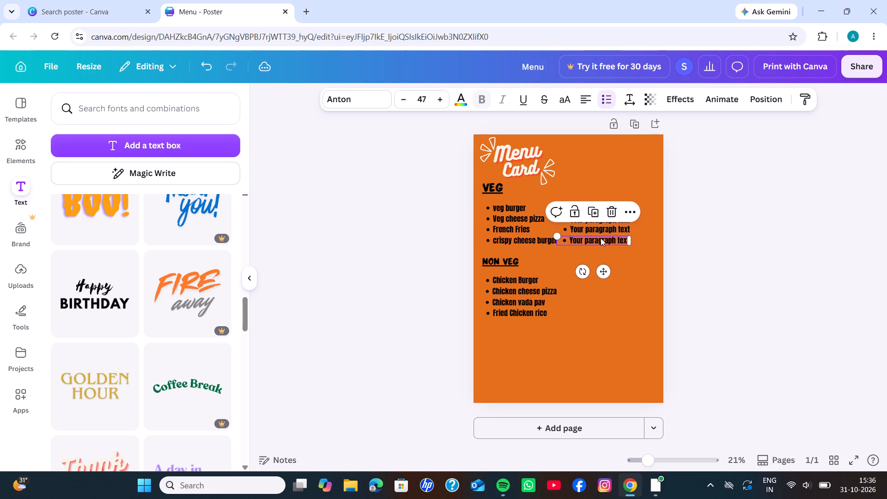
pyautogui.click(685, 214)
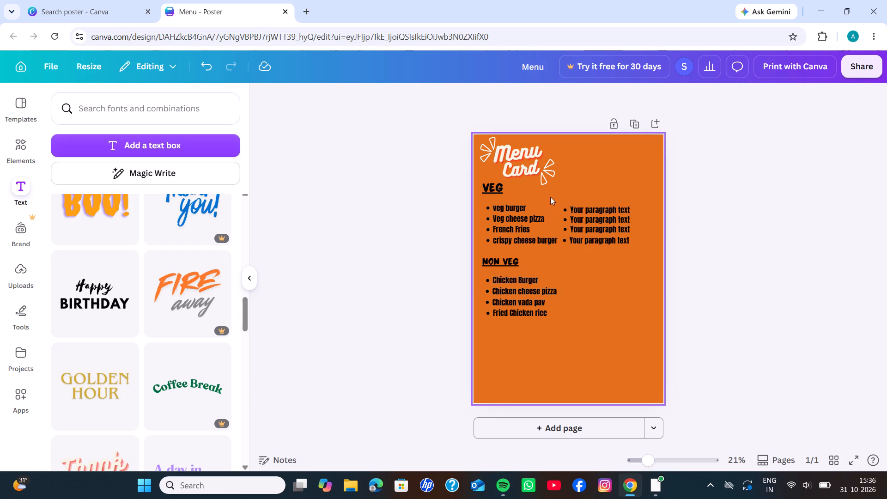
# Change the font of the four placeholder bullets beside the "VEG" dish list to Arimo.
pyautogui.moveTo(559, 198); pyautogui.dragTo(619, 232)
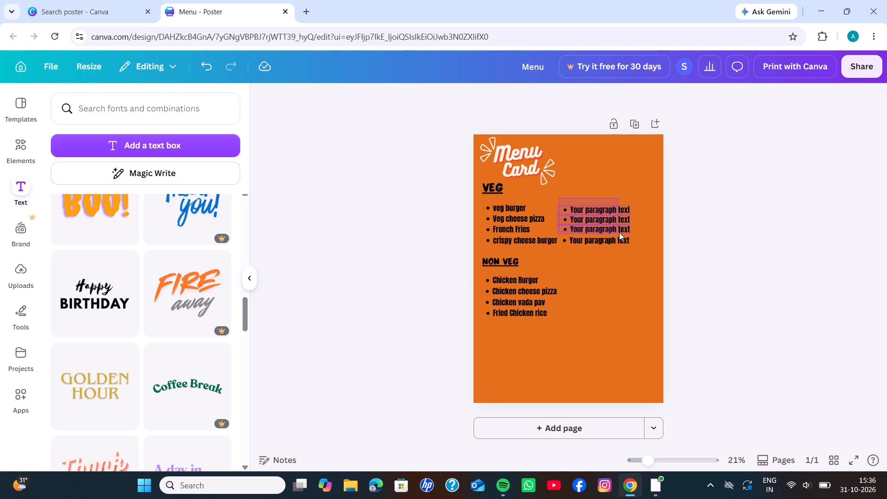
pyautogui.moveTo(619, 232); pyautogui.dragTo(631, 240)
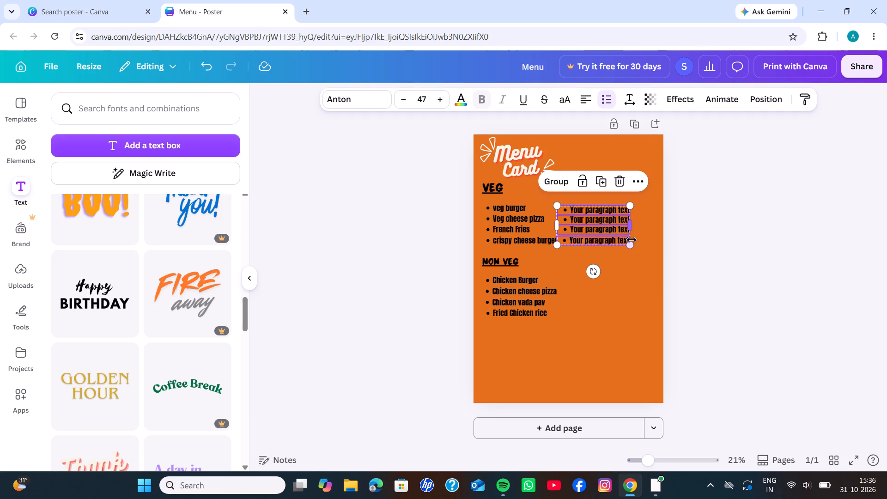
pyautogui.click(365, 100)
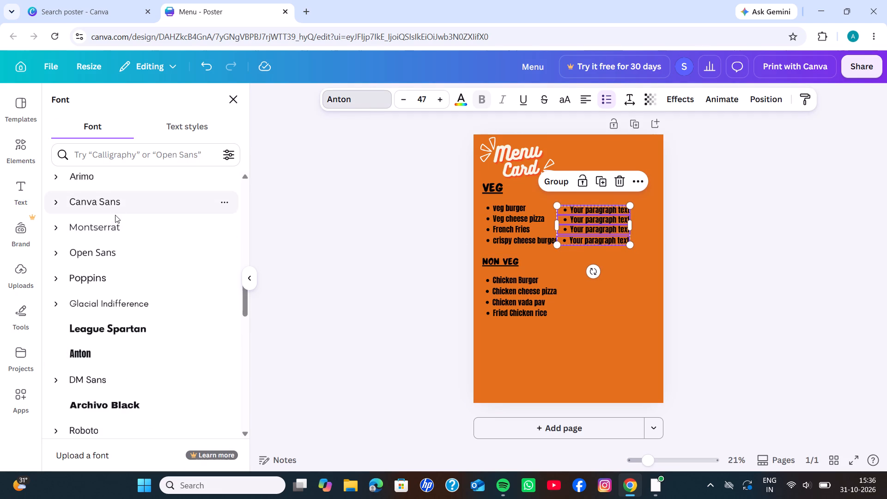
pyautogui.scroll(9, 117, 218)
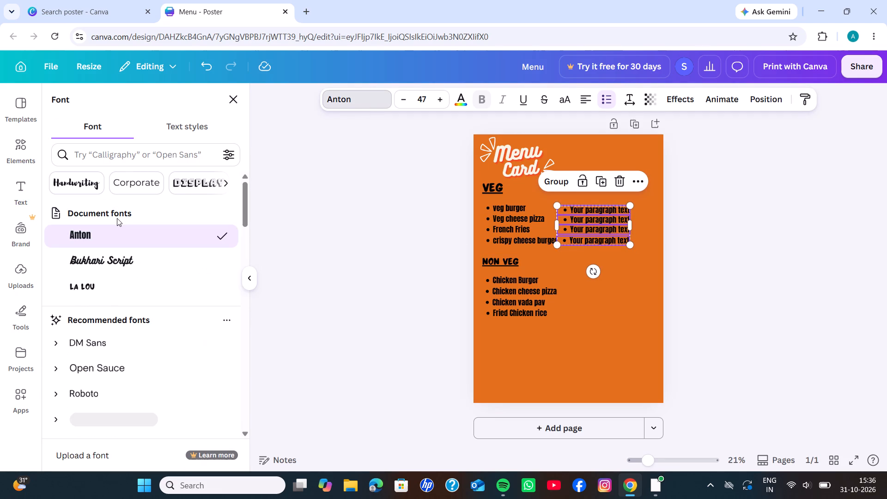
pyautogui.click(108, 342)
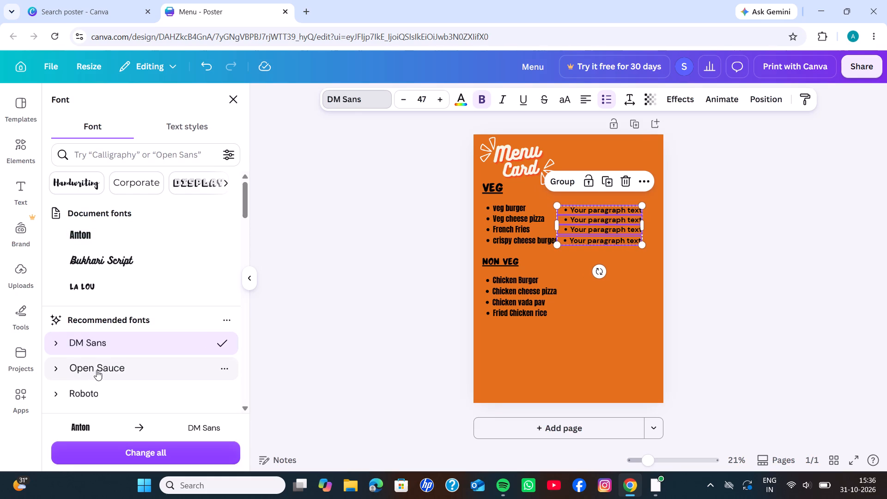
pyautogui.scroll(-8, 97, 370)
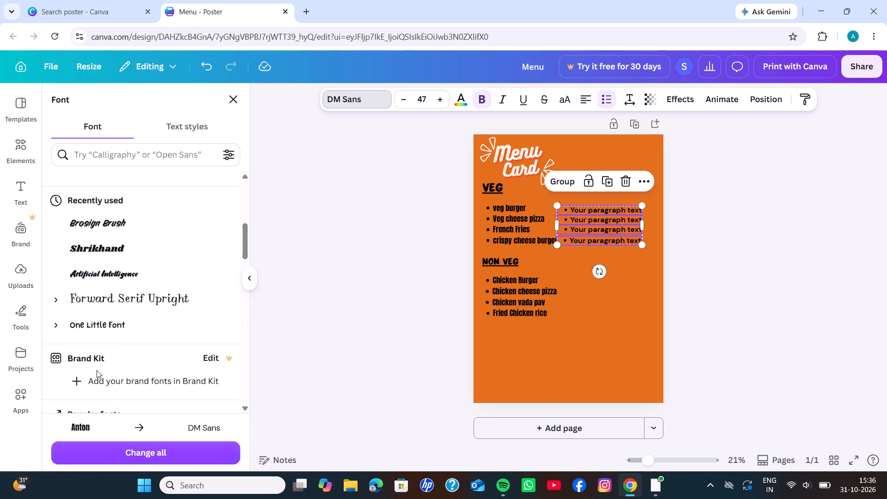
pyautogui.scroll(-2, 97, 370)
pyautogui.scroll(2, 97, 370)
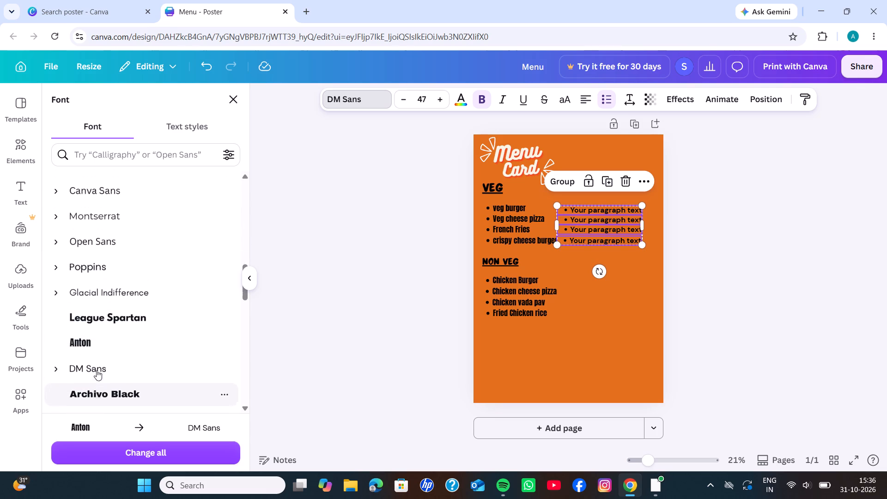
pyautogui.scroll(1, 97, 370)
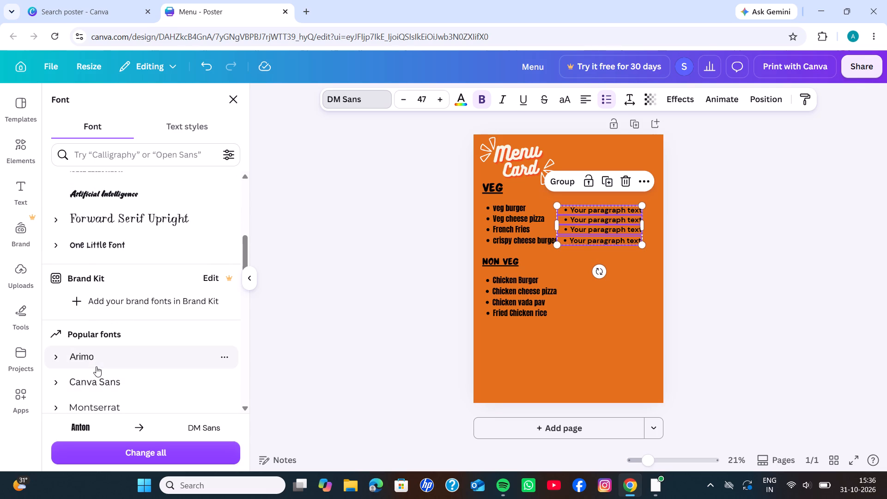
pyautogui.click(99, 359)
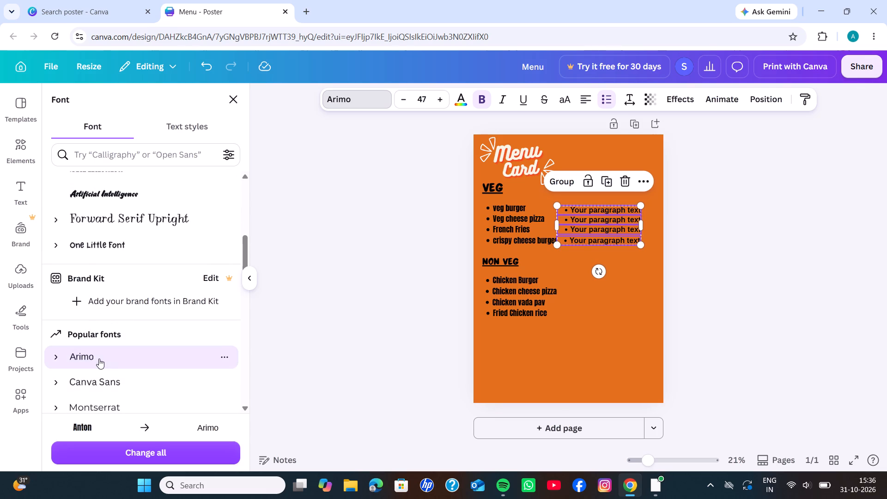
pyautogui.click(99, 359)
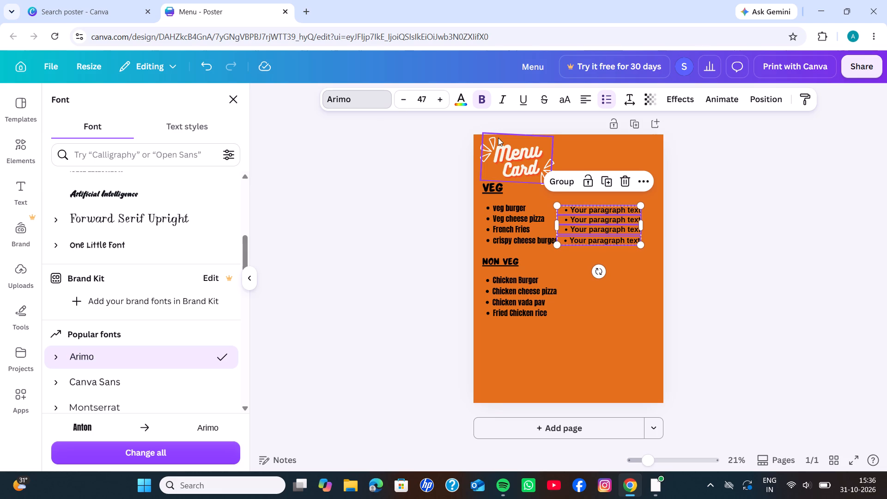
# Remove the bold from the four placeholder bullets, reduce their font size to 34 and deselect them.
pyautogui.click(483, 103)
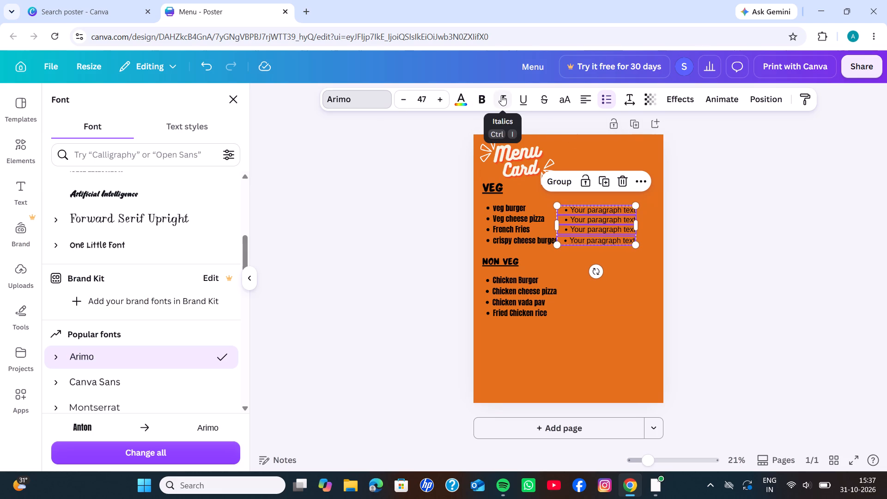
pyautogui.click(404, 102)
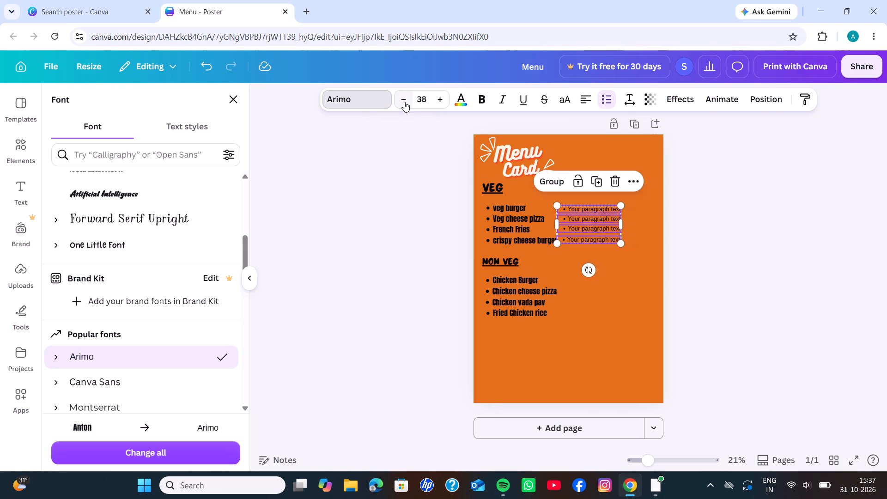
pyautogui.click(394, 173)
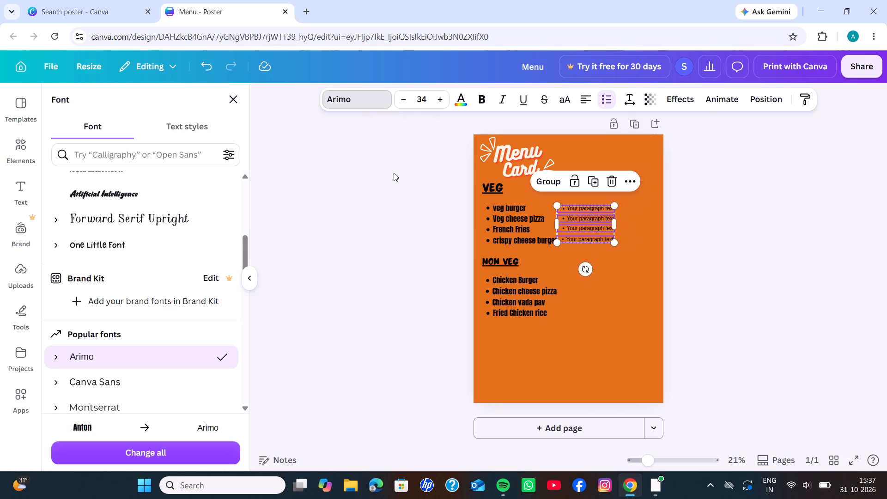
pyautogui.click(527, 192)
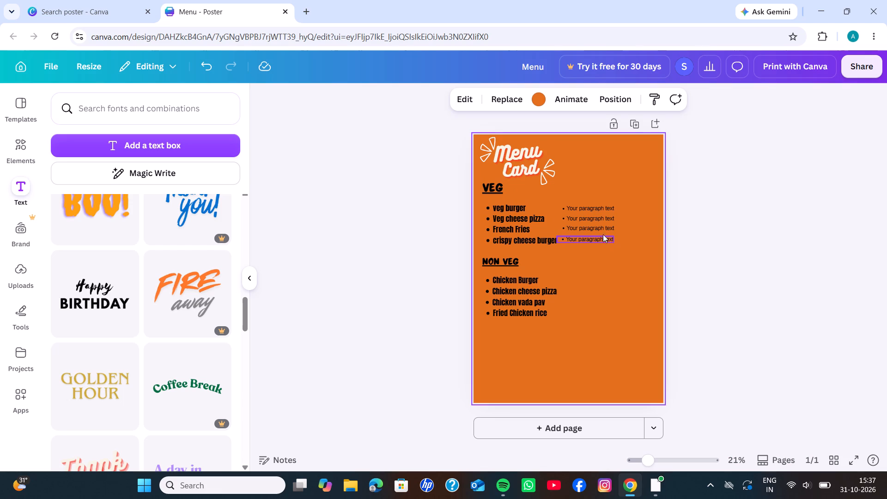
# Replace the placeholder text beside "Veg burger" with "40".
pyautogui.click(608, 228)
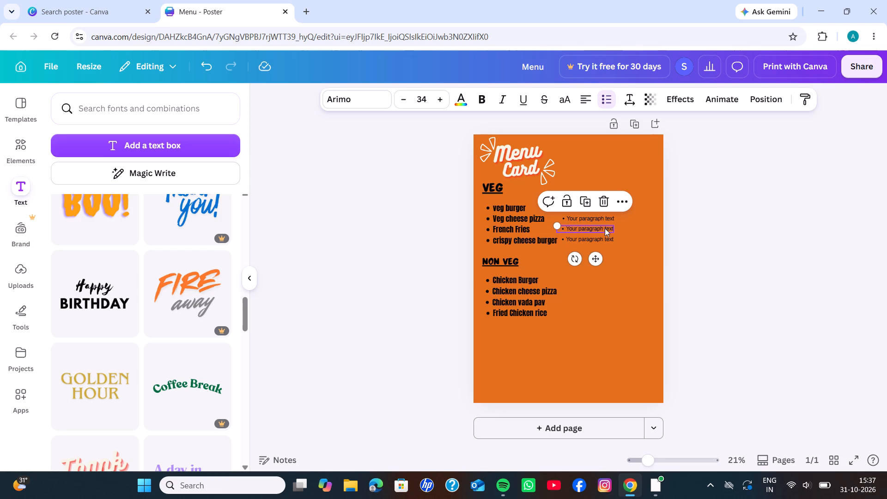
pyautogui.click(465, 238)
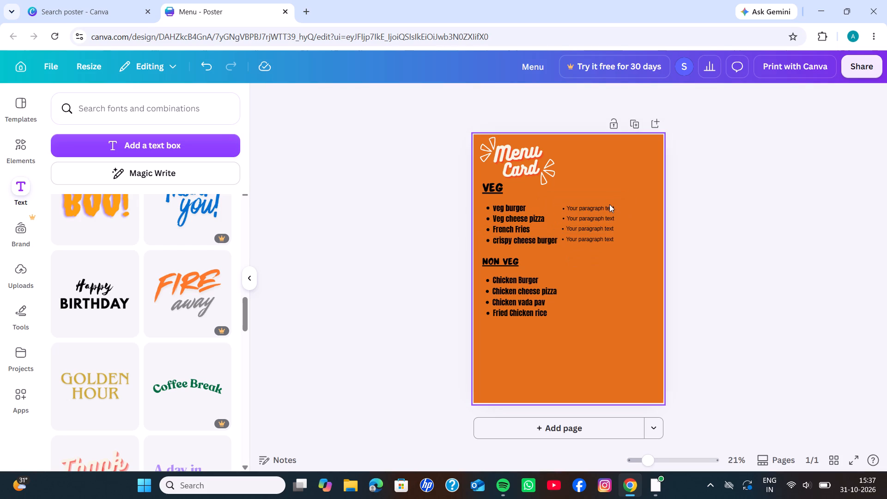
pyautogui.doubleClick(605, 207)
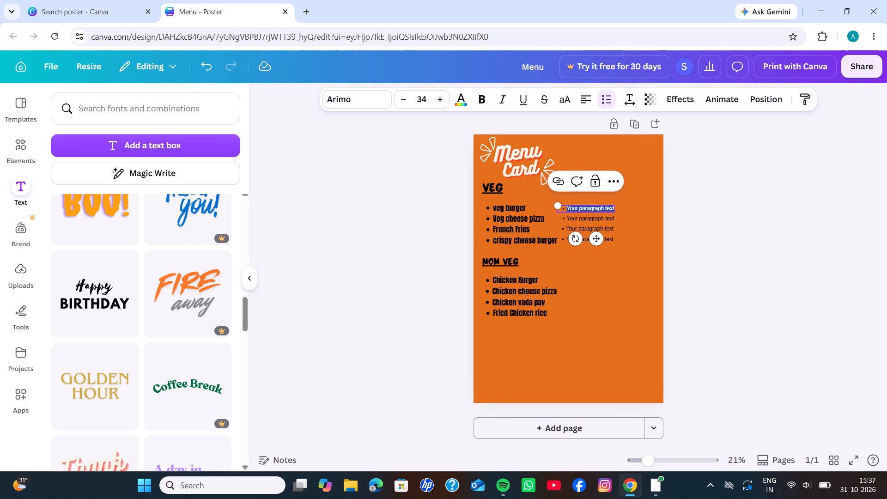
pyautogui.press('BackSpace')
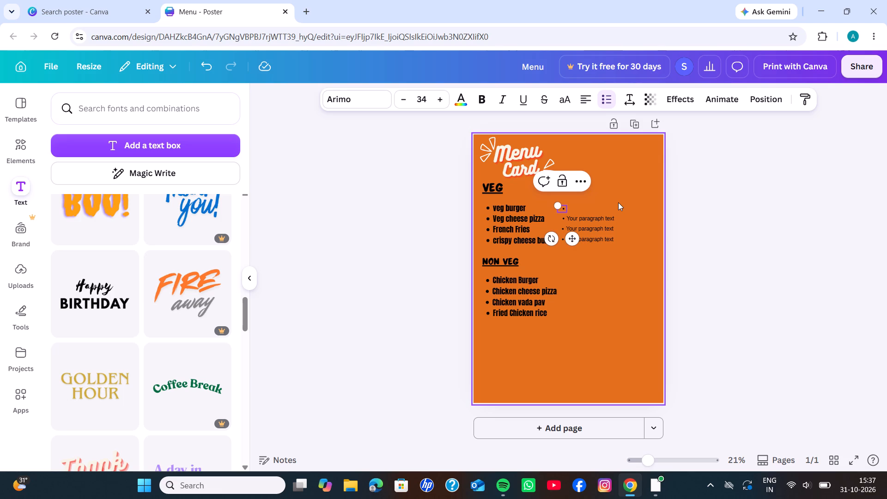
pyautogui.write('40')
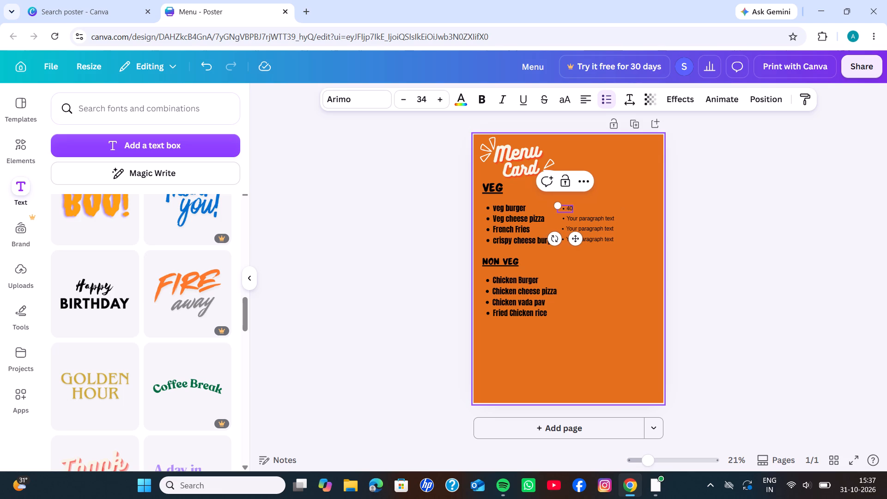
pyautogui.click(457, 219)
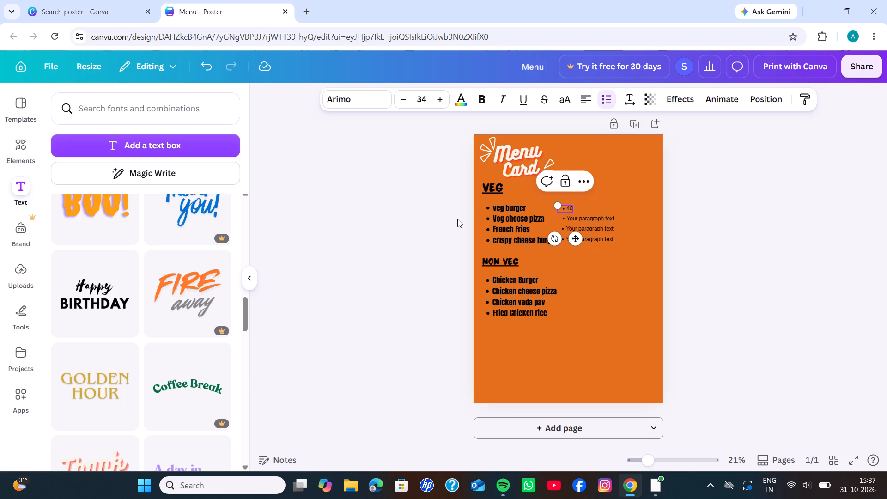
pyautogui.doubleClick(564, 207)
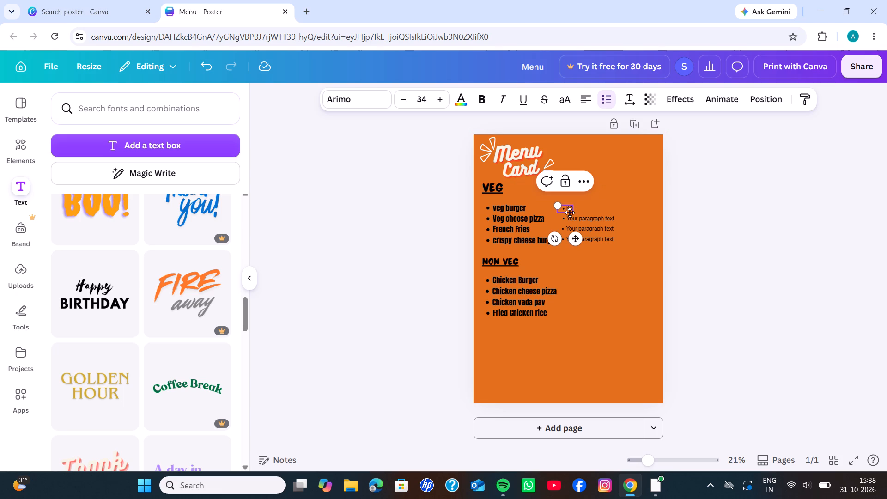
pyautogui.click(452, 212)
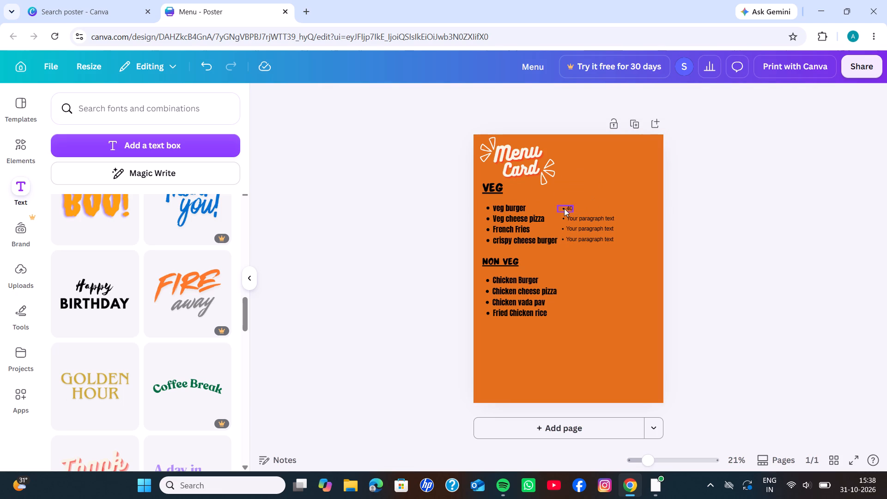
# Delete the "40" bullet and the three remaining placeholder bullets beside the "VEG" dish list.
pyautogui.click(564, 208)
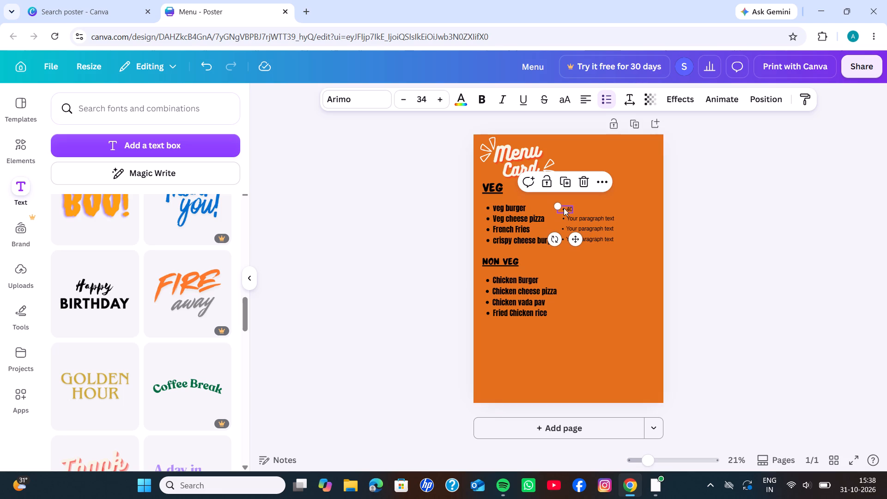
pyautogui.moveTo(551, 200); pyautogui.dragTo(557, 207)
pyautogui.moveTo(557, 207); pyautogui.dragTo(605, 232)
pyautogui.tripleClick(605, 232)
pyautogui.click(605, 232)
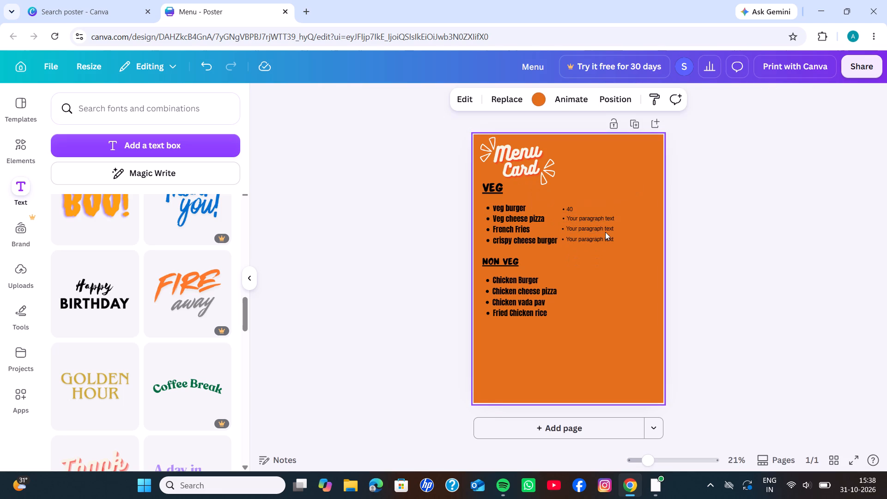
pyautogui.moveTo(629, 201); pyautogui.dragTo(615, 224)
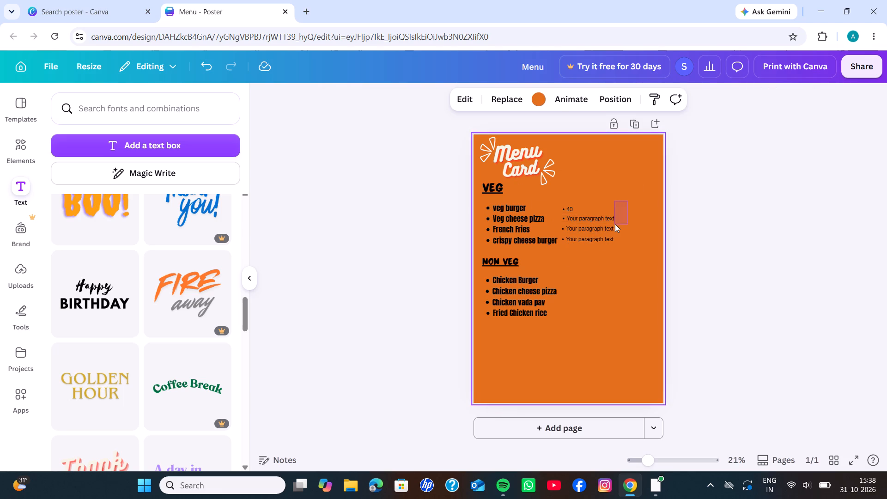
pyautogui.moveTo(615, 224); pyautogui.dragTo(604, 245)
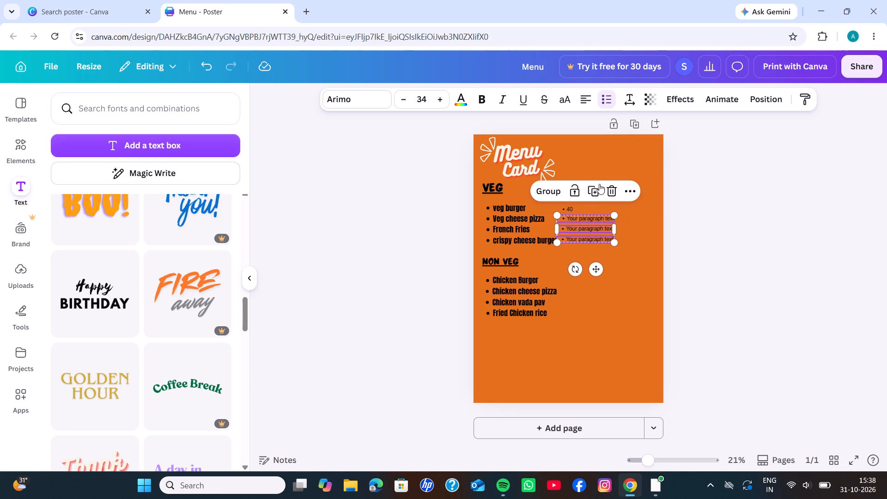
pyautogui.click(608, 188)
pyautogui.click(565, 207)
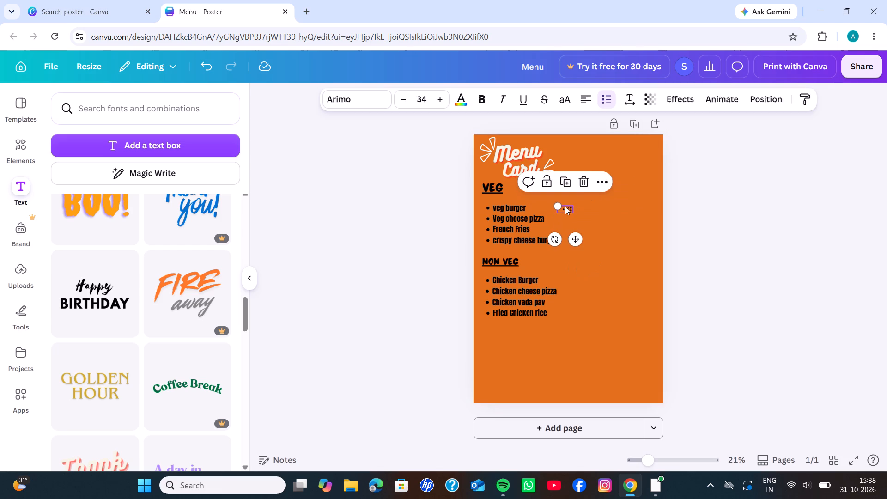
pyautogui.click(584, 181)
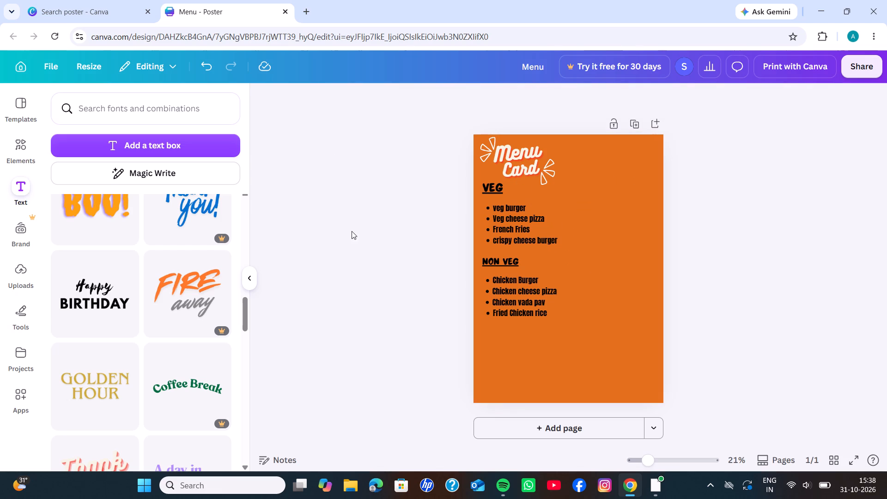
# Clear the "aesthetic lines" search and search the graphics for "pizza".
pyautogui.click(18, 156)
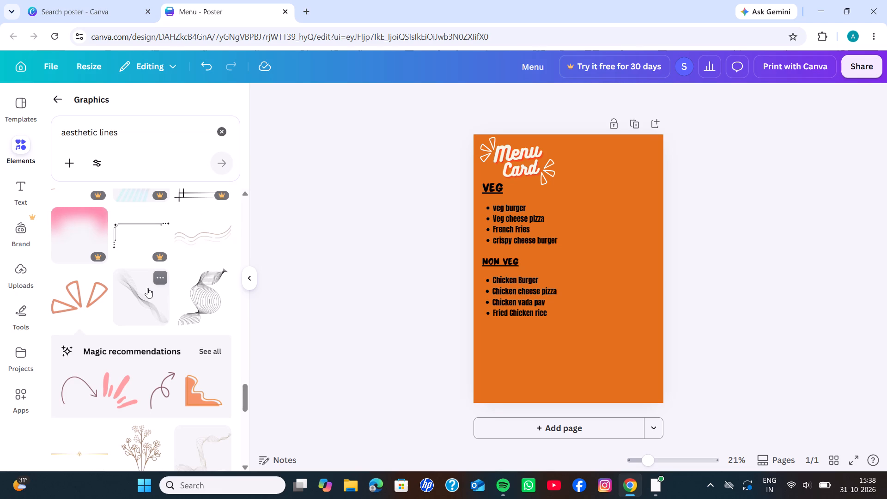
pyautogui.scroll(12, 147, 288)
pyautogui.scroll(12, 147, 288)
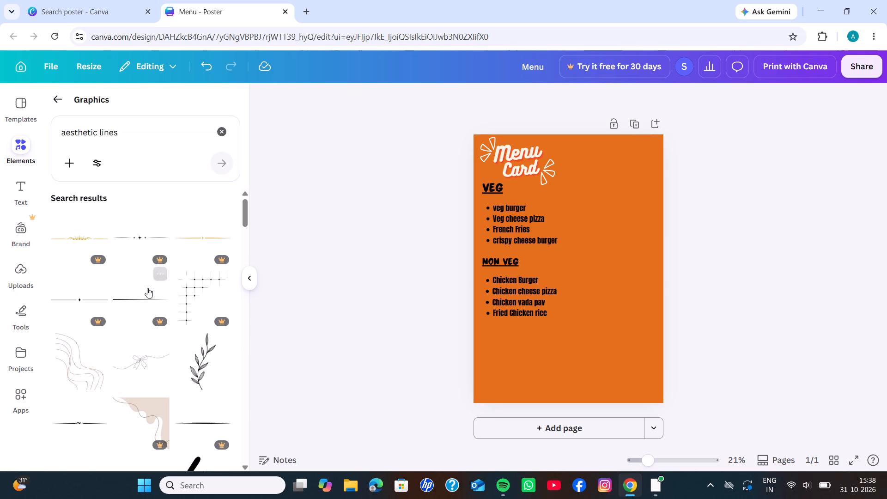
pyautogui.click(218, 134)
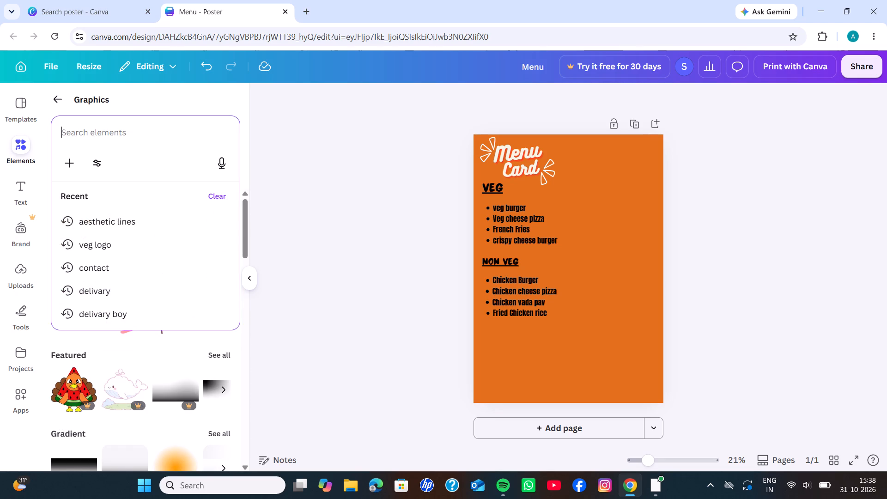
pyautogui.scroll(-2, 115, 273)
pyautogui.click(119, 134)
pyautogui.write('pi')
pyautogui.write('zza')
pyautogui.click(219, 166)
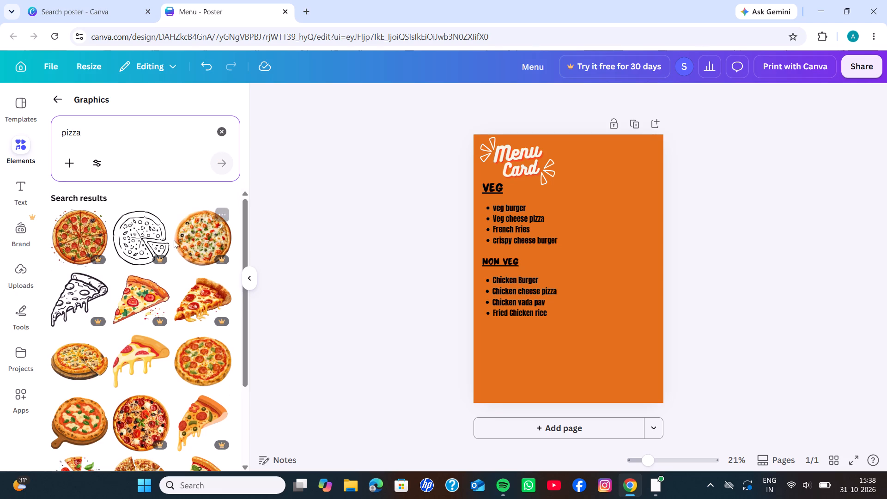
# Look through the pizza graphics in the search results for a suitable illustration to decorate the menu card.
pyautogui.scroll(-2, 147, 272)
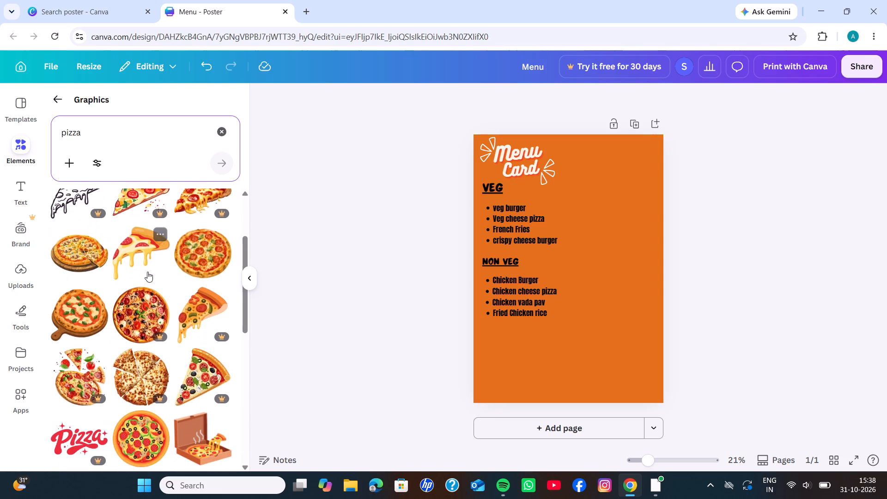
pyautogui.scroll(-2, 147, 272)
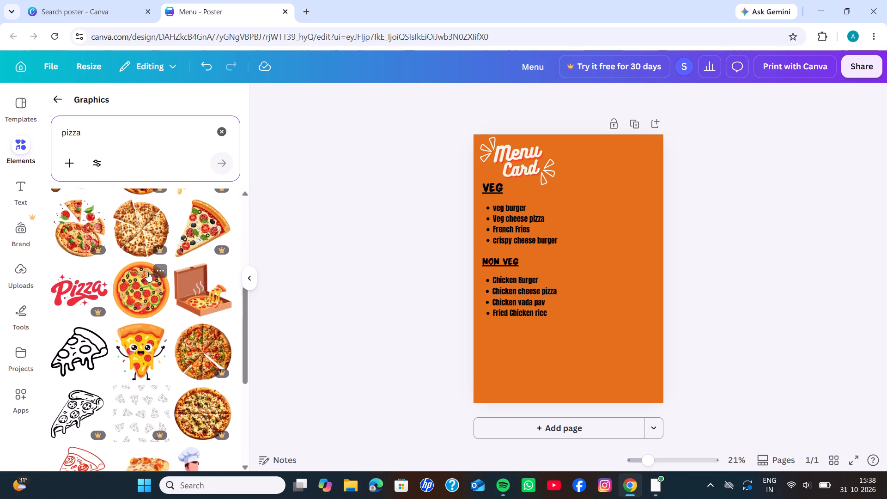
pyautogui.scroll(-3, 147, 272)
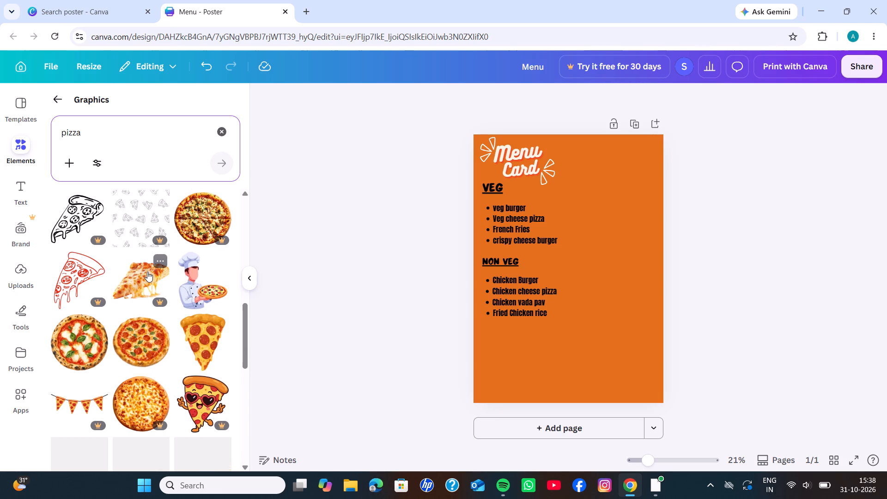
pyautogui.scroll(-3, 147, 272)
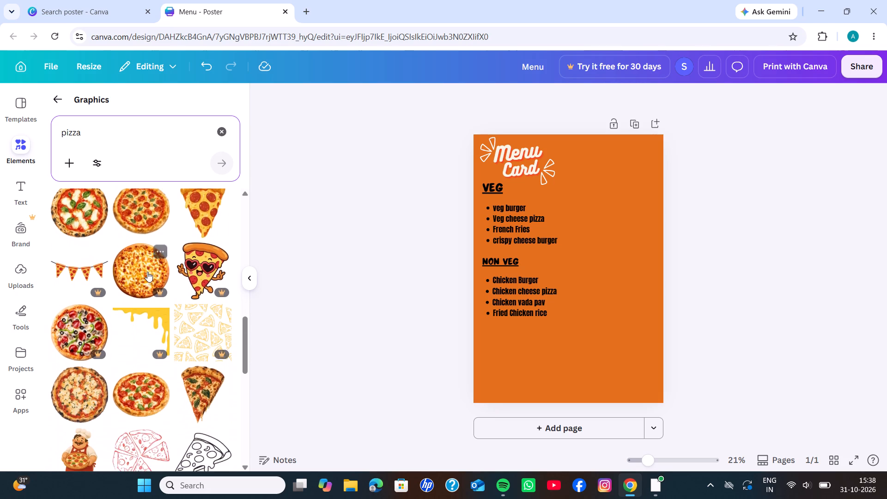
pyautogui.scroll(-2, 147, 272)
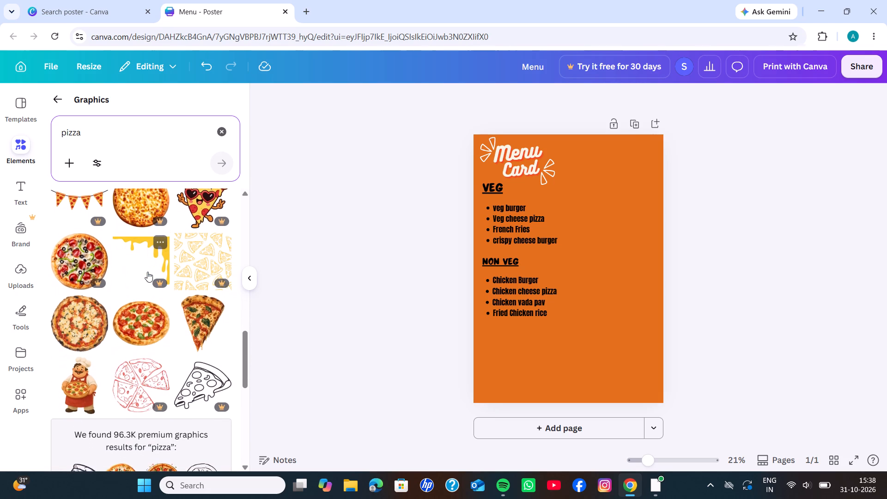
pyautogui.scroll(-3, 147, 272)
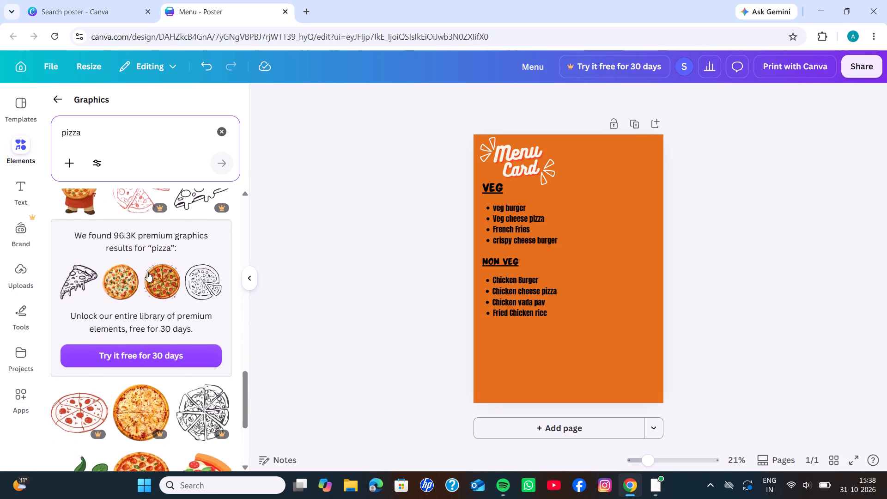
pyautogui.scroll(-2, 147, 272)
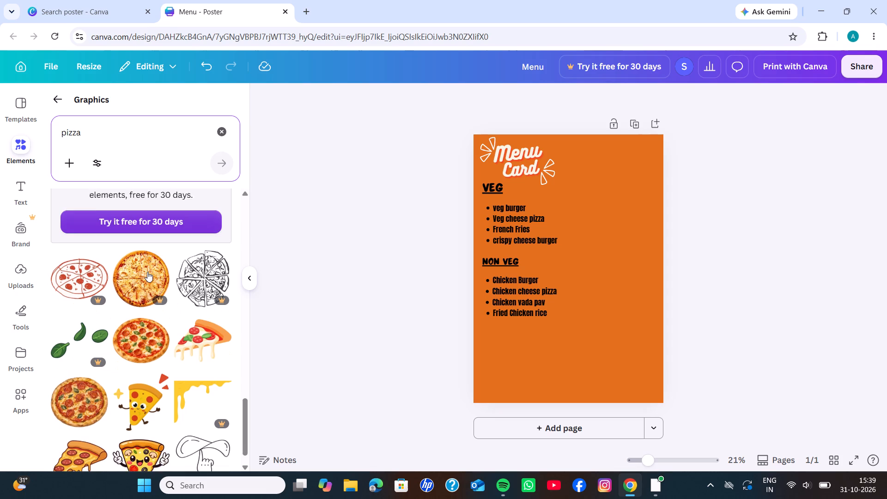
pyautogui.scroll(-3, 147, 272)
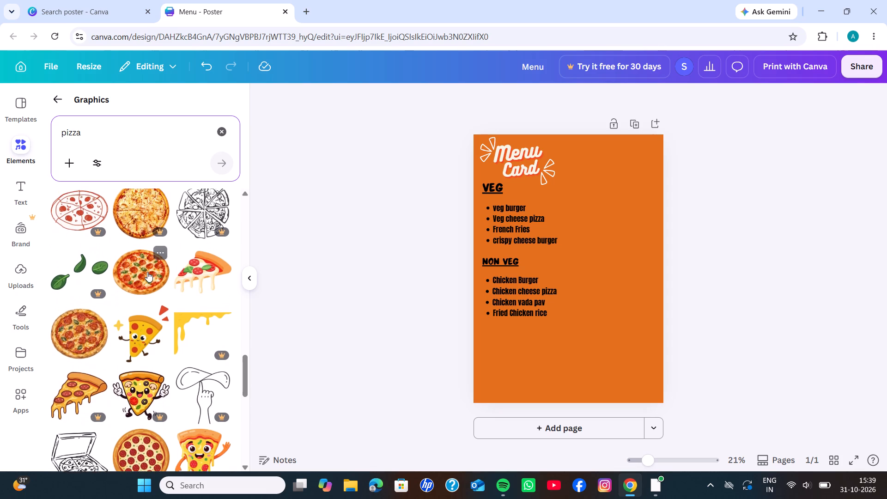
pyautogui.scroll(-2, 147, 272)
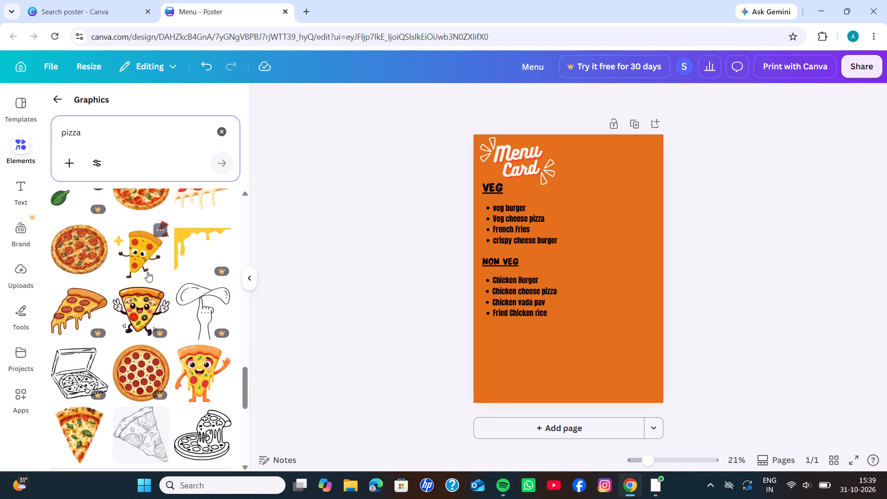
pyautogui.scroll(-6, 147, 272)
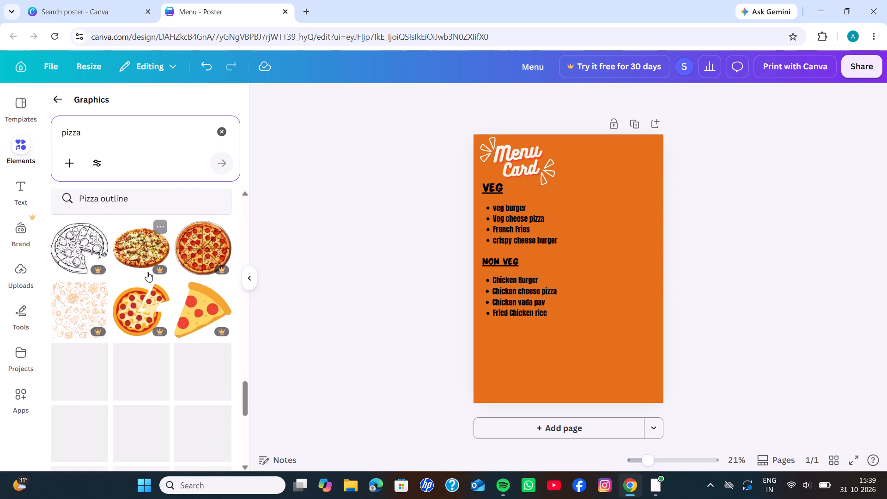
pyautogui.scroll(-1, 147, 272)
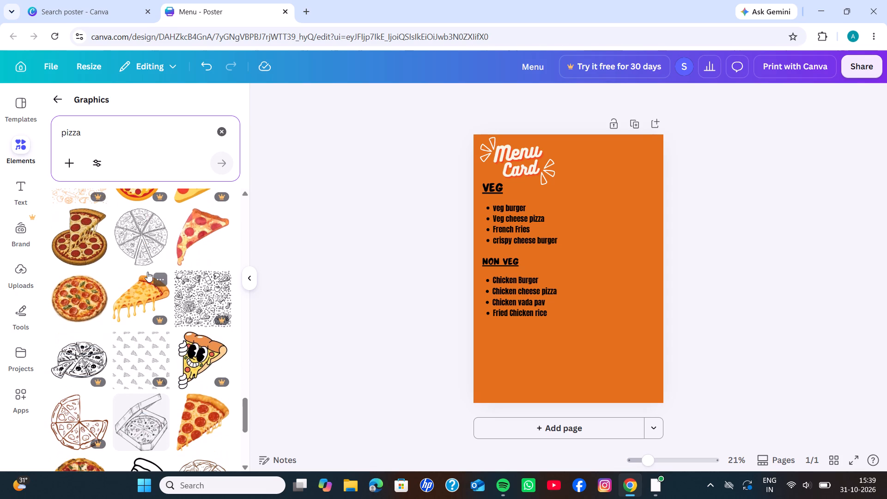
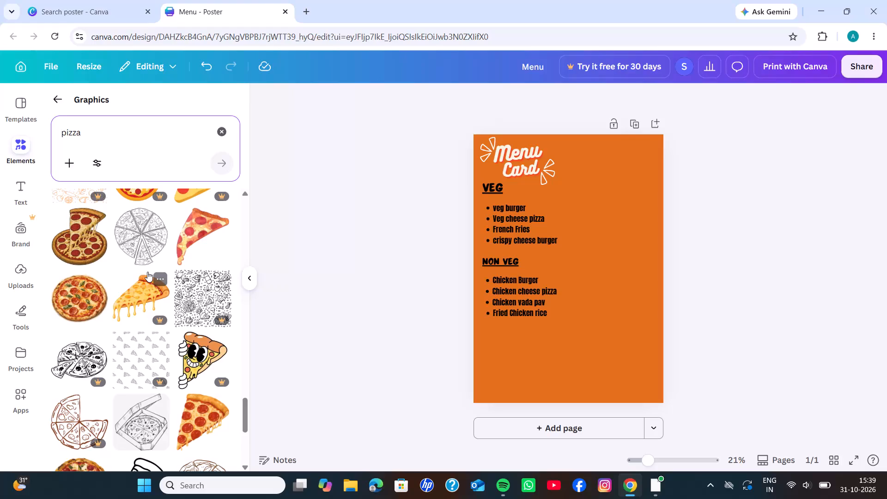
# Add the graphic of a whole pepperoni pizza with a lifted cheesy slice to the poster.
pyautogui.scroll(-5, 147, 272)
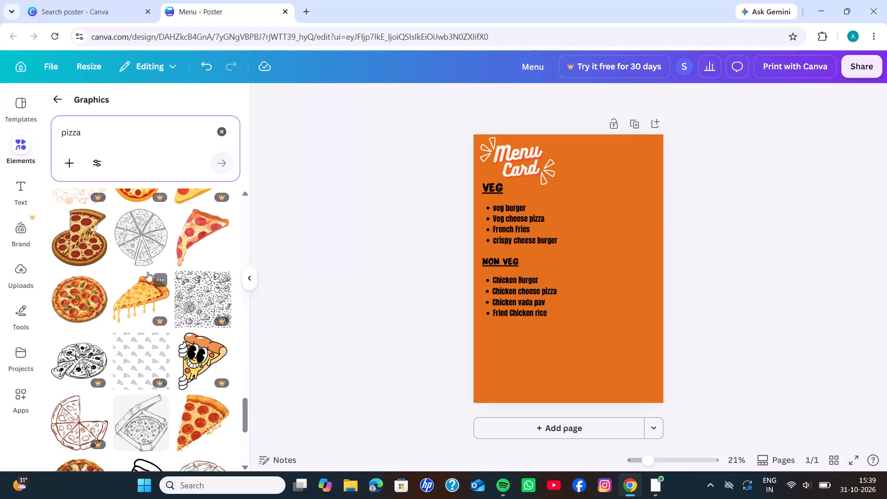
pyautogui.scroll(-1, 147, 272)
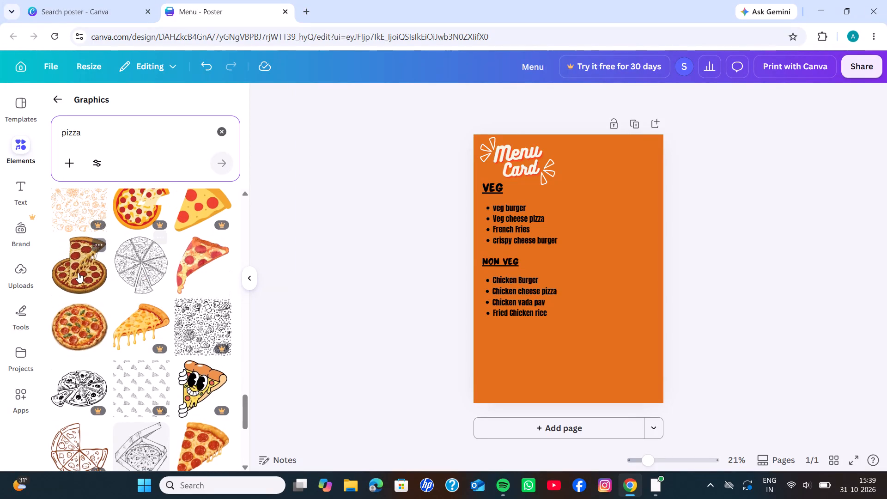
pyautogui.click(78, 273)
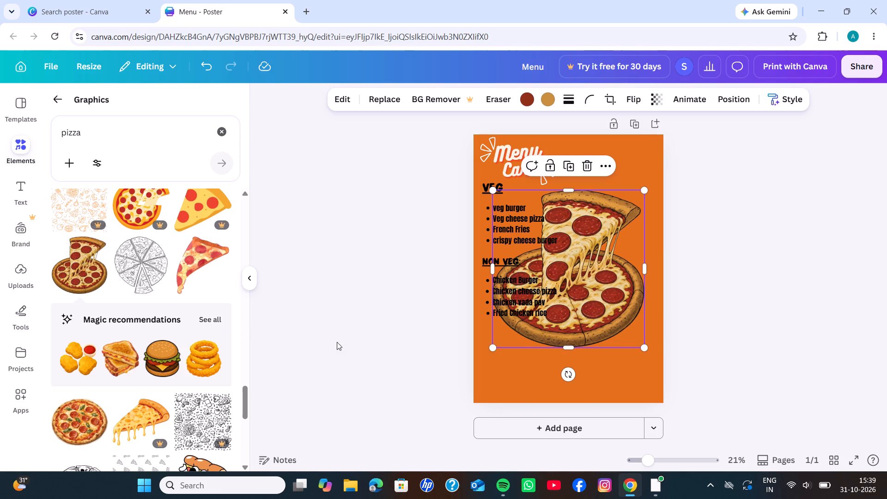
# Shrink the pizza graphic and place it in the poster's upper-right corner, beside the "Menu Card" title and the VEG list.
pyautogui.moveTo(611, 283); pyautogui.dragTo(624, 243)
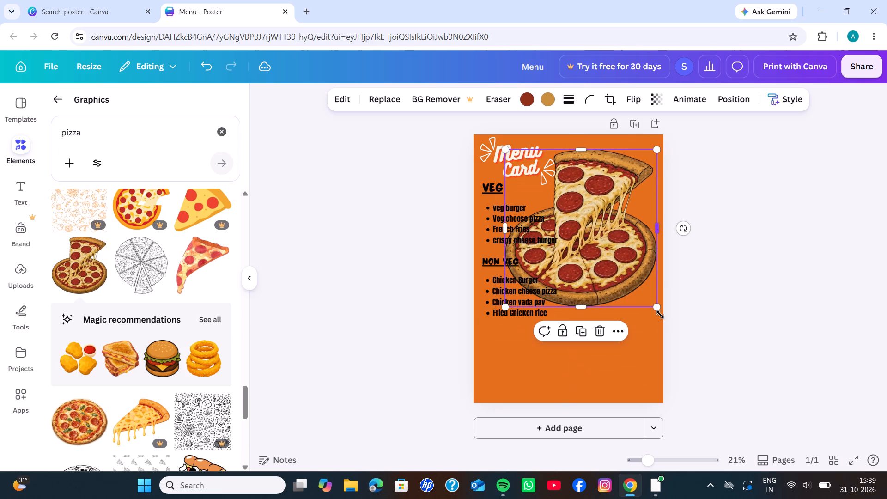
pyautogui.moveTo(655, 308); pyautogui.dragTo(610, 265)
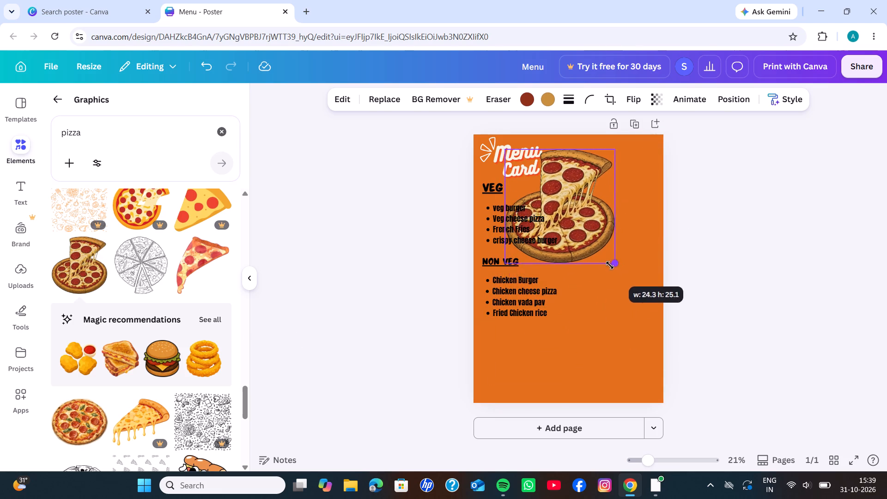
pyautogui.moveTo(610, 265); pyautogui.dragTo(605, 258)
pyautogui.click(577, 204)
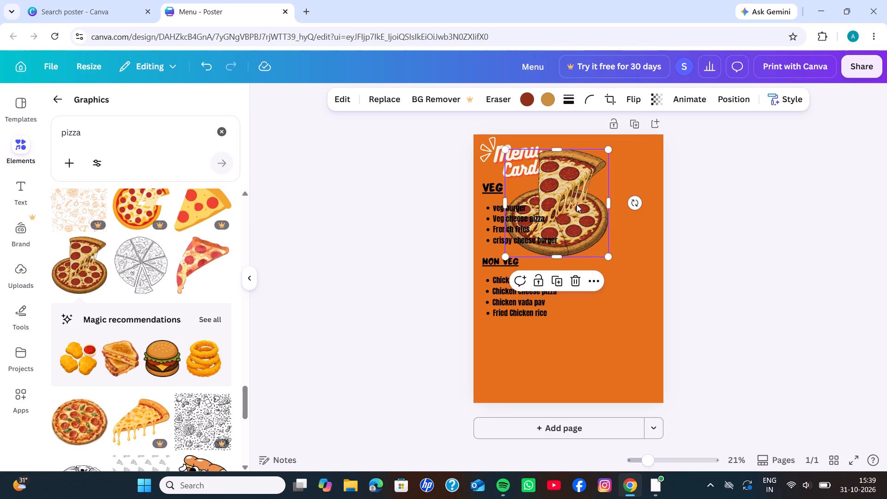
pyautogui.moveTo(564, 201); pyautogui.dragTo(566, 201)
pyautogui.moveTo(566, 201); pyautogui.dragTo(606, 190)
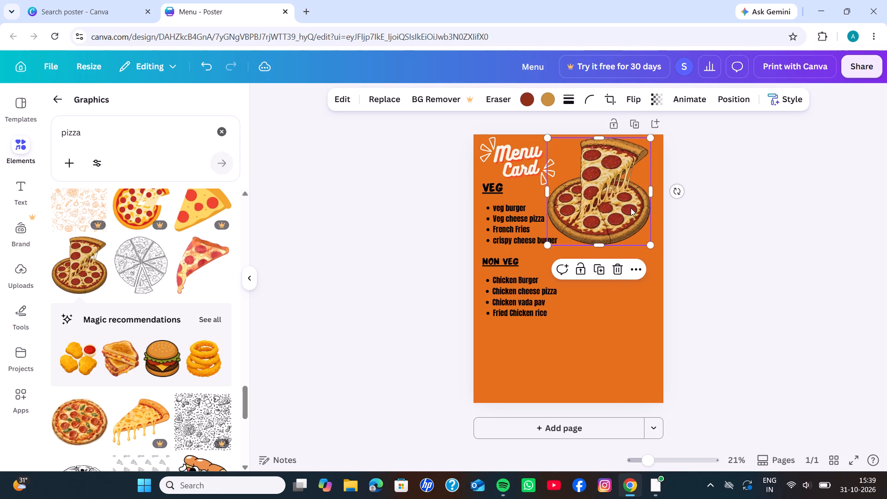
pyautogui.moveTo(651, 245); pyautogui.dragTo(638, 233)
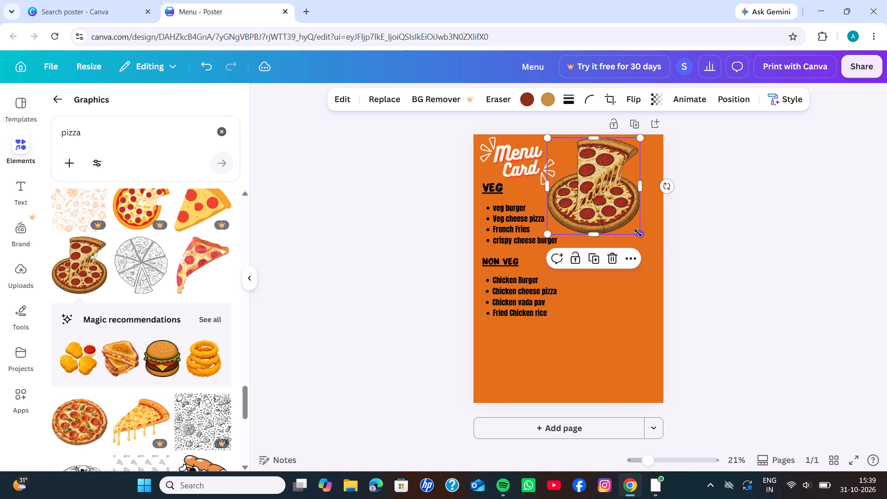
pyautogui.moveTo(598, 194); pyautogui.dragTo(618, 195)
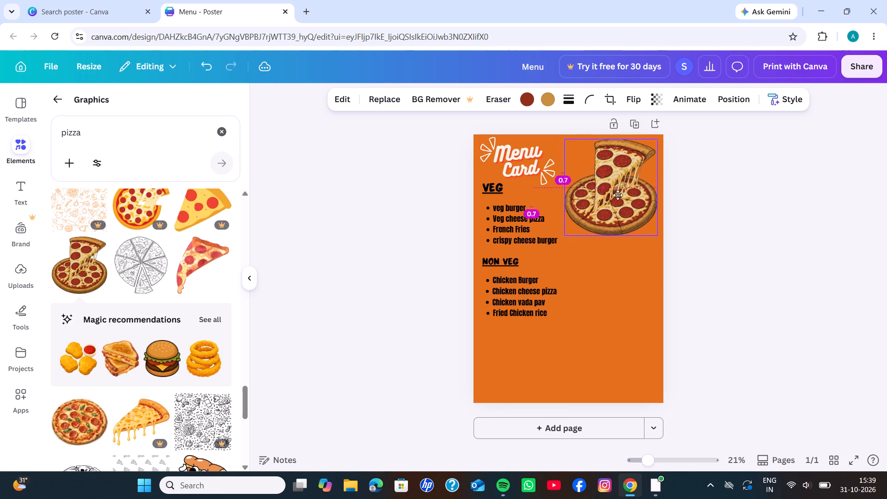
pyautogui.moveTo(618, 195); pyautogui.dragTo(624, 195)
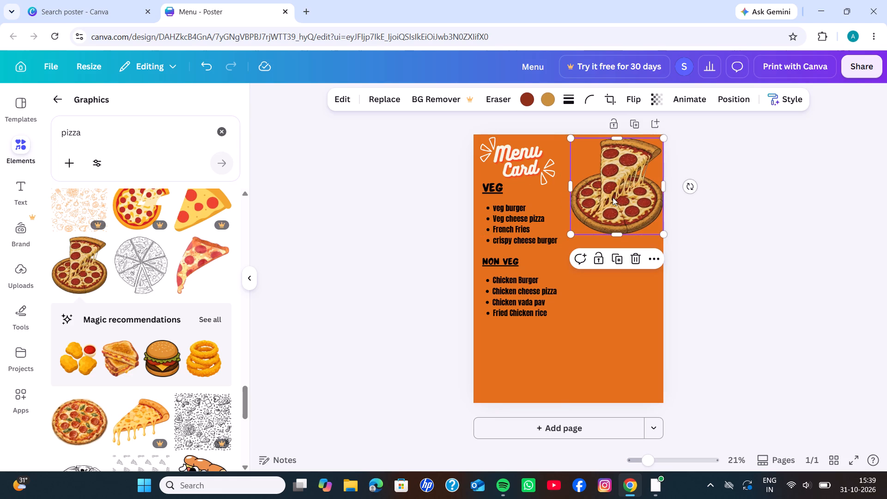
pyautogui.click(407, 201)
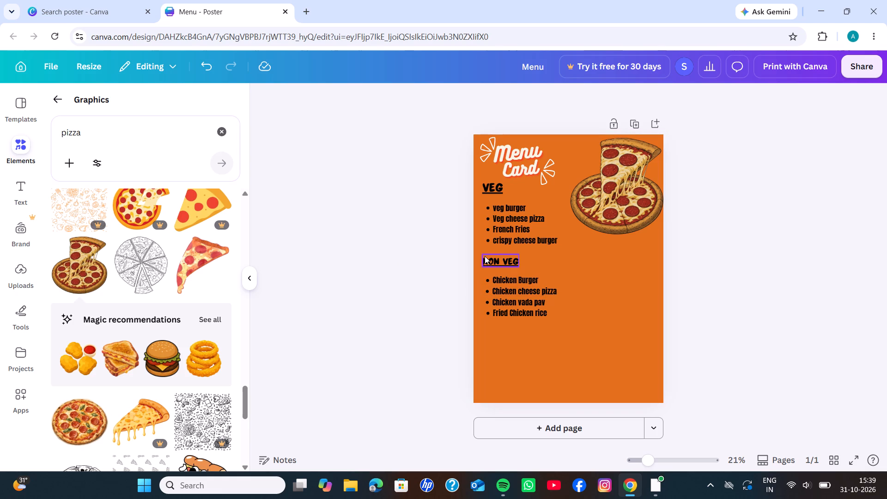
# Move the "NON VEG" heading and its four dishes together to the poster's right edge, below the pizza graphic.
pyautogui.moveTo(478, 252); pyautogui.dragTo(559, 322)
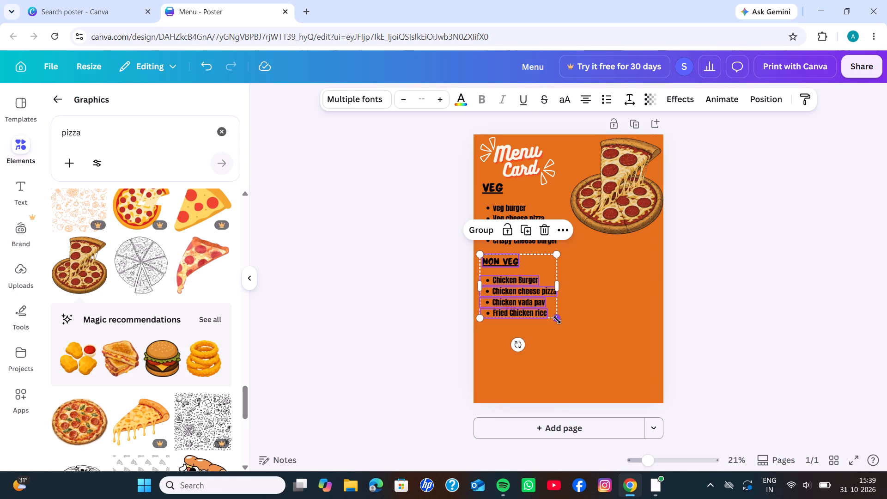
pyautogui.moveTo(534, 264); pyautogui.dragTo(629, 264)
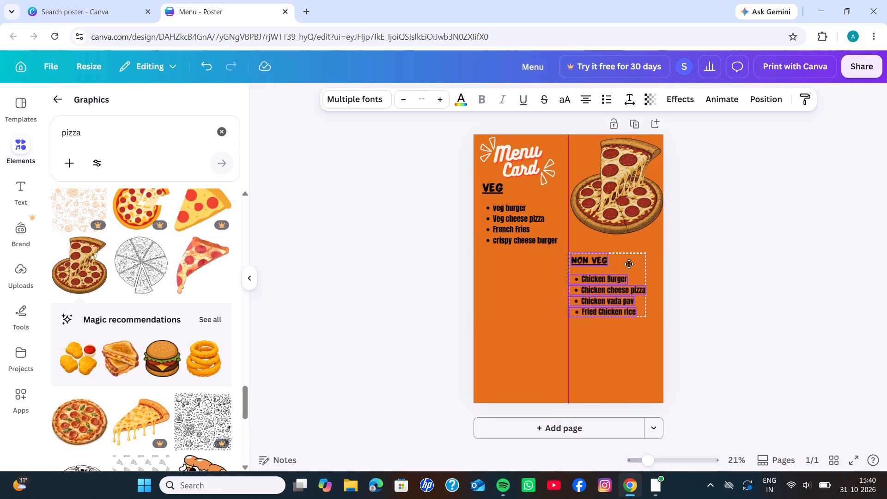
pyautogui.moveTo(629, 264); pyautogui.dragTo(636, 264)
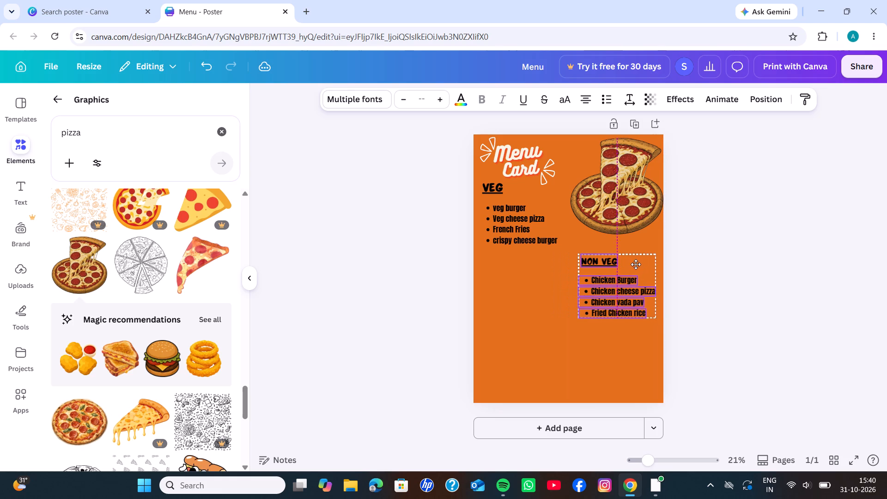
pyautogui.moveTo(636, 264); pyautogui.dragTo(641, 264)
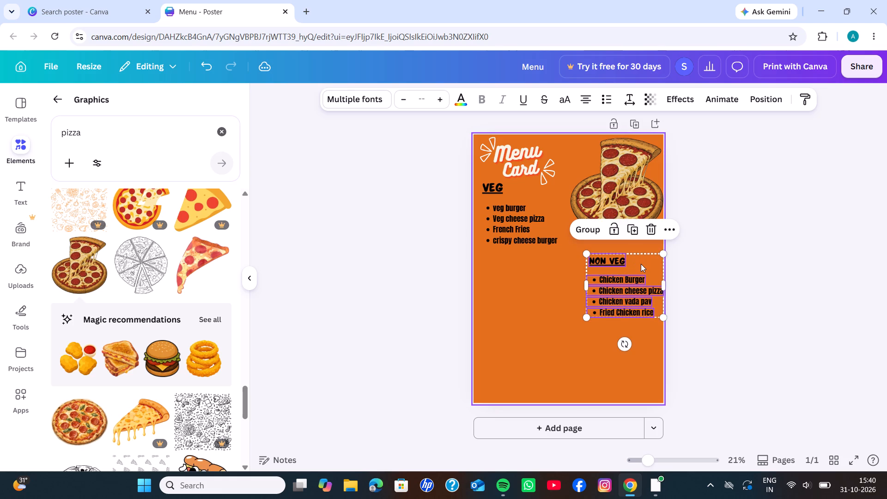
pyautogui.click(593, 280)
pyautogui.click(593, 280)
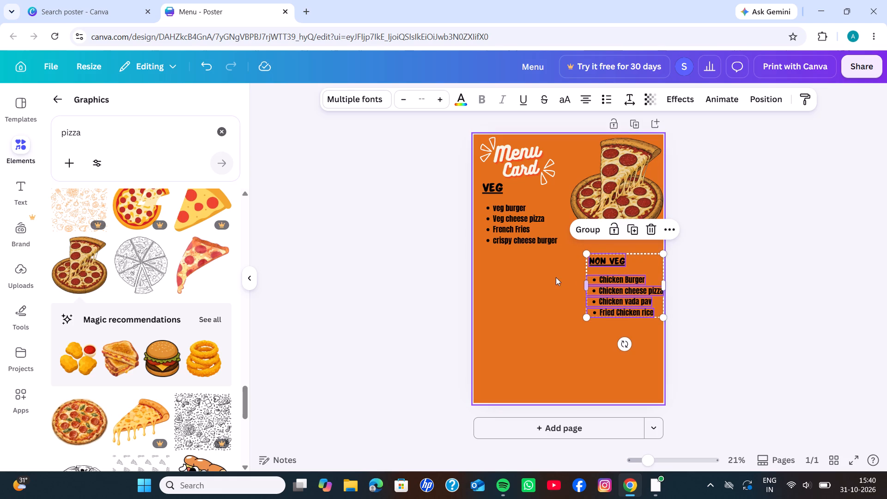
pyautogui.click(556, 277)
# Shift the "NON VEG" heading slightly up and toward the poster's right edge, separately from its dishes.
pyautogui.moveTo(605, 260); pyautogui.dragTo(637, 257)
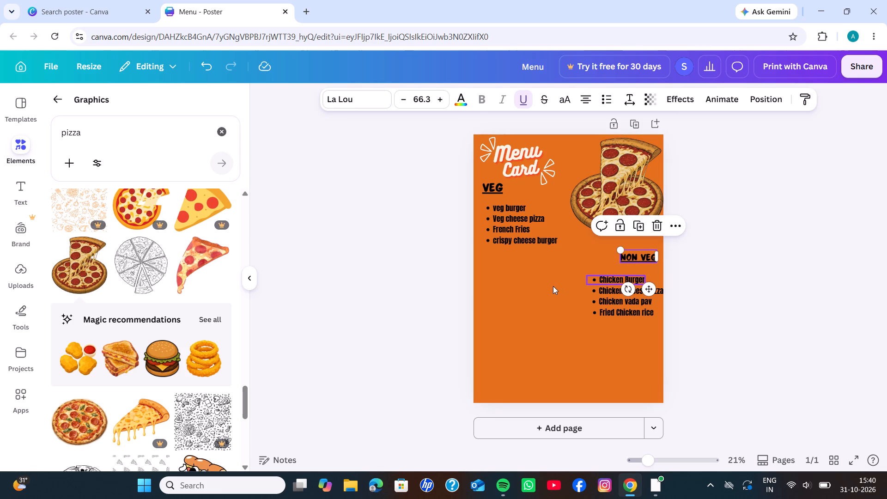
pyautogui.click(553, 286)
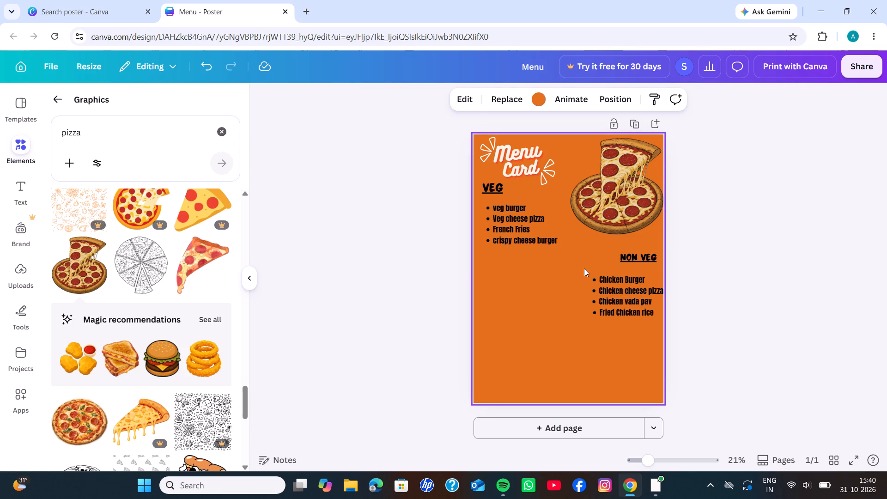
# Move the four non-veg dishes up closer to their heading and scale them down slightly to fit inside the poster's right edge.
pyautogui.moveTo(583, 269); pyautogui.dragTo(663, 325)
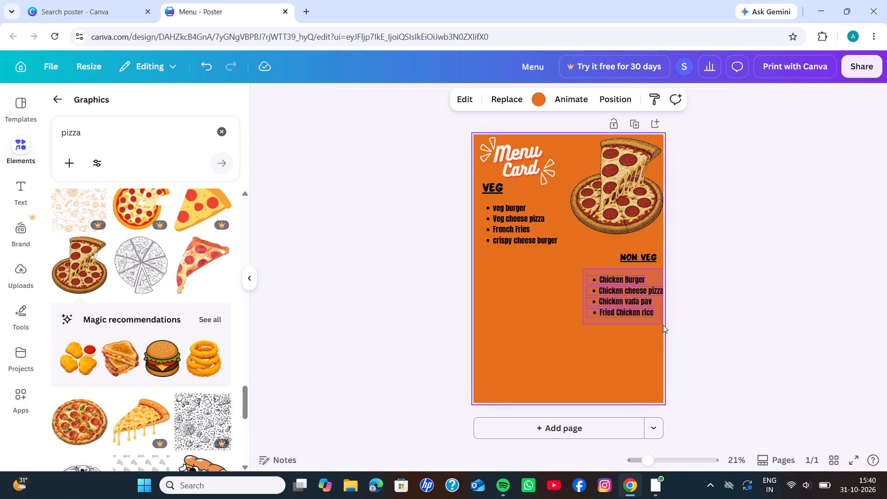
pyautogui.moveTo(656, 304); pyautogui.dragTo(655, 304)
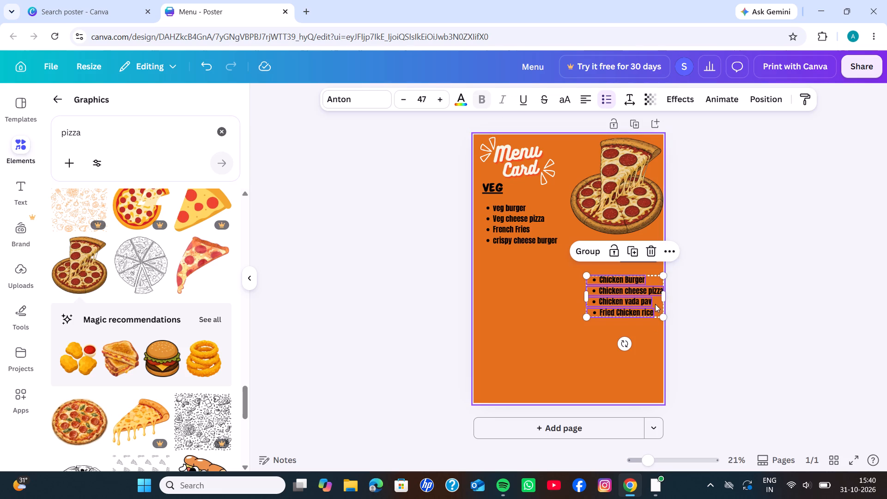
pyautogui.moveTo(655, 304); pyautogui.dragTo(653, 302)
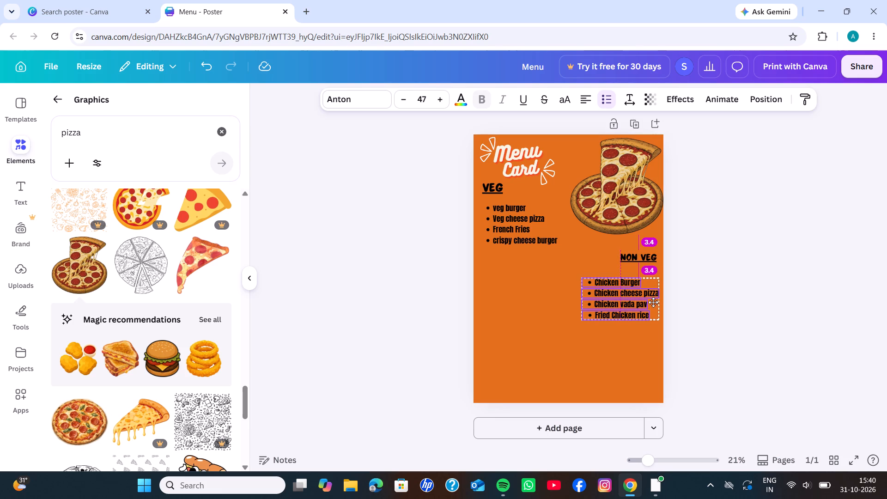
pyautogui.moveTo(653, 302); pyautogui.dragTo(655, 300)
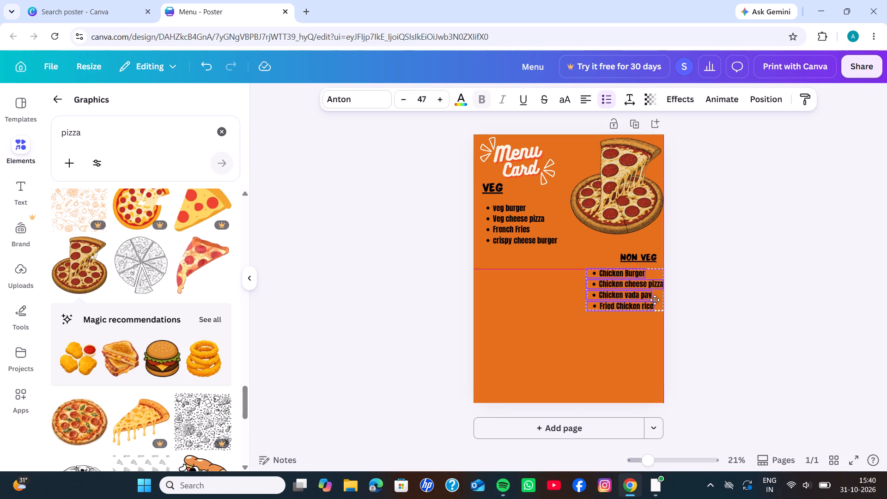
pyautogui.moveTo(655, 300); pyautogui.dragTo(655, 299)
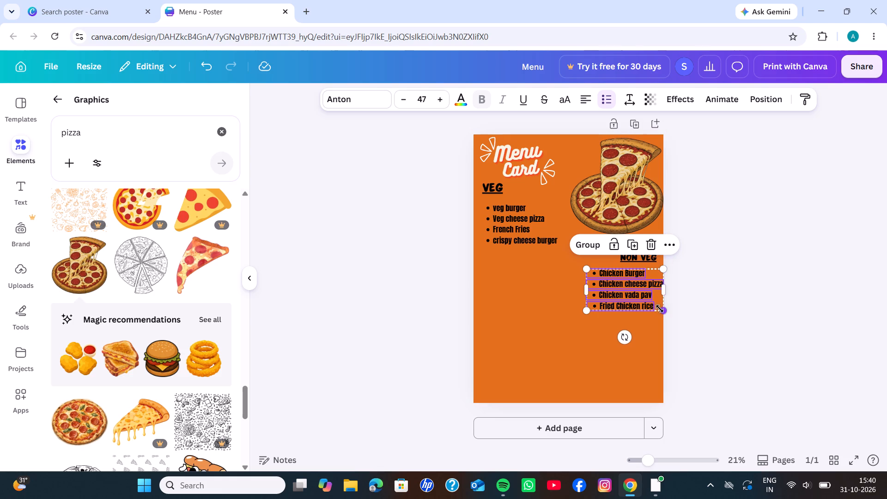
pyautogui.moveTo(661, 310); pyautogui.dragTo(660, 318)
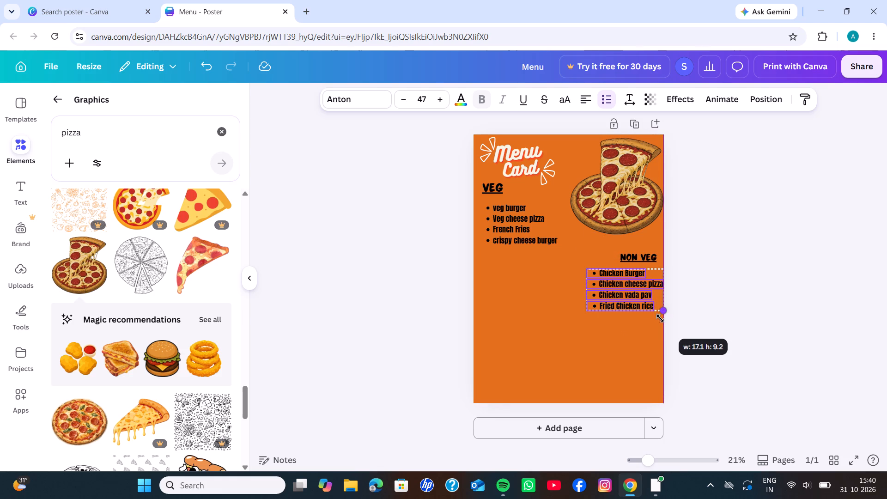
pyautogui.moveTo(660, 318); pyautogui.dragTo(660, 313)
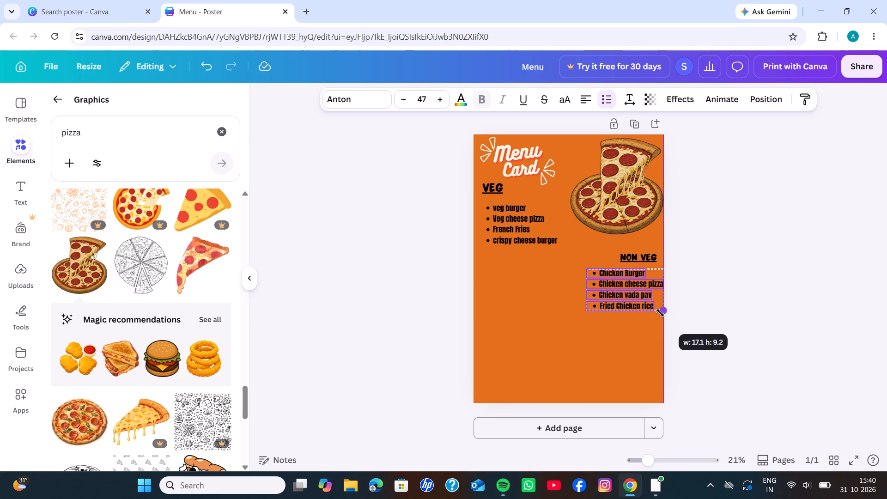
pyautogui.moveTo(660, 313); pyautogui.dragTo(660, 307)
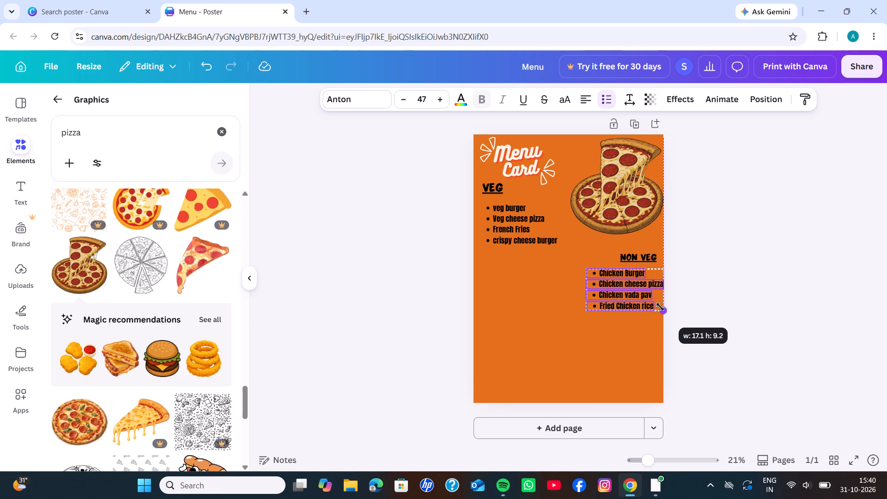
pyautogui.moveTo(660, 307); pyautogui.dragTo(660, 307)
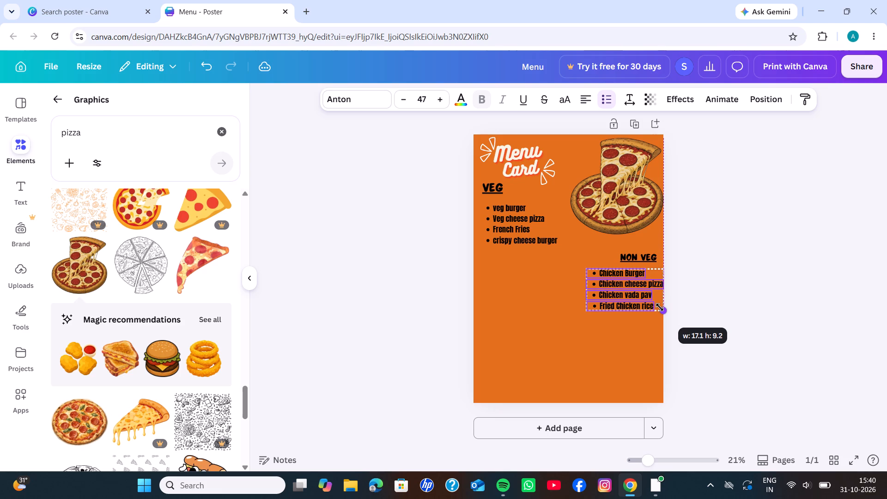
pyautogui.moveTo(660, 307); pyautogui.dragTo(660, 304)
pyautogui.click(560, 294)
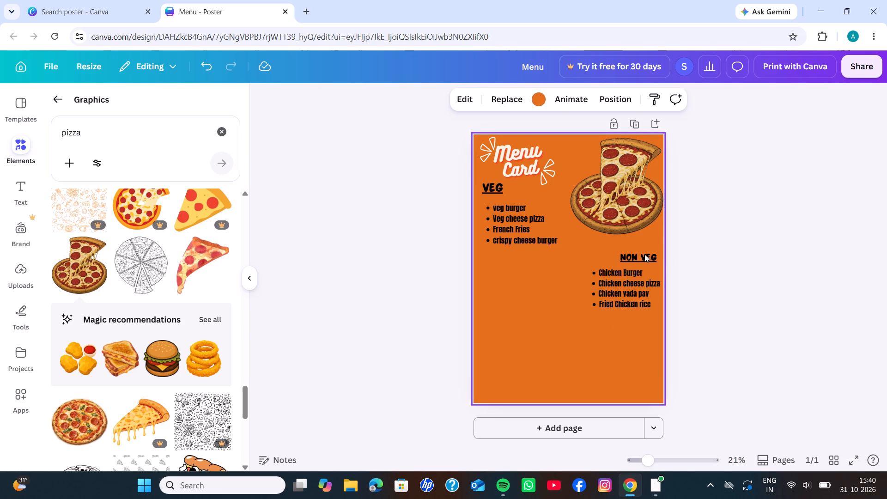
# Move the "NON VEG" heading left and slightly up so it sits above the start of its dish list.
pyautogui.moveTo(645, 255); pyautogui.dragTo(619, 253)
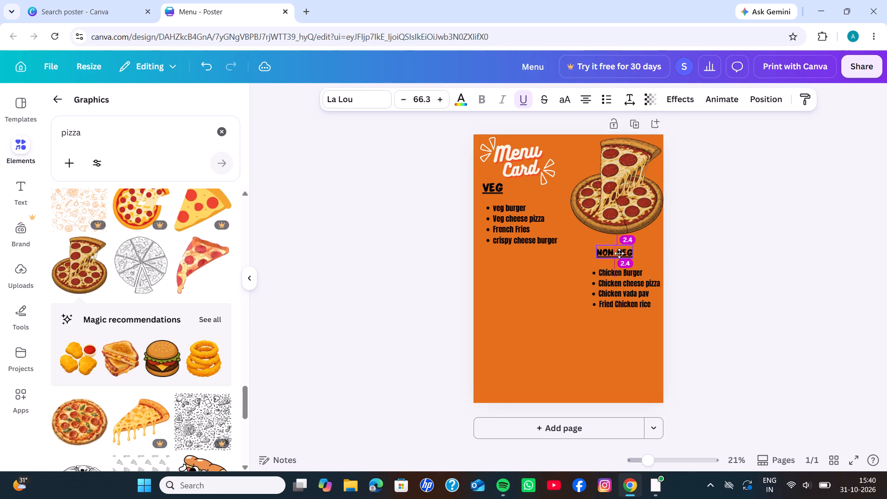
pyautogui.moveTo(619, 253); pyautogui.dragTo(620, 254)
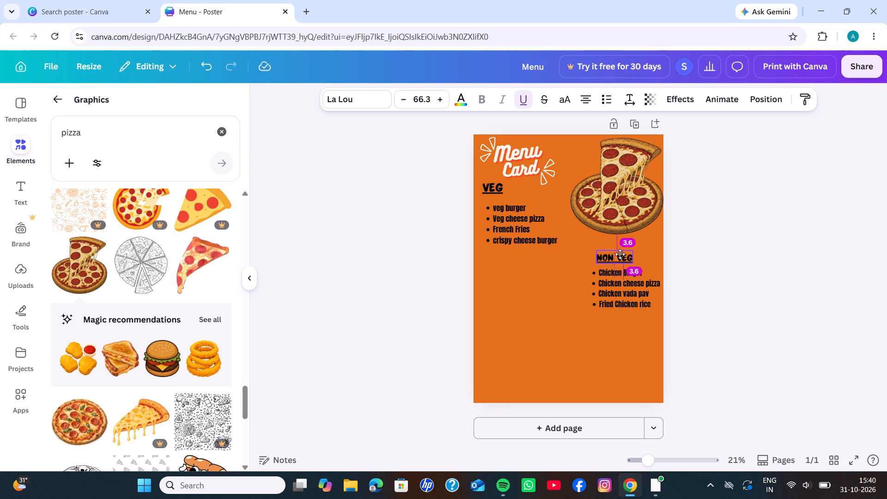
pyautogui.moveTo(620, 254); pyautogui.dragTo(620, 253)
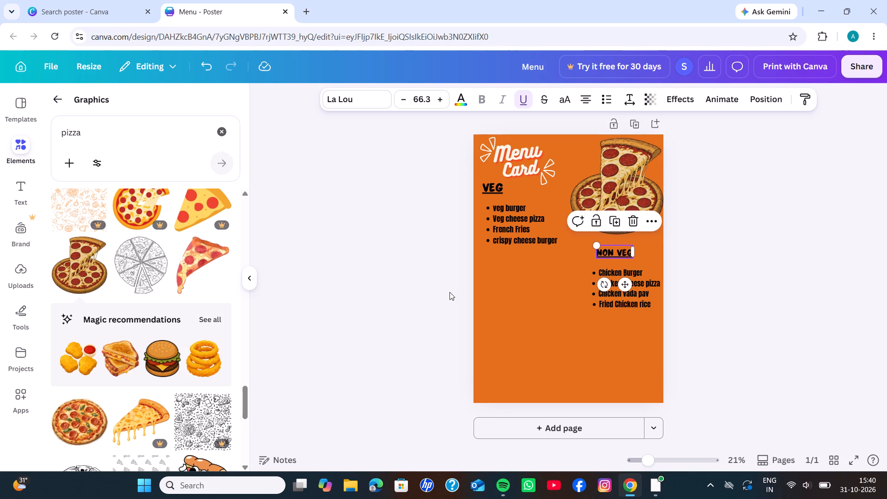
pyautogui.click(450, 292)
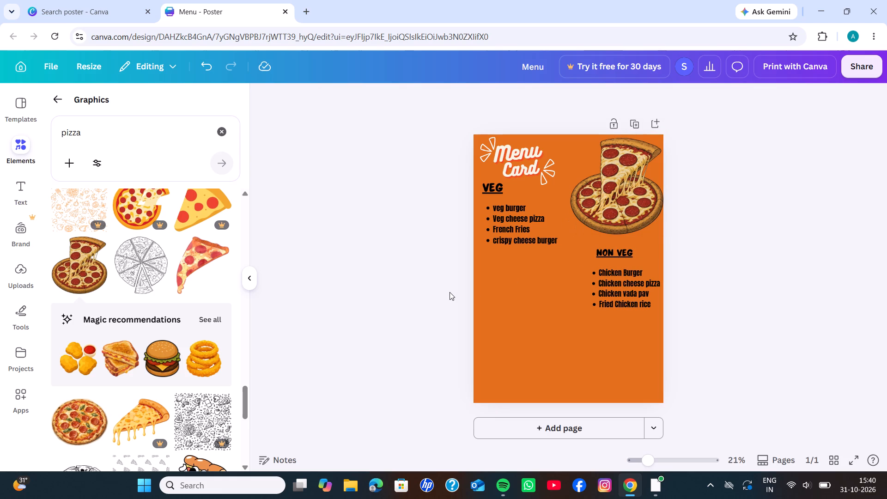
# Search the graphics for "chicken" and add the whole roast chicken on a plate to the poster.
pyautogui.click(222, 131)
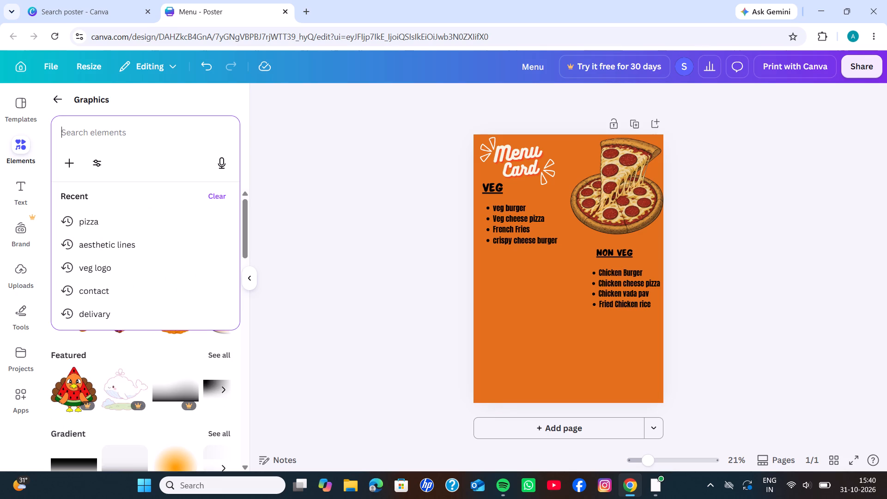
pyautogui.write('chi')
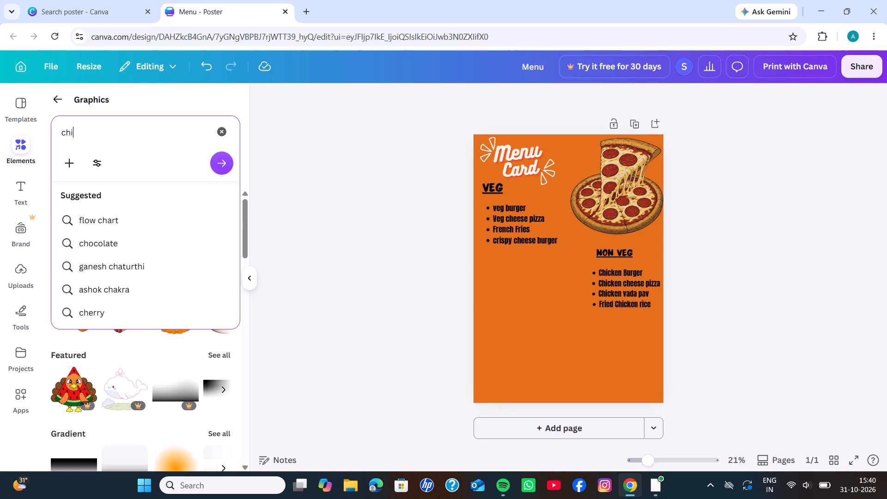
pyautogui.write('ck')
pyautogui.write('en')
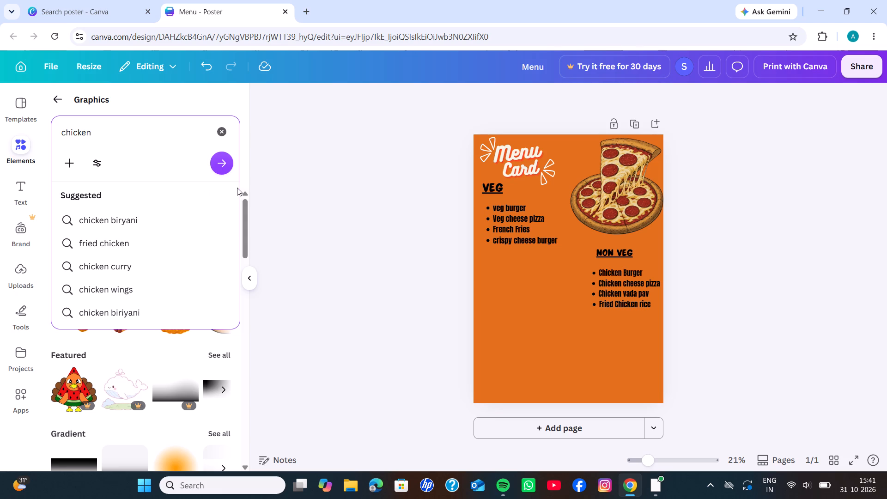
pyautogui.click(222, 166)
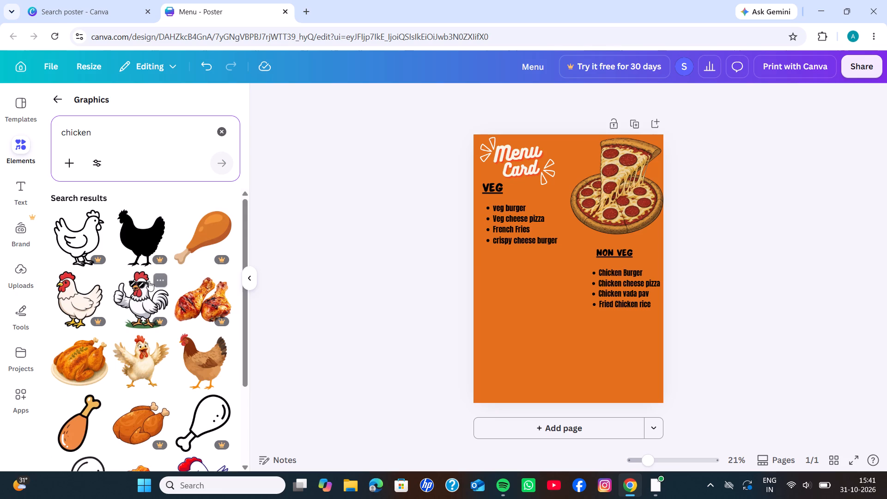
pyautogui.scroll(-3, 149, 281)
pyautogui.hscroll(1, 149, 281)
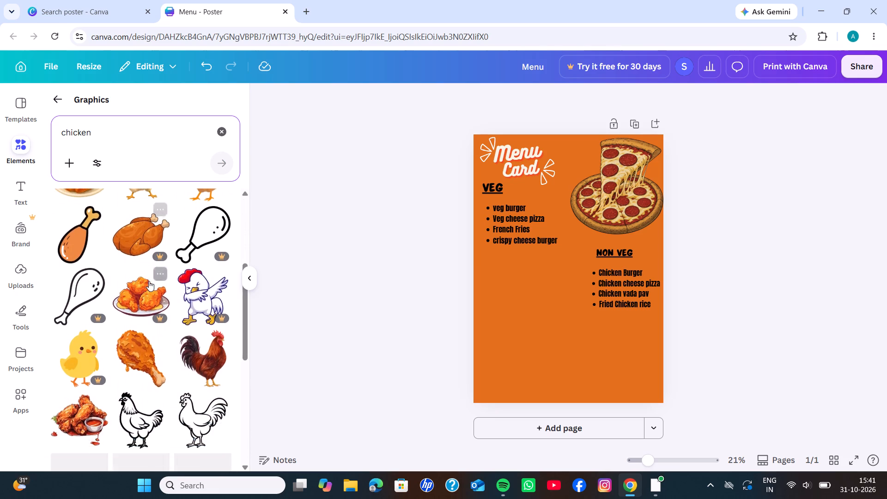
pyautogui.hscroll(1, 149, 281)
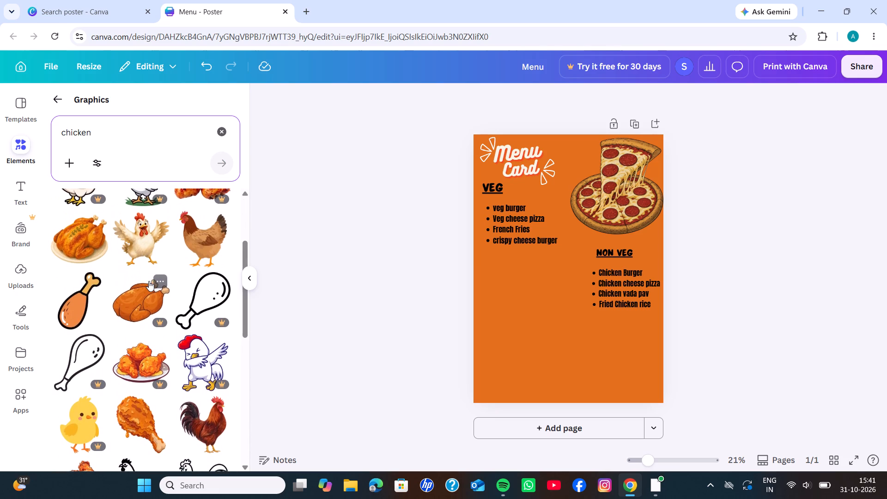
pyautogui.click(69, 247)
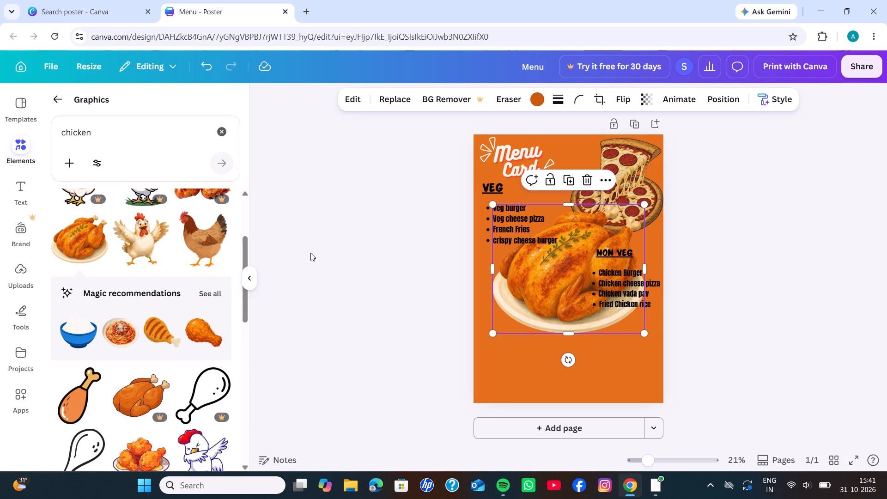
# Shrink the roast chicken graphic to about 15.3 wide and place it directly below the veg dish list.
pyautogui.moveTo(561, 279); pyautogui.dragTo(541, 291)
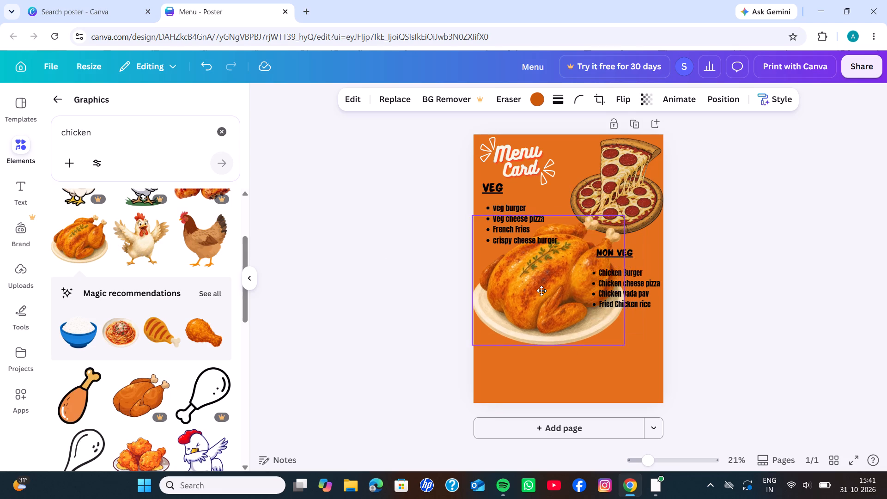
pyautogui.moveTo(541, 291); pyautogui.dragTo(541, 286)
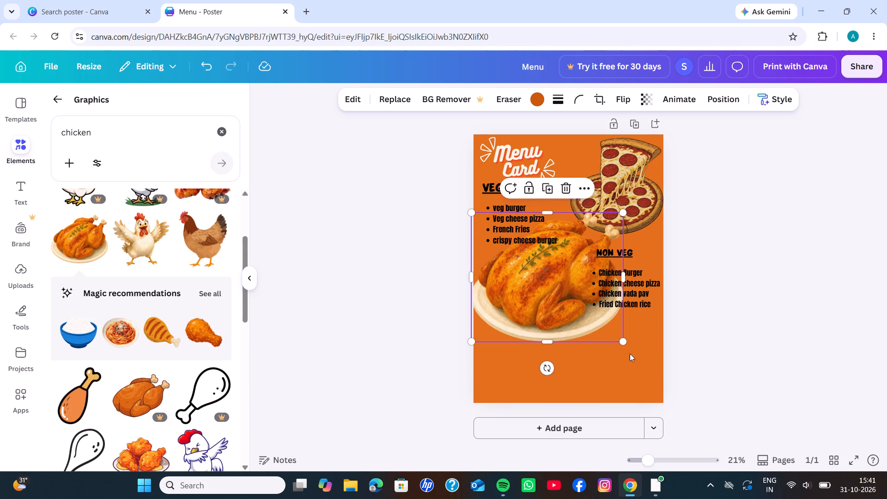
pyautogui.moveTo(624, 343); pyautogui.dragTo(564, 306)
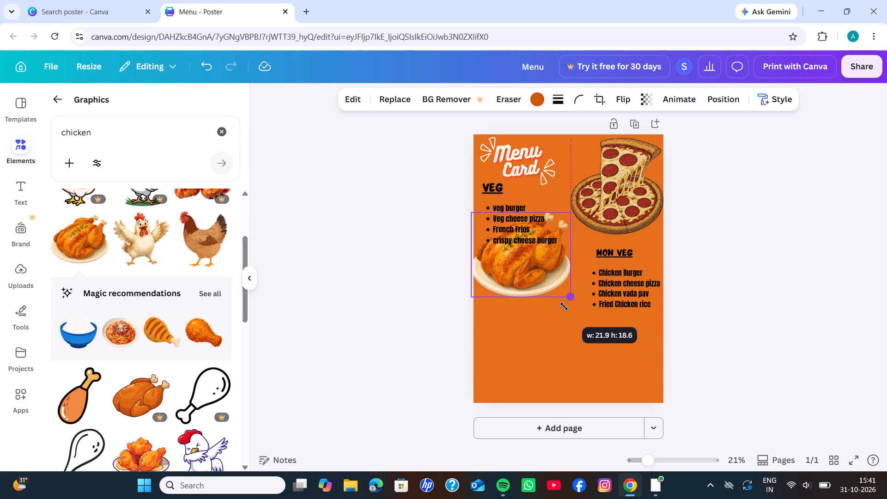
pyautogui.moveTo(564, 306); pyautogui.dragTo(543, 270)
pyautogui.click(538, 264)
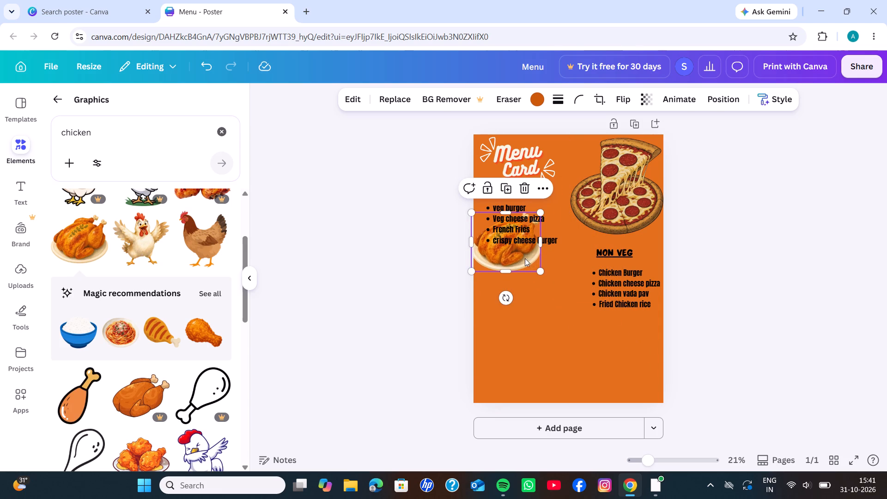
pyautogui.moveTo(518, 253); pyautogui.dragTo(529, 292)
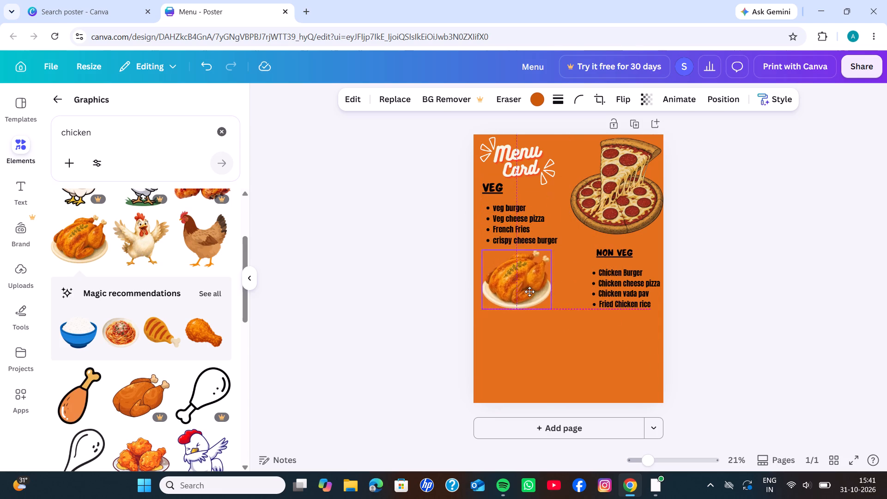
pyautogui.moveTo(529, 292); pyautogui.dragTo(529, 285)
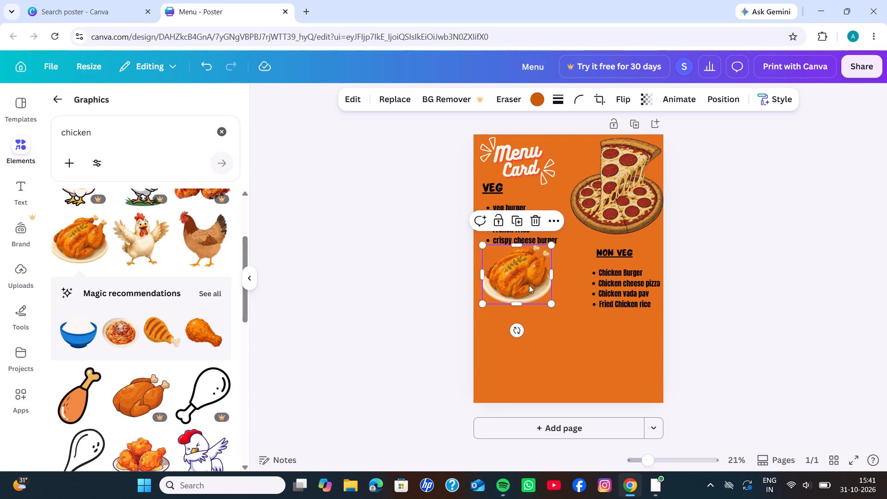
pyautogui.click(417, 289)
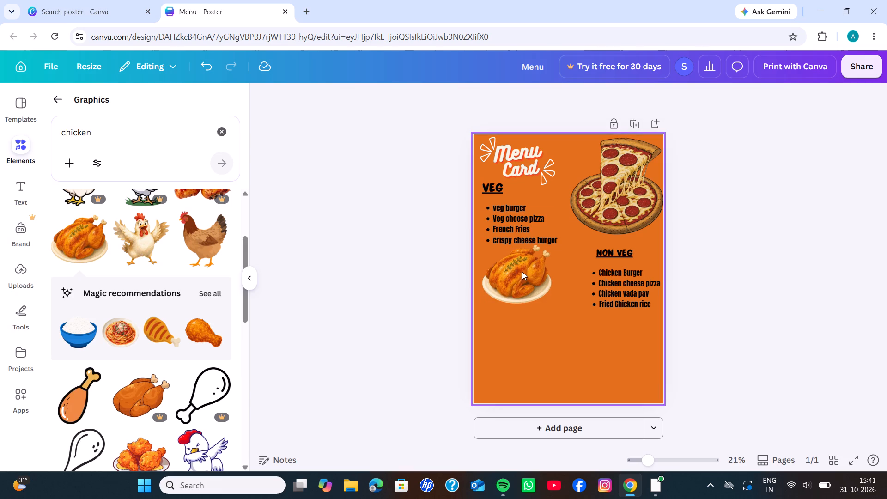
# Enlarge the roast chicken frame to show the full plate and fit the graphic between the veg list and the non-veg dishes.
pyautogui.moveTo(522, 272); pyautogui.dragTo(527, 270)
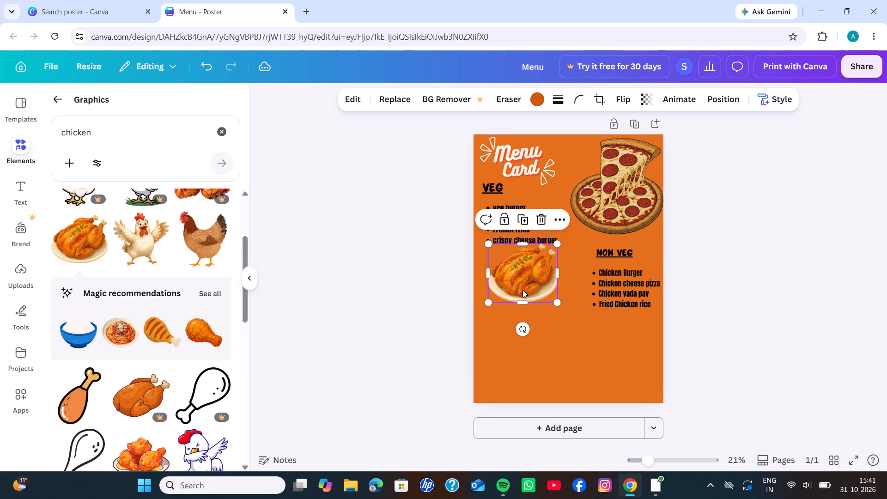
pyautogui.moveTo(521, 299); pyautogui.dragTo(517, 311)
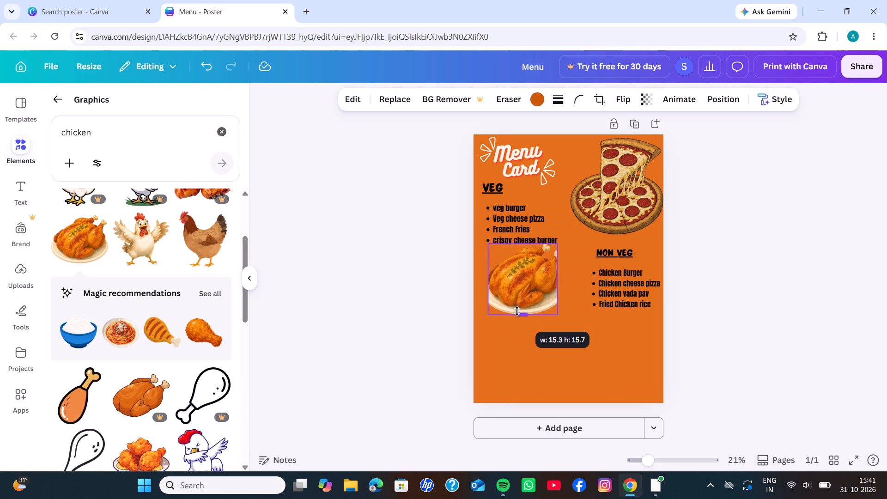
pyautogui.moveTo(517, 311); pyautogui.dragTo(517, 304)
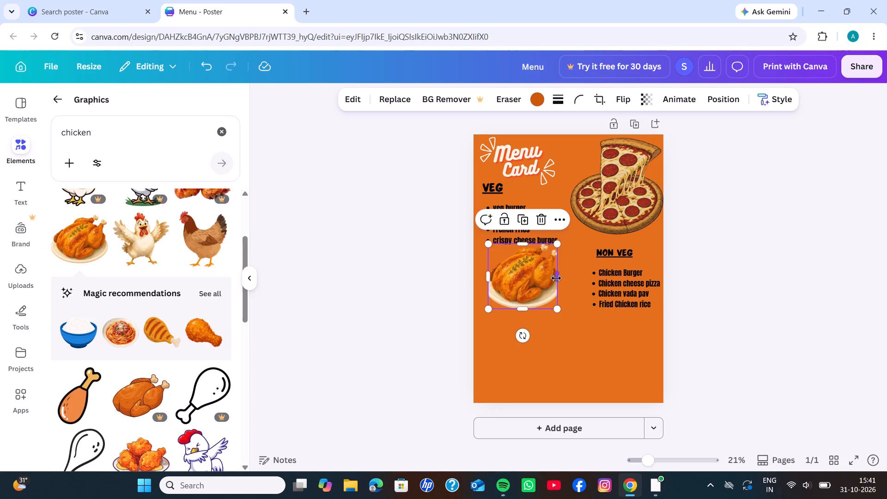
pyautogui.moveTo(556, 278); pyautogui.dragTo(611, 278)
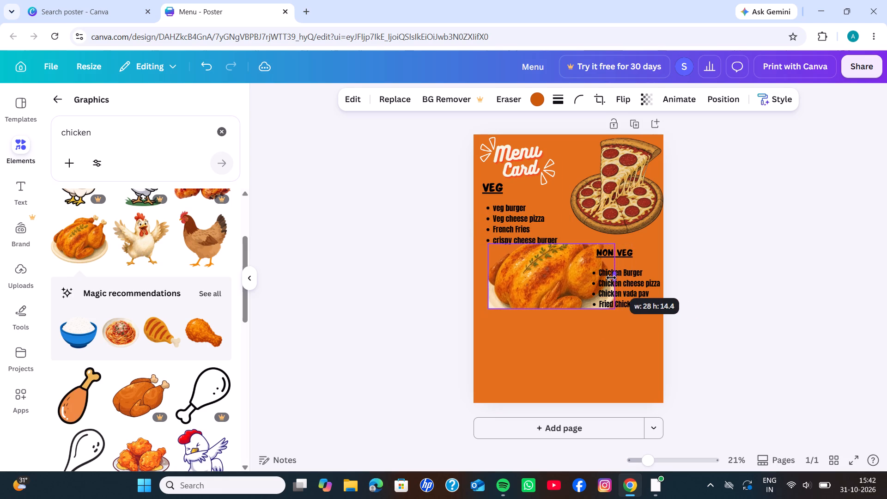
pyautogui.moveTo(611, 278); pyautogui.dragTo(581, 277)
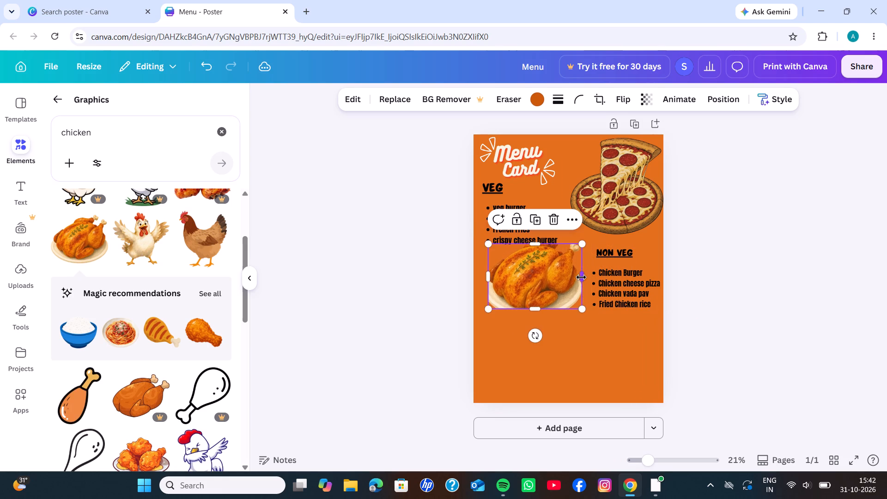
pyautogui.moveTo(532, 305); pyautogui.dragTo(532, 315)
pyautogui.moveTo(487, 282); pyautogui.dragTo(481, 282)
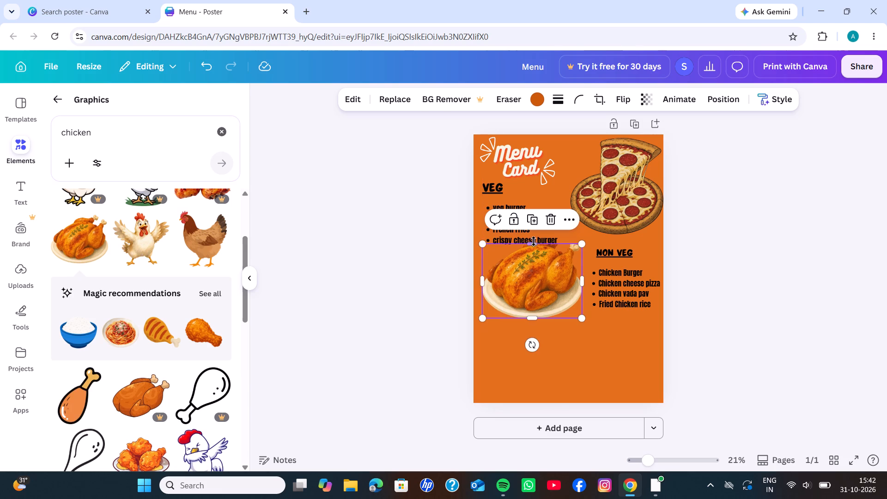
pyautogui.moveTo(531, 244); pyautogui.dragTo(535, 238)
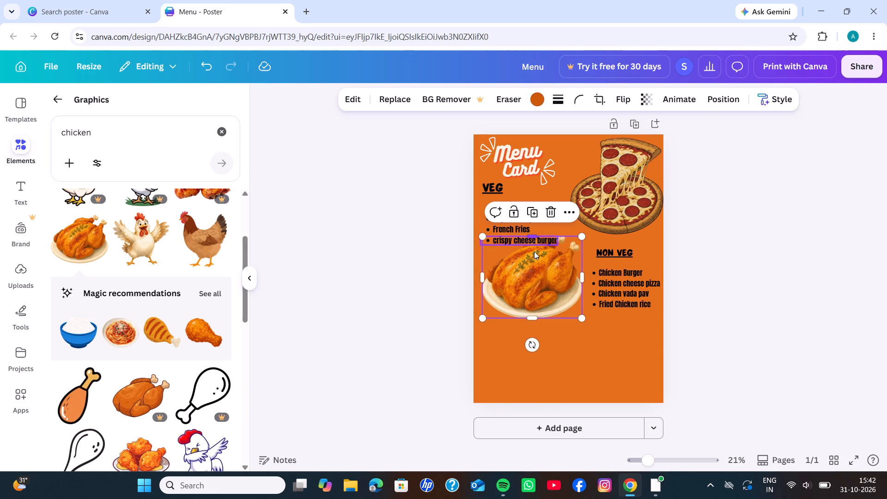
pyautogui.moveTo(535, 273); pyautogui.dragTo(535, 278)
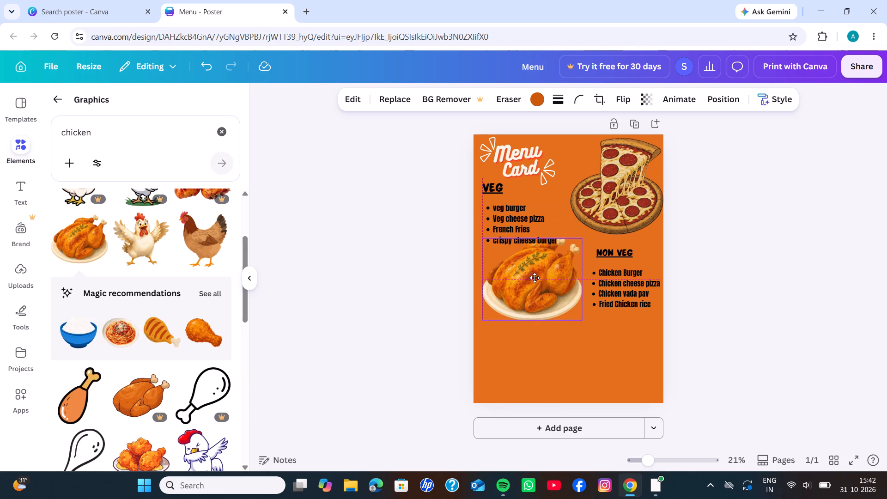
pyautogui.moveTo(535, 278); pyautogui.dragTo(537, 280)
pyautogui.click(432, 285)
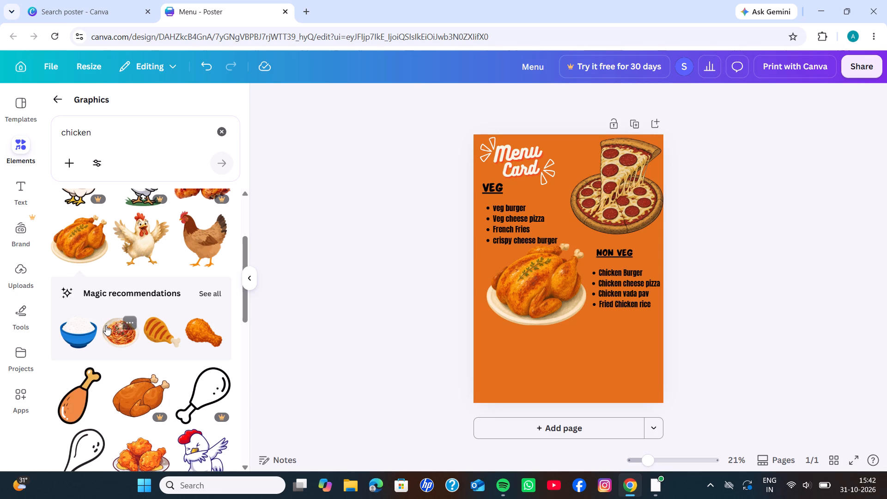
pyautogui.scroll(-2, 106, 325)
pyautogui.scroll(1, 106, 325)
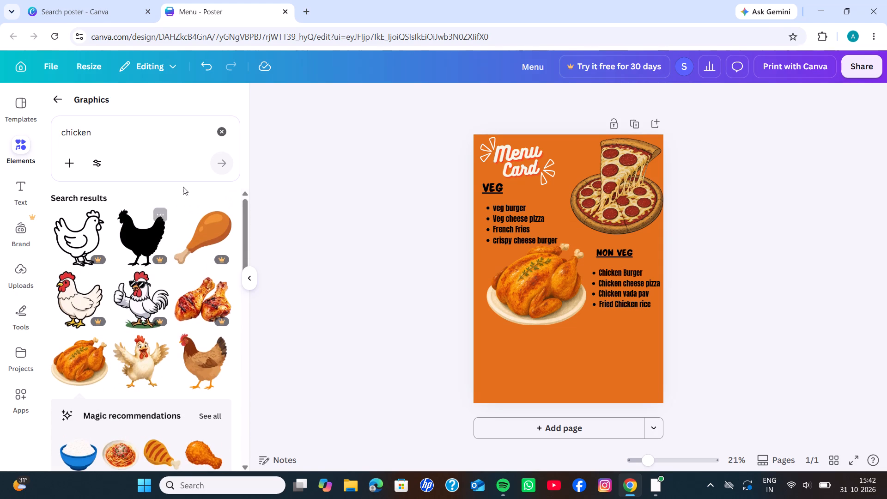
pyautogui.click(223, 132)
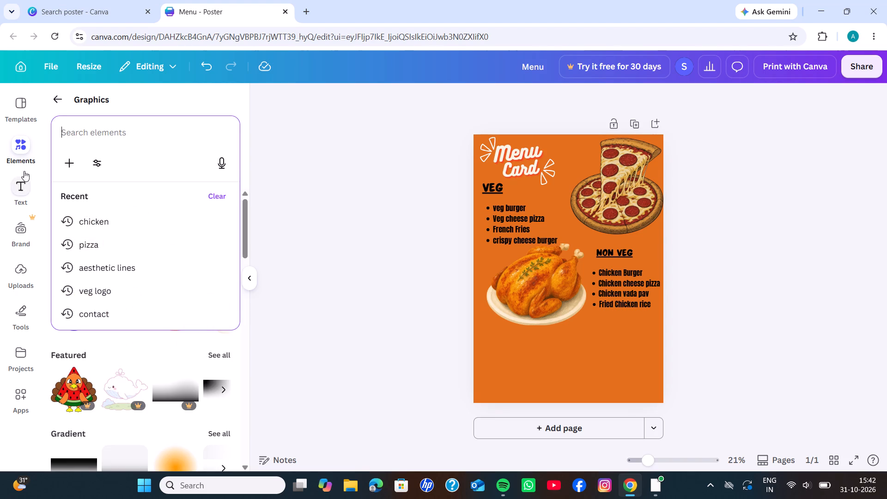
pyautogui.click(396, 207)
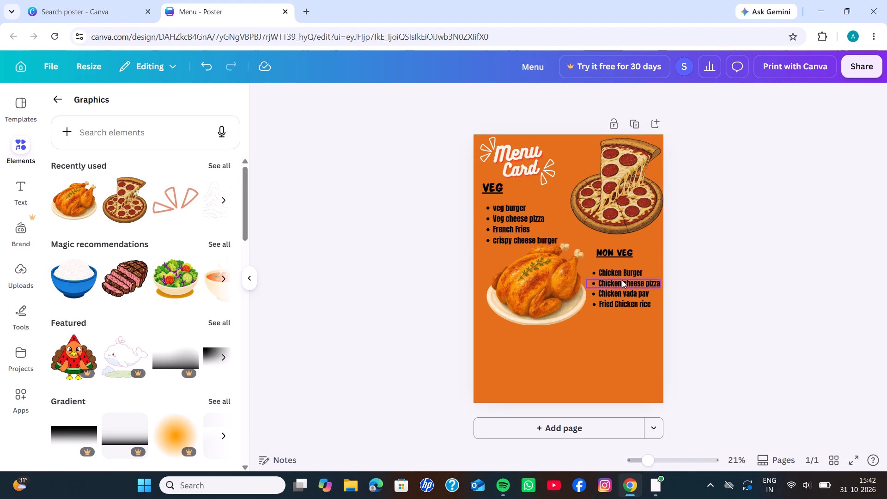
# Duplicate the four non-veg dishes and place the copies below the roast chicken graphic, near the poster's left edge.
pyautogui.moveTo(596, 265); pyautogui.dragTo(620, 287)
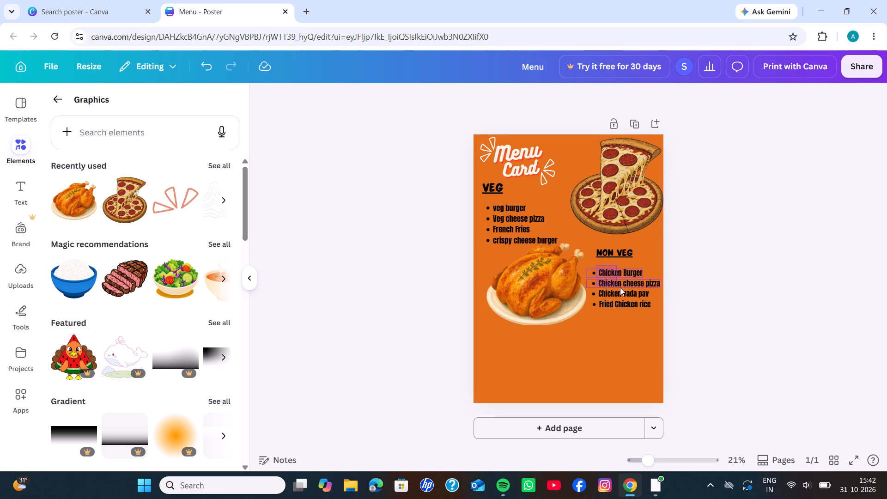
pyautogui.moveTo(620, 287); pyautogui.dragTo(641, 304)
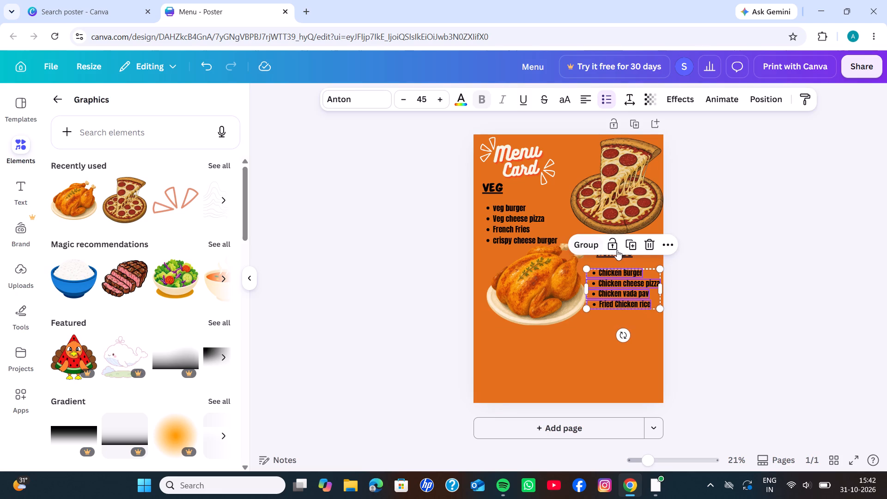
pyautogui.click(629, 246)
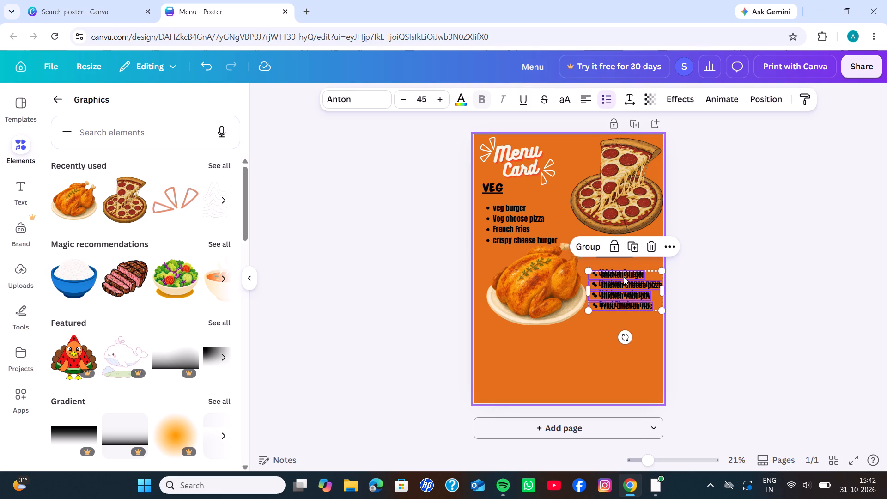
pyautogui.moveTo(624, 277); pyautogui.dragTo(523, 344)
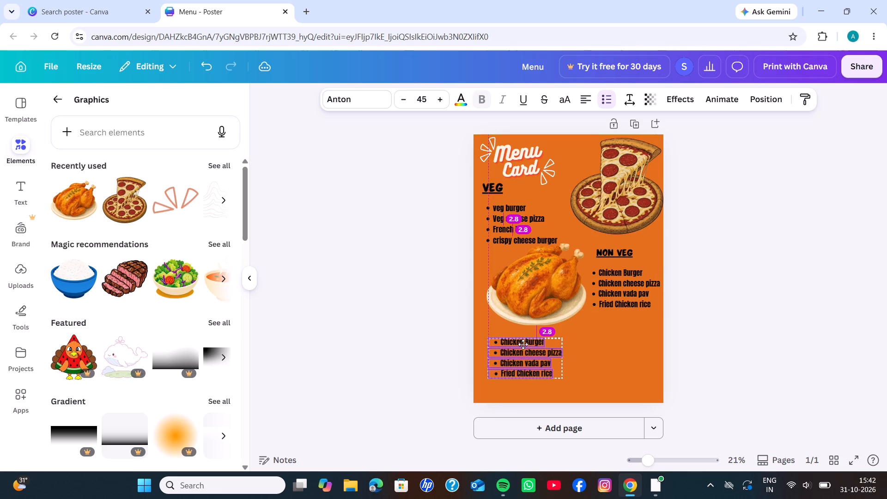
pyautogui.moveTo(523, 344); pyautogui.dragTo(522, 344)
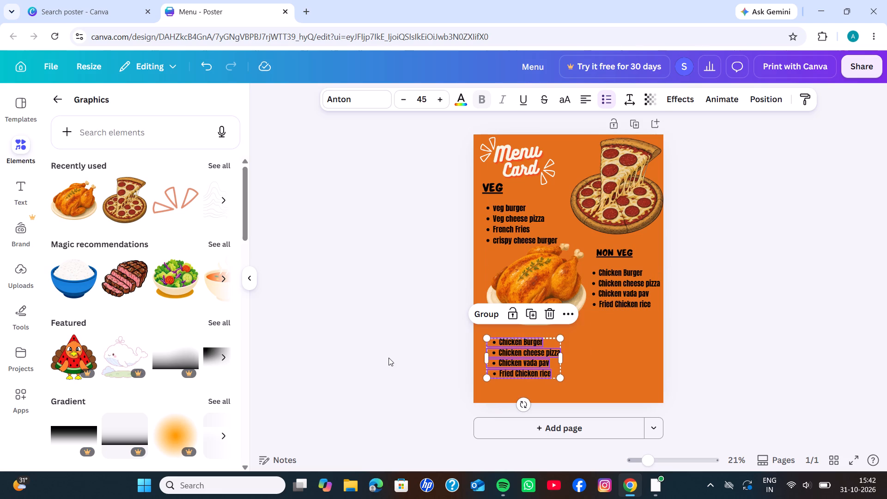
pyautogui.click(389, 358)
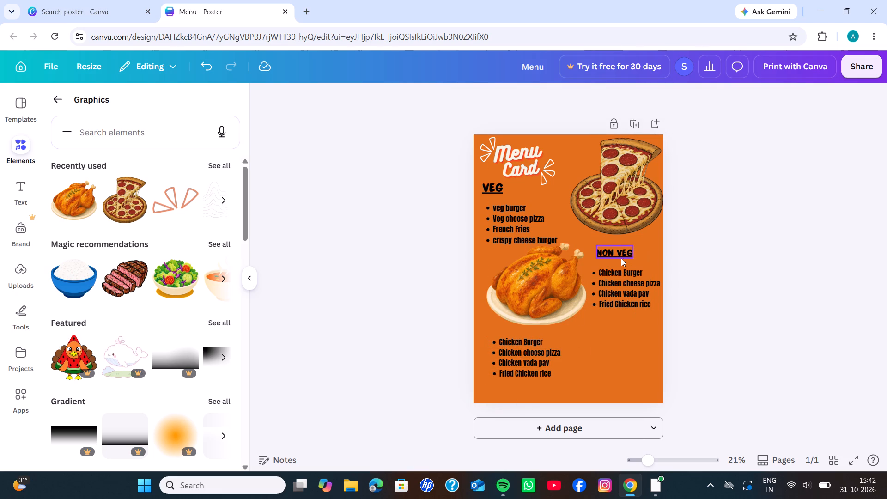
# Duplicate the "NON VEG" heading and place the copy just above the duplicated dish list, below the roast chicken.
pyautogui.click(621, 258)
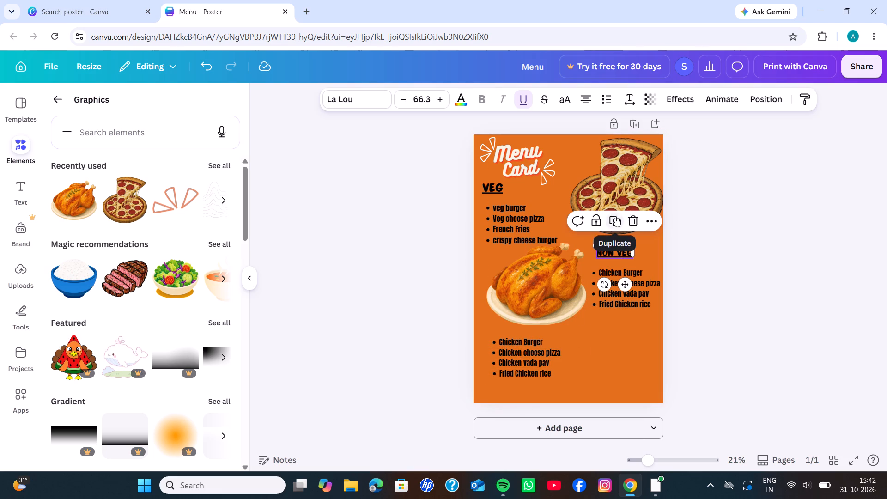
pyautogui.click(615, 216)
pyautogui.moveTo(609, 251); pyautogui.dragTo(527, 310)
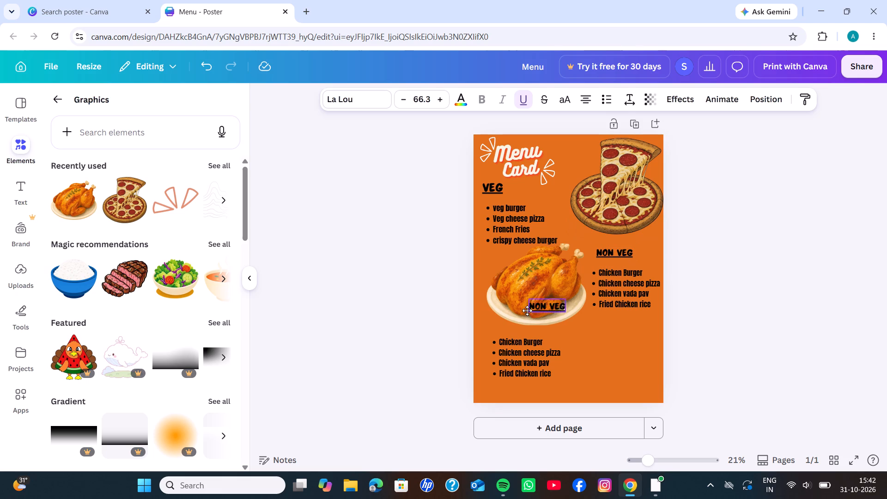
pyautogui.moveTo(527, 310); pyautogui.dragTo(509, 327)
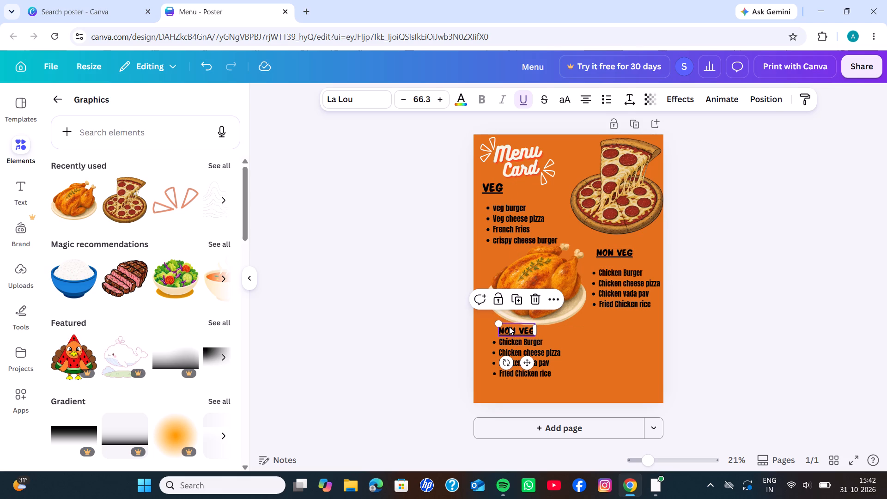
# Move the duplicated "NON VEG" heading and its four dishes together slightly lower, clear of the roast chicken plate.
pyautogui.moveTo(489, 335); pyautogui.dragTo(527, 361)
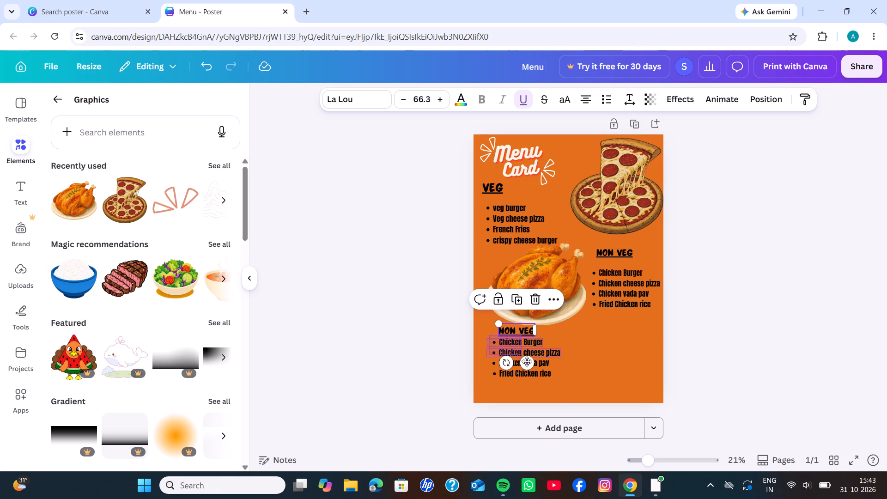
pyautogui.moveTo(527, 361); pyautogui.dragTo(563, 387)
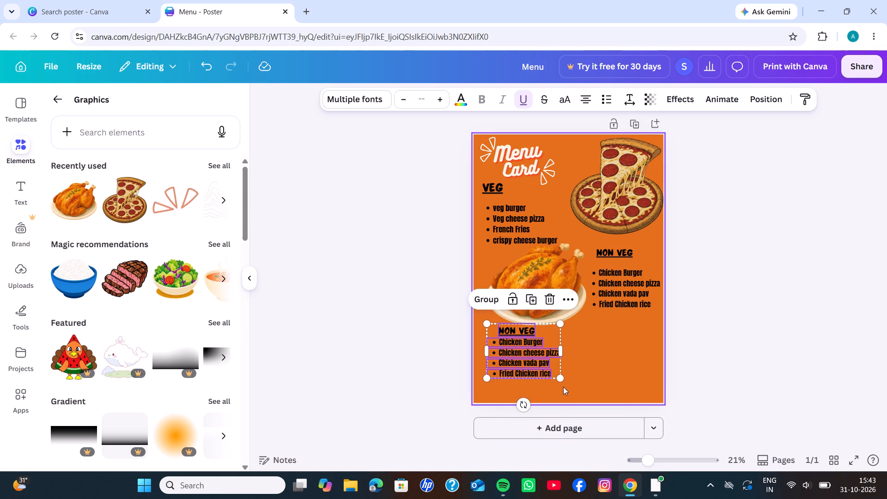
pyautogui.moveTo(549, 341); pyautogui.dragTo(547, 351)
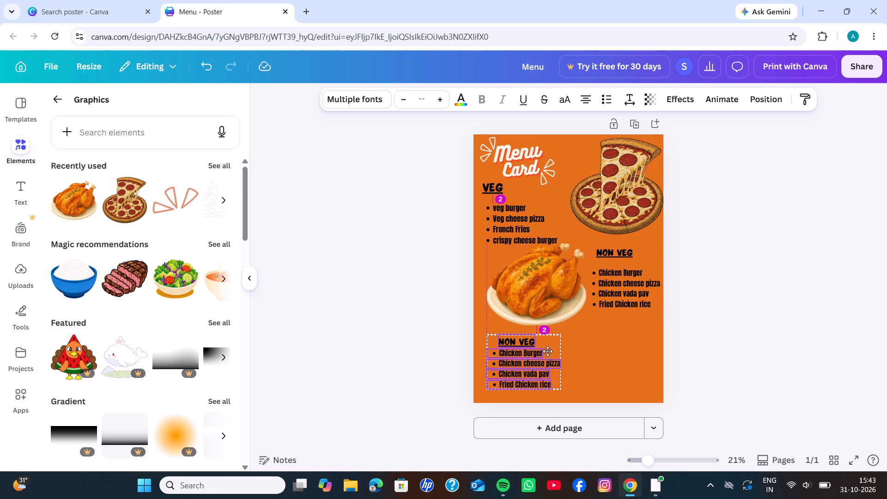
pyautogui.moveTo(547, 351); pyautogui.dragTo(546, 351)
pyautogui.click(423, 360)
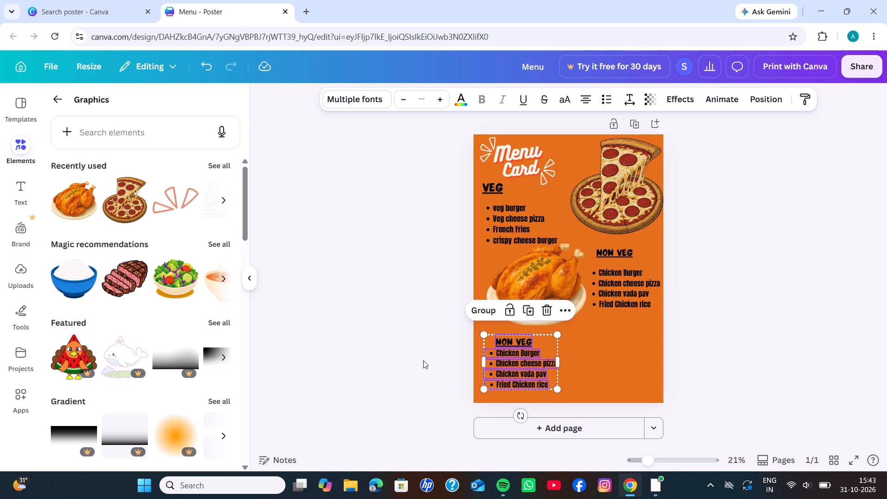
# Raise the duplicated "NON VEG" heading slightly to leave a gap above its dish list, just under the roast chicken.
pyautogui.moveTo(517, 339); pyautogui.dragTo(519, 335)
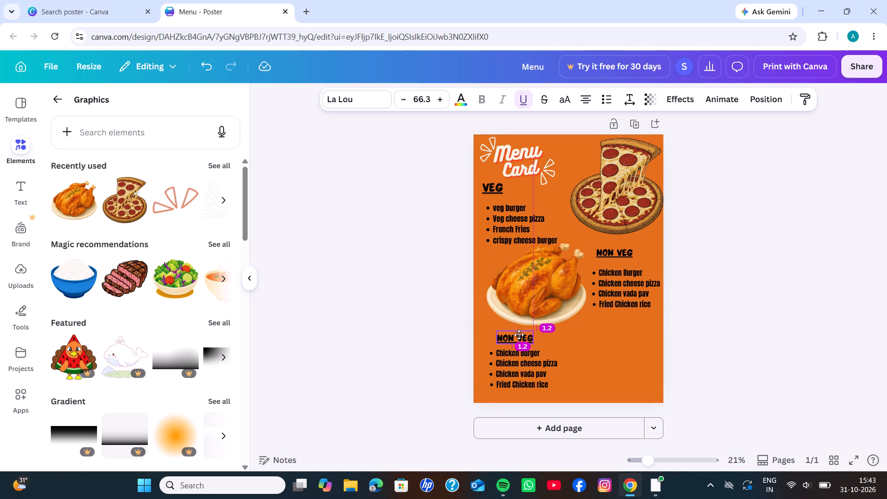
pyautogui.moveTo(519, 335); pyautogui.dragTo(516, 333)
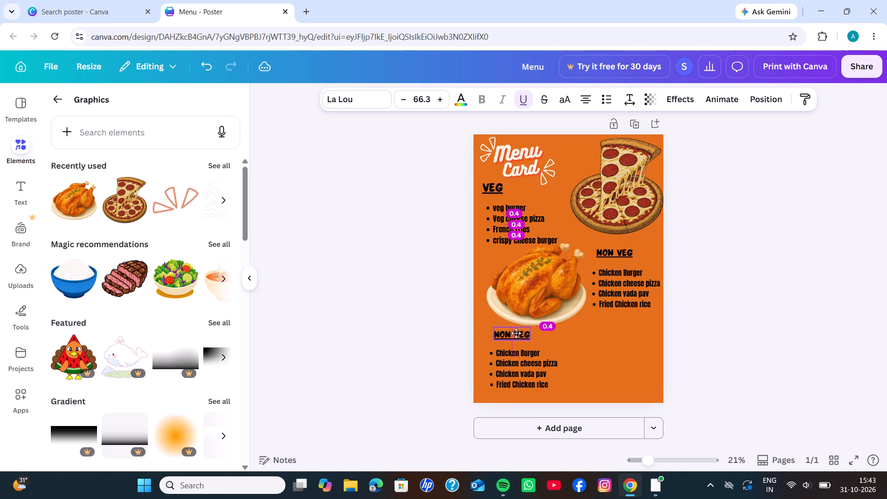
pyautogui.moveTo(516, 333); pyautogui.dragTo(516, 334)
pyautogui.click(440, 355)
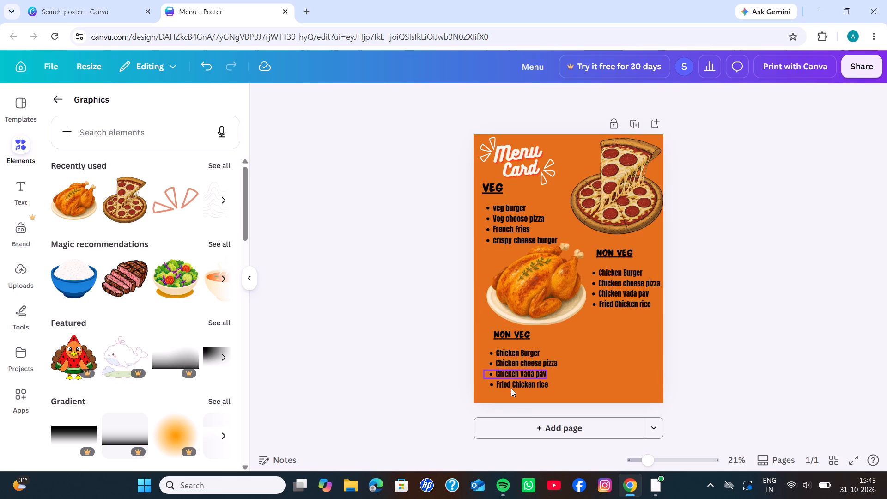
# Delete the duplicated "Fried Chicken rice" line from the bottom dish list.
pyautogui.click(509, 389)
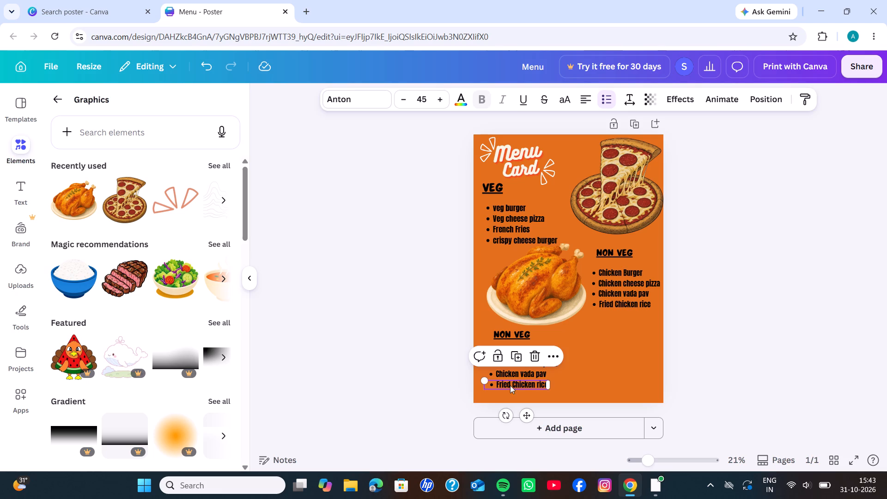
pyautogui.click(530, 358)
pyautogui.click(437, 374)
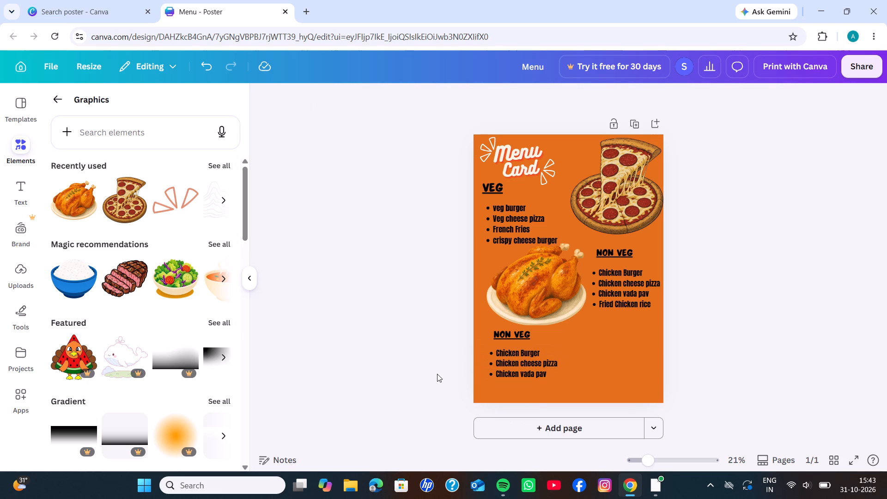
# Change the duplicated "NON VEG" heading below the roast chicken to "drinks".
pyautogui.doubleClick(516, 329)
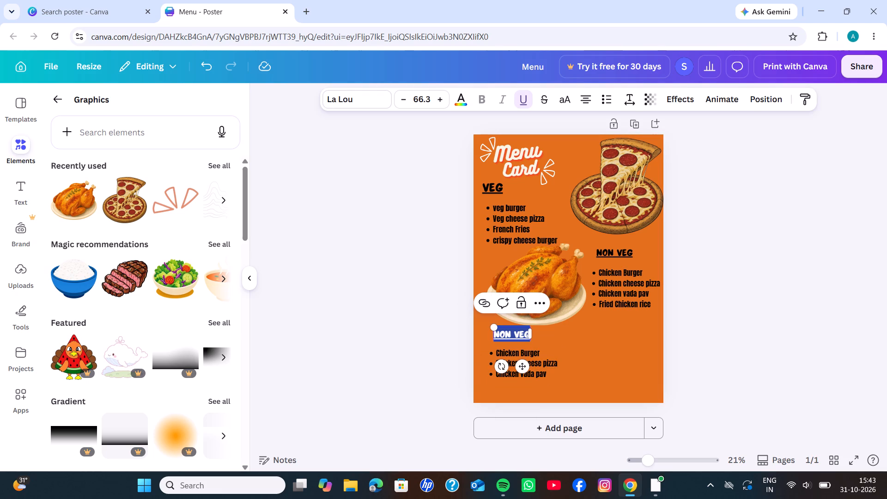
pyautogui.press('BackSpace')
pyautogui.press('d')
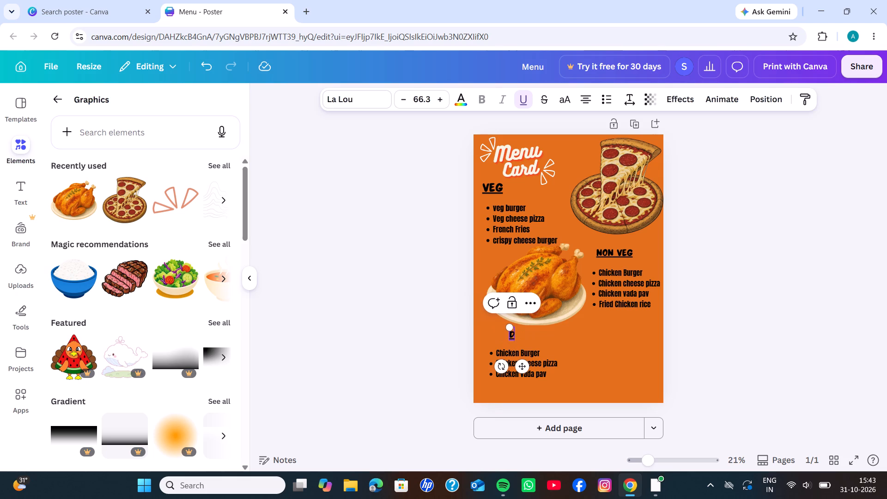
pyautogui.write('rinks')
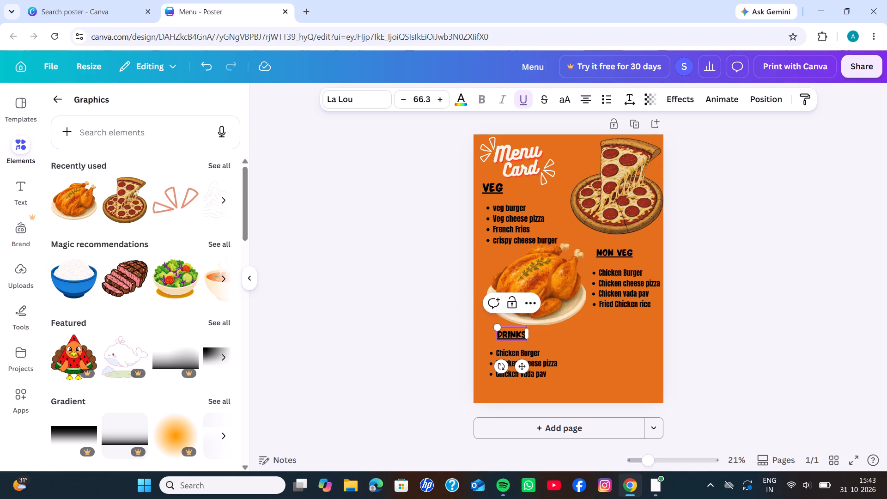
pyautogui.click(435, 304)
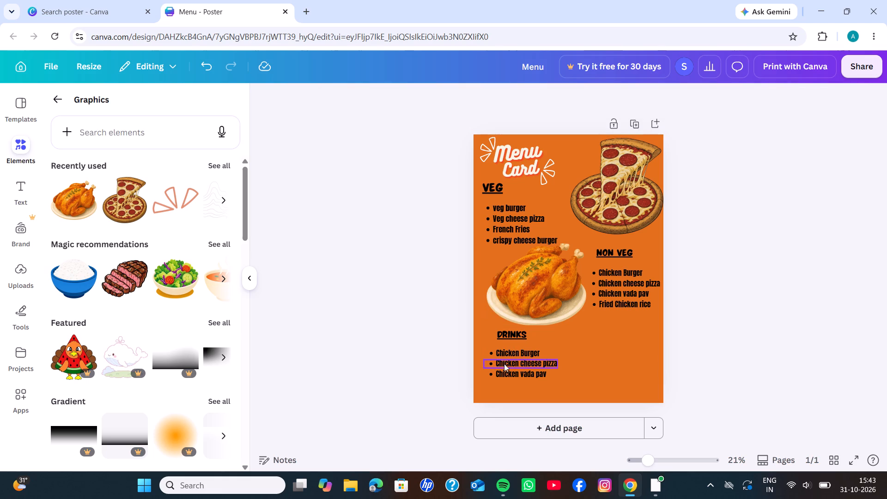
# Replace the "Chicken Burger" line in the bottom list with "Mineral water".
pyautogui.doubleClick(510, 353)
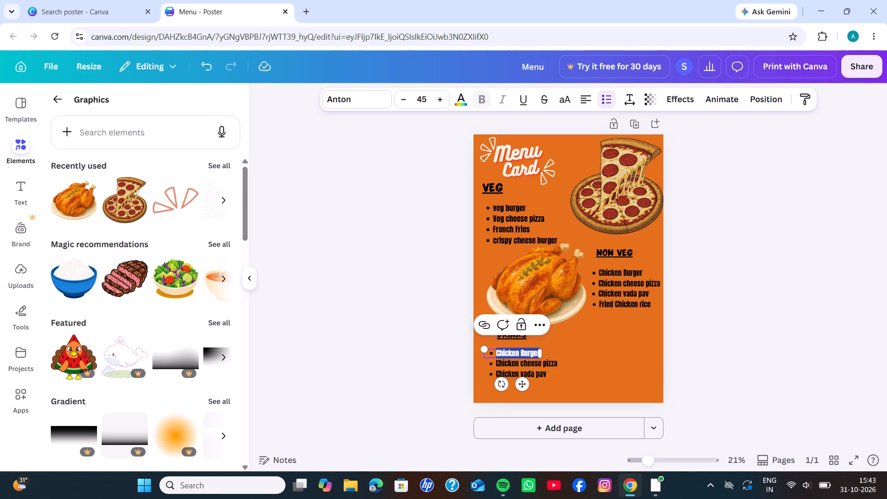
pyautogui.press('BackSpace')
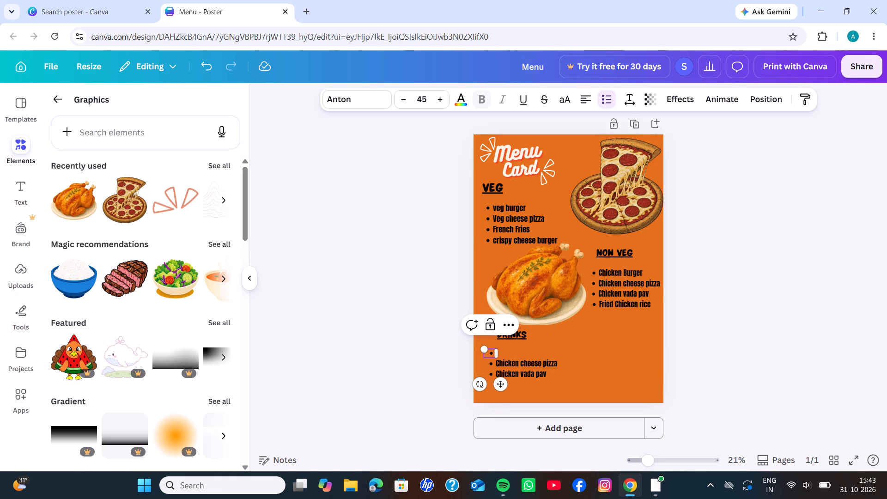
pyautogui.write('Mi')
pyautogui.write('neral')
pyautogui.press('space')
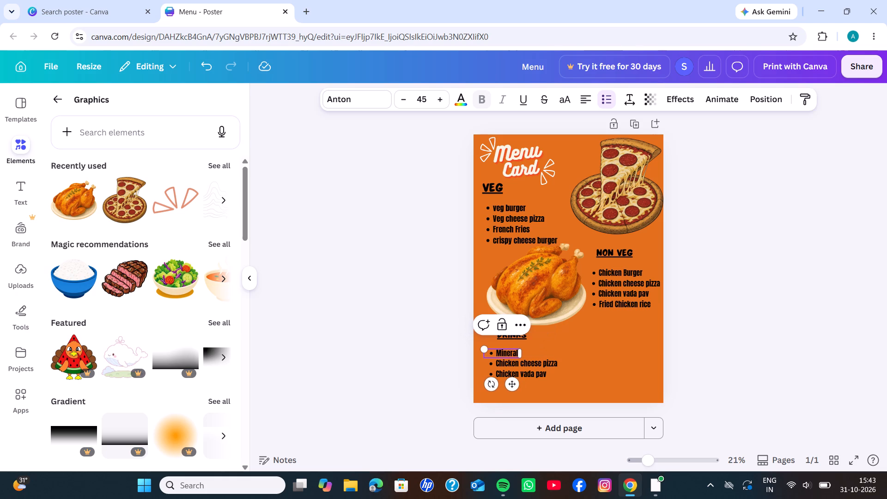
pyautogui.write('aw')
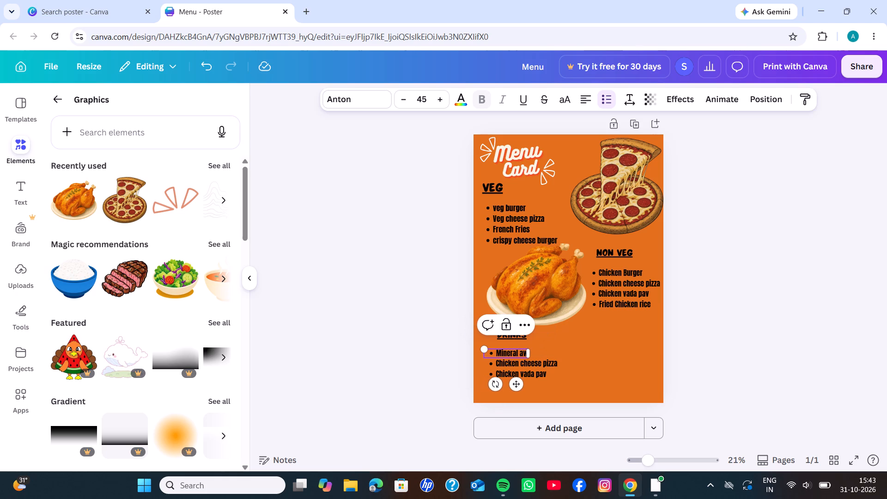
pyautogui.press('BackSpace')
pyautogui.press('BackSpace')
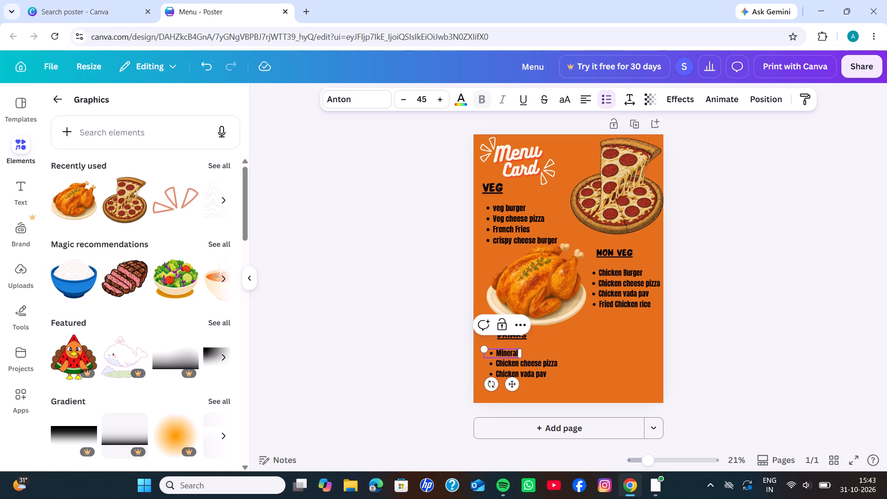
pyautogui.write('water')
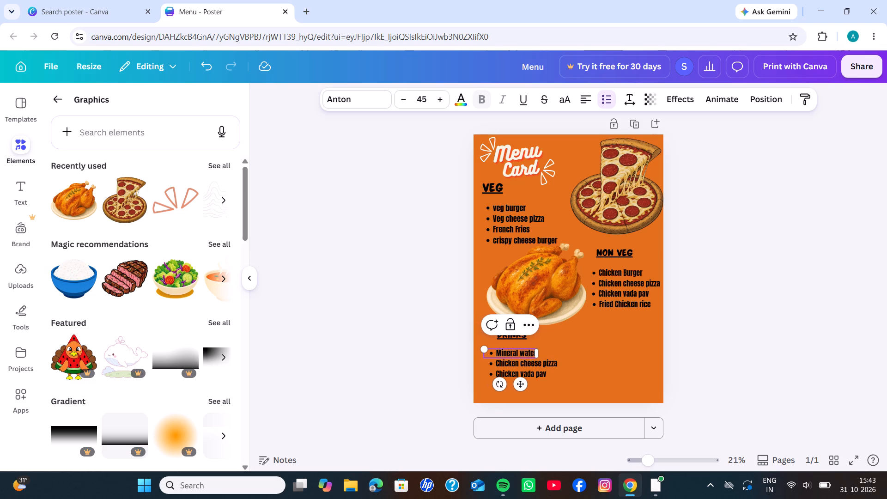
pyautogui.click(412, 389)
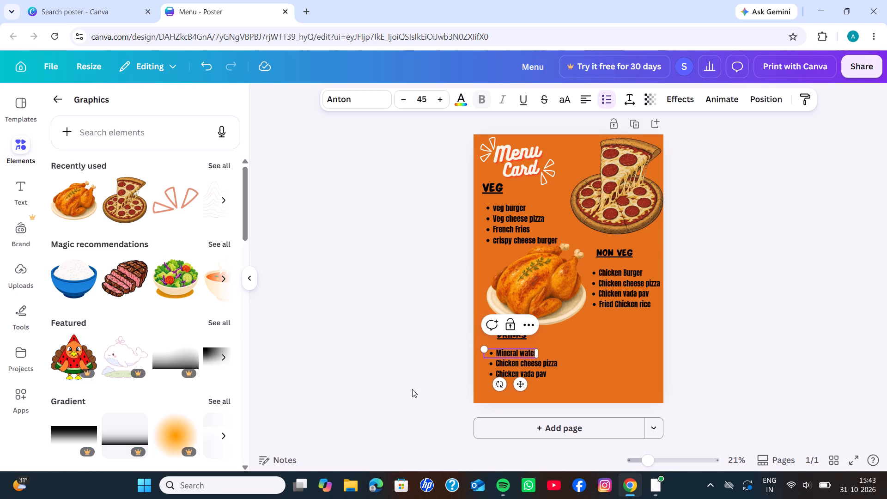
# Replace the "Chicken cheese pizza" line in the bottom list with "cold coffie".
pyautogui.doubleClick(533, 363)
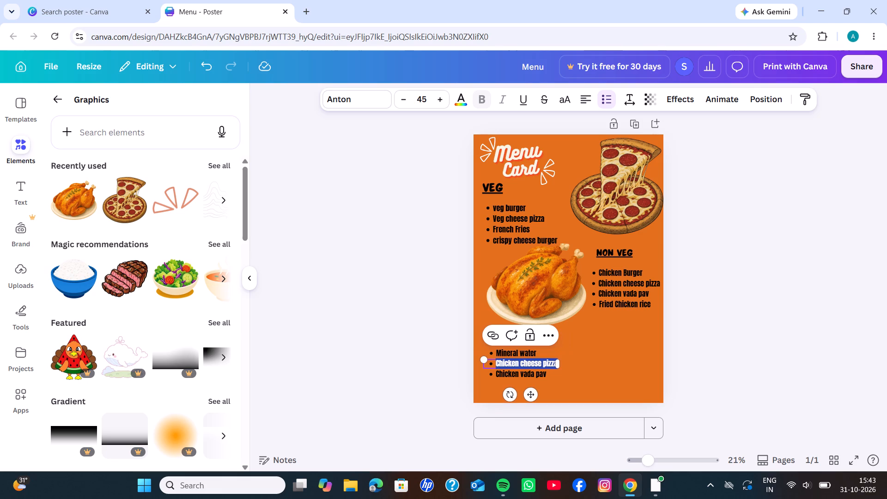
pyautogui.press('BackSpace')
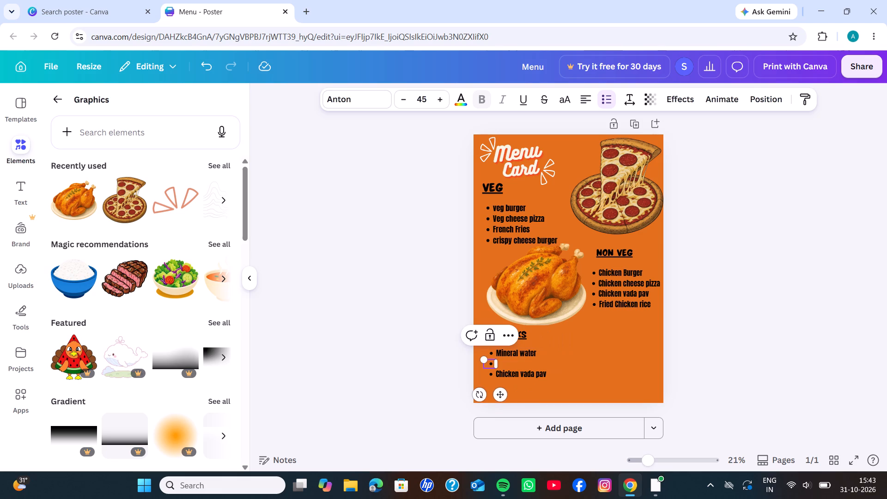
pyautogui.press('c')
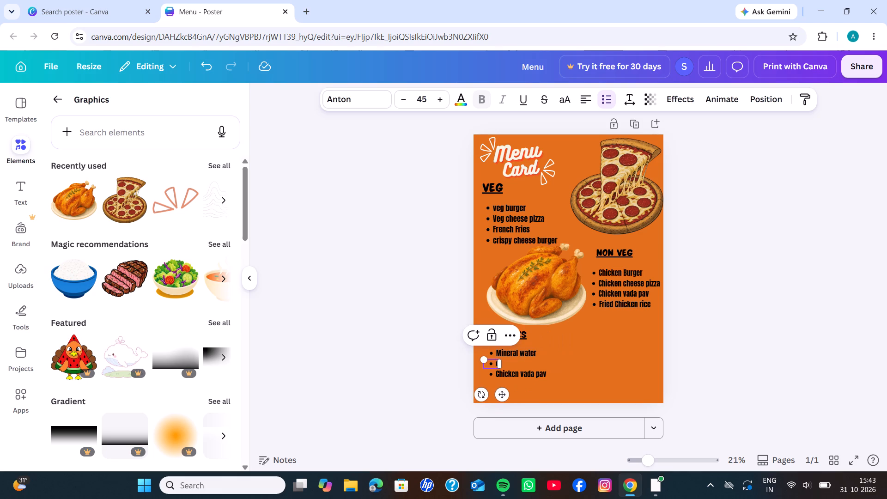
pyautogui.write('ol')
pyautogui.write('d coffie')
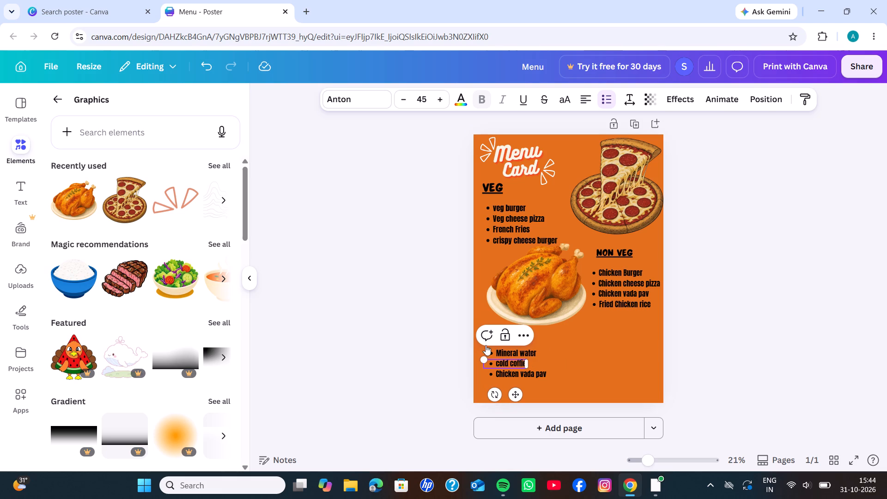
pyautogui.click(442, 353)
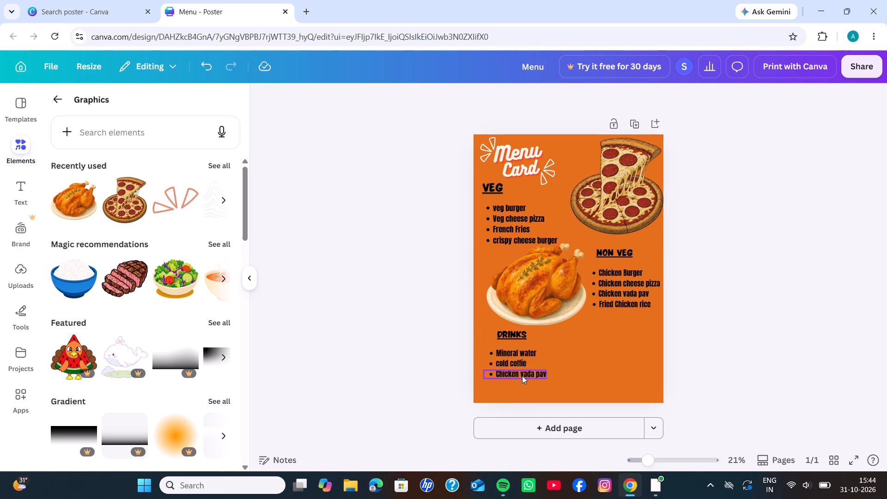
# Replace the "Chicken vada pav" line in the bottom list with "Smoothis".
pyautogui.doubleClick(522, 376)
pyautogui.press('BackSpace')
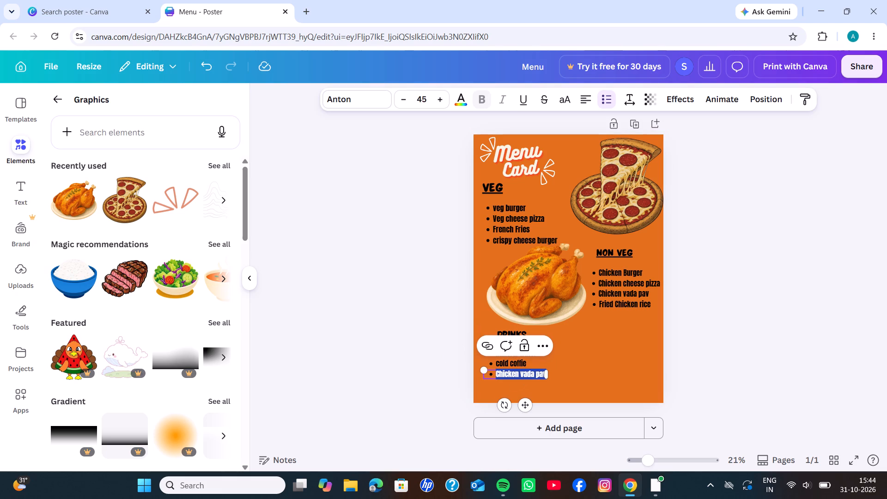
pyautogui.hotkey('shift', 's')
pyautogui.write('mot')
pyautogui.press('h')
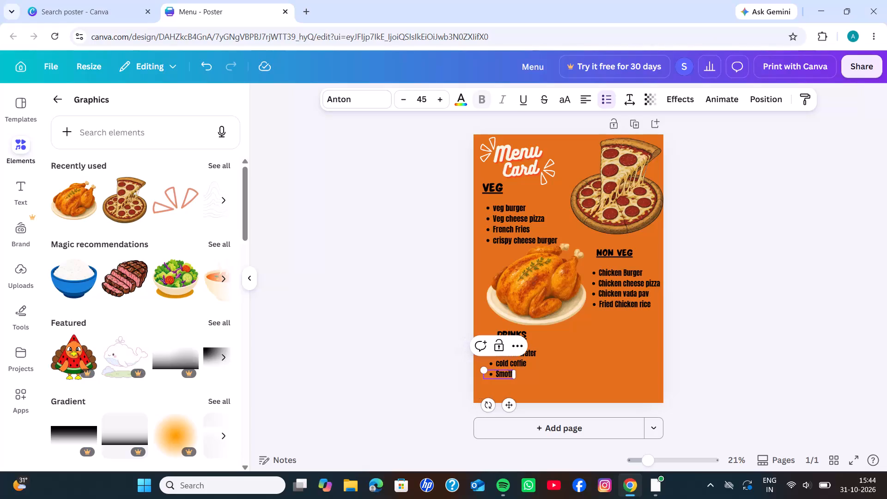
pyautogui.write('is')
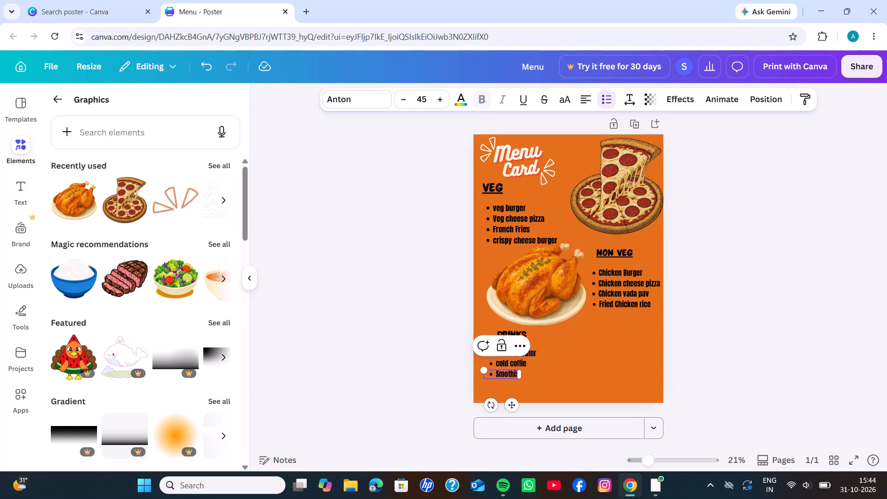
pyautogui.click(450, 357)
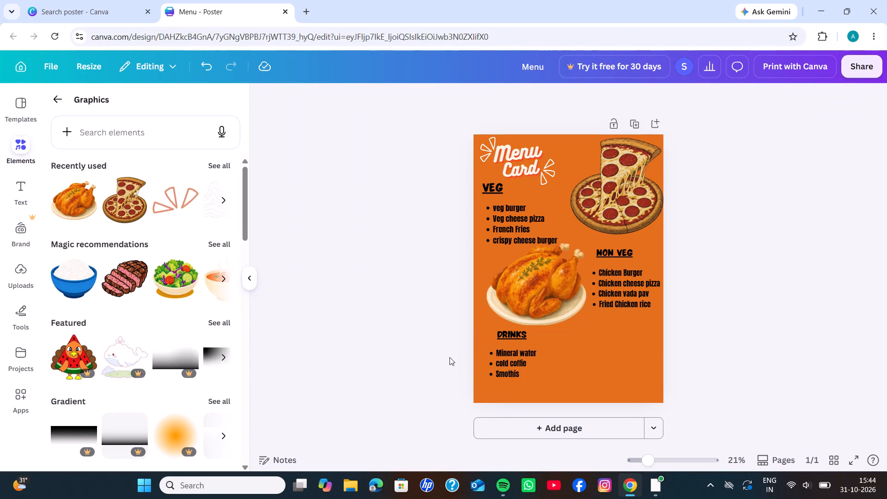
pyautogui.doubleClick(506, 374)
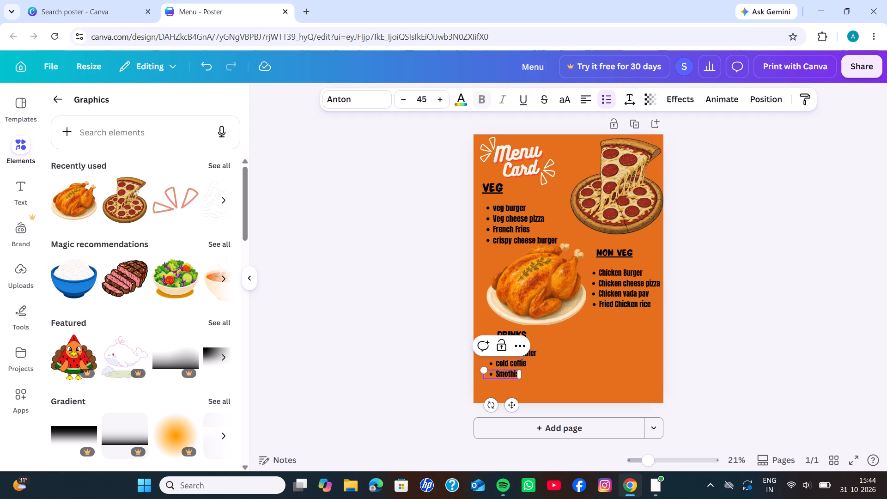
pyautogui.press('o')
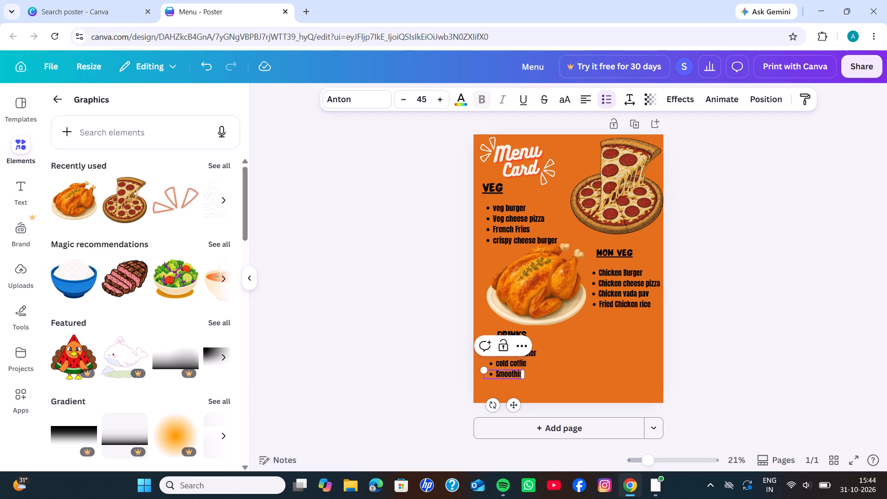
pyautogui.click(445, 362)
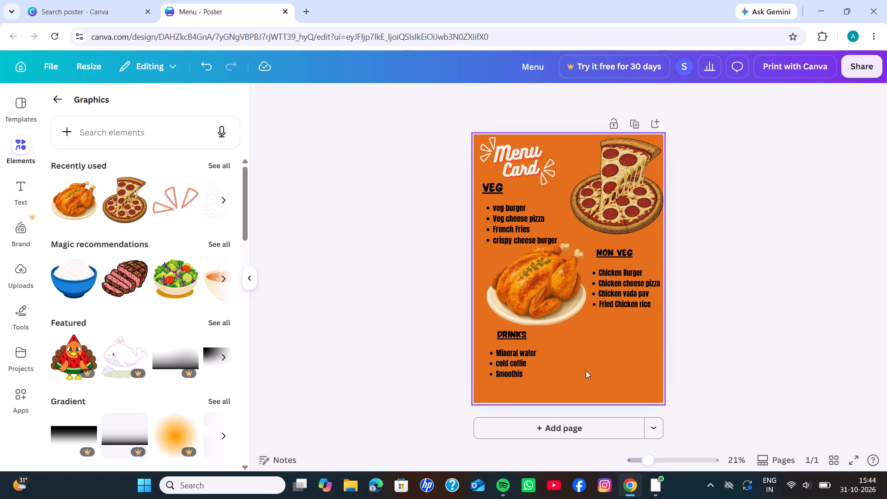
pyautogui.click(404, 316)
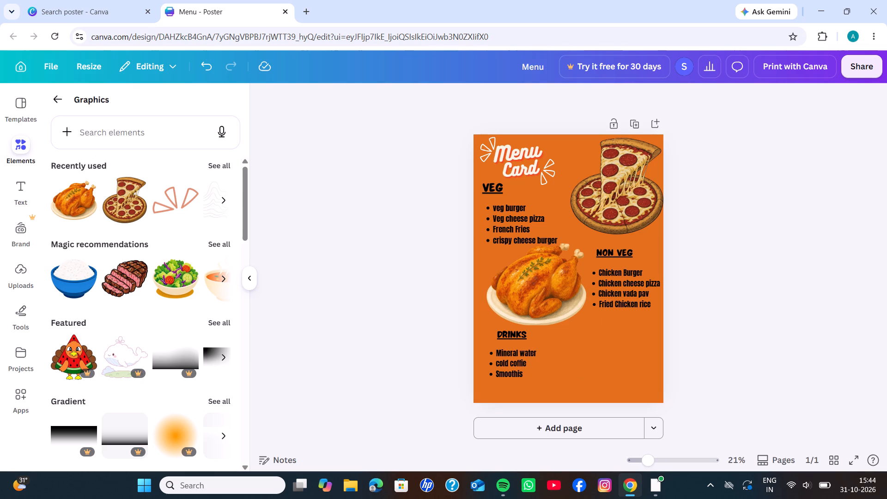
# Search the graphics library for "cold drink".
pyautogui.click(119, 135)
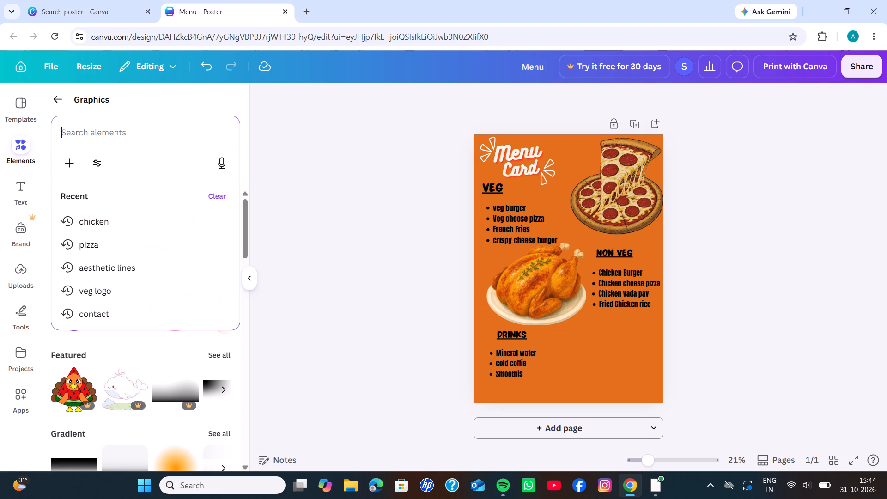
pyautogui.write('cold')
pyautogui.press('space')
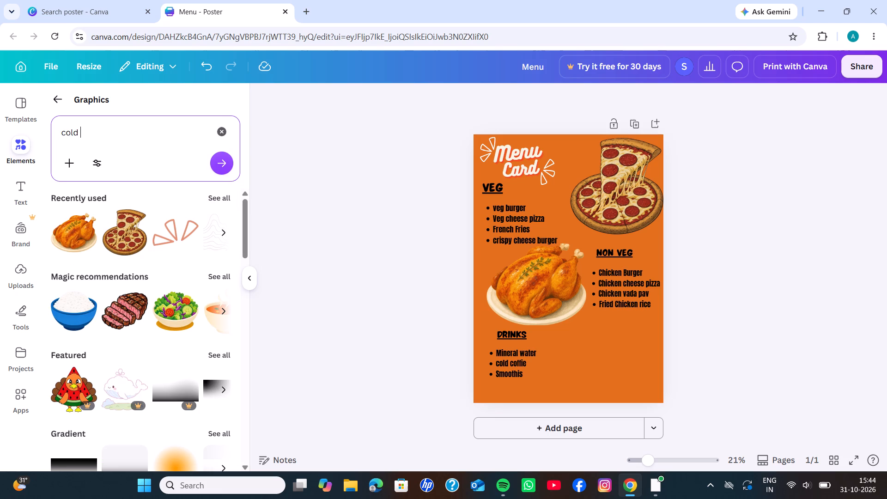
pyautogui.write('dr')
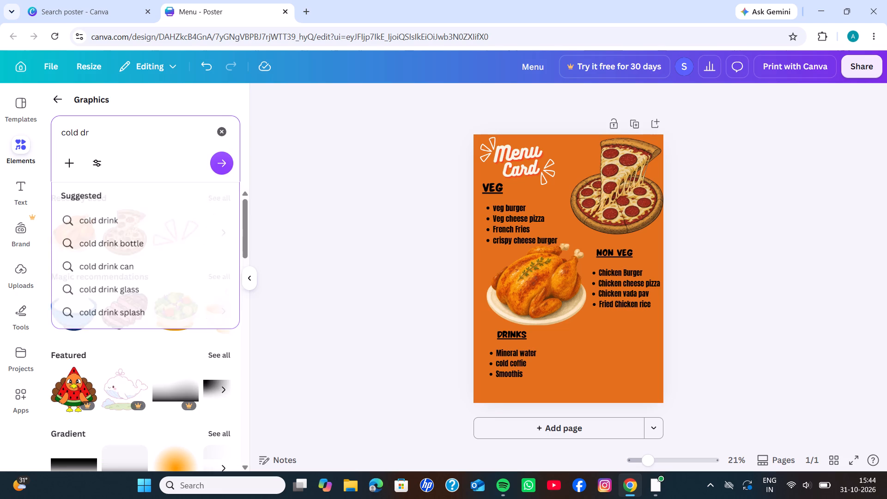
pyautogui.click(109, 216)
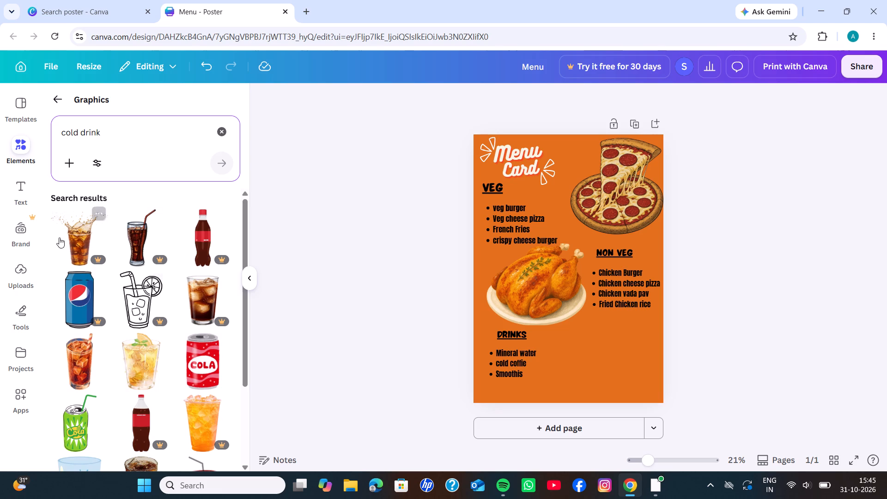
# Browse the cold drink graphics for a free drink illustration that suits the Drinks section.
pyautogui.scroll(-1, 123, 348)
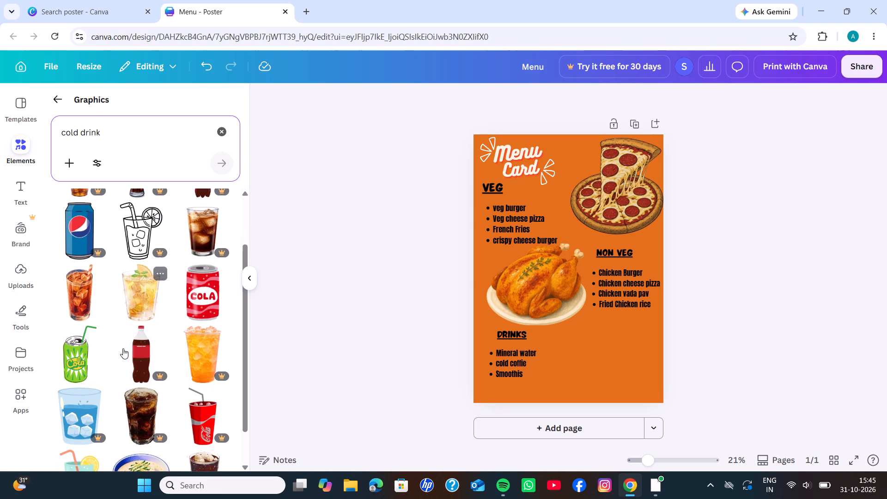
pyautogui.scroll(-2, 123, 348)
pyautogui.hscroll(1, 123, 348)
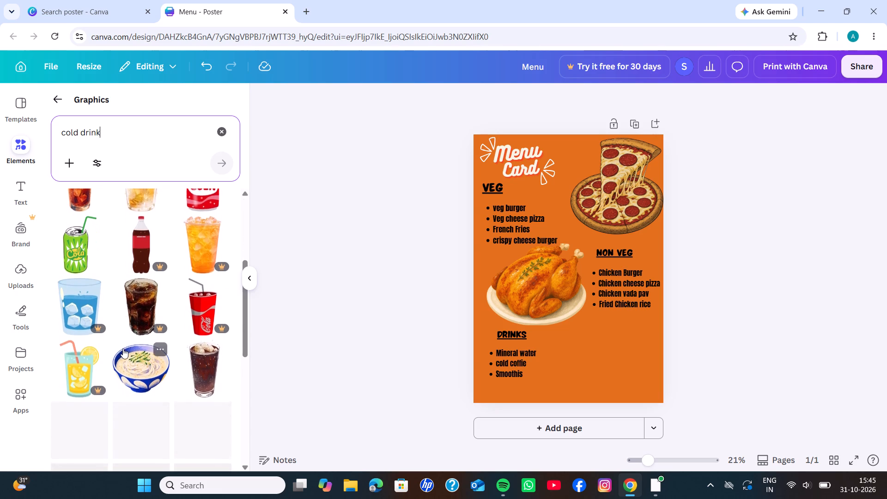
pyautogui.hscroll(1, 123, 348)
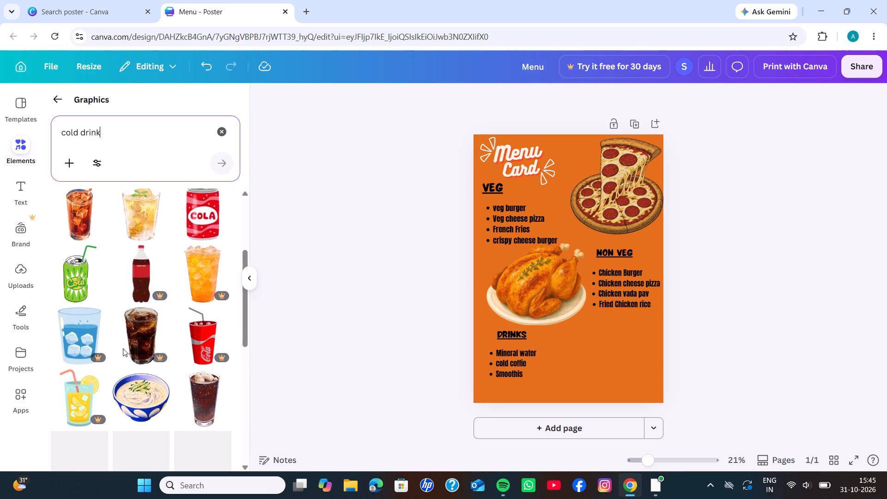
pyautogui.hscroll(1, 123, 348)
pyautogui.scroll(-2, 123, 348)
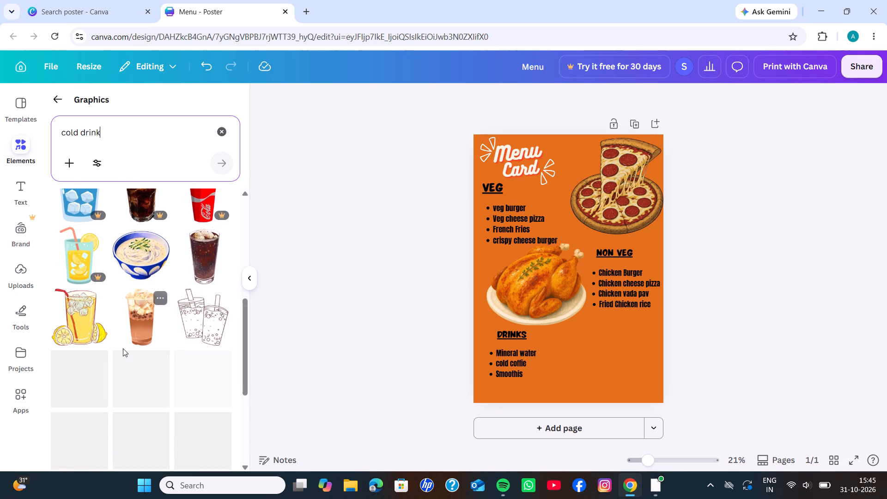
pyautogui.scroll(-3, 123, 348)
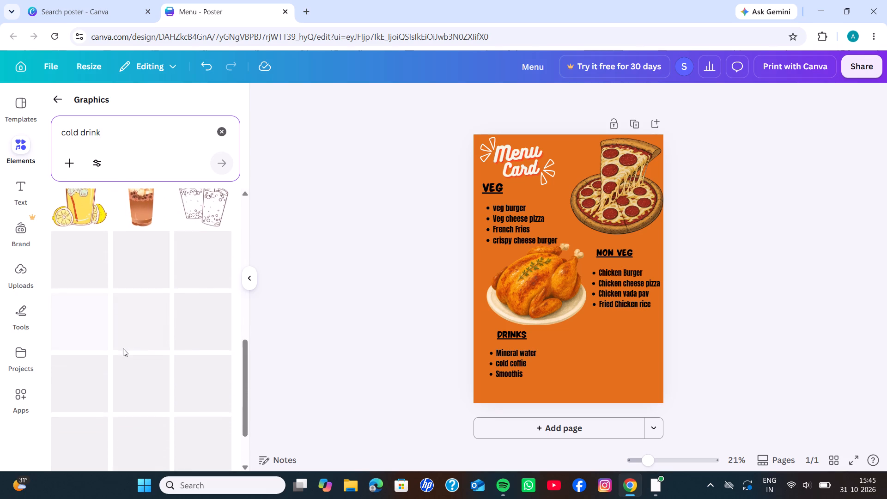
pyautogui.scroll(-3, 123, 348)
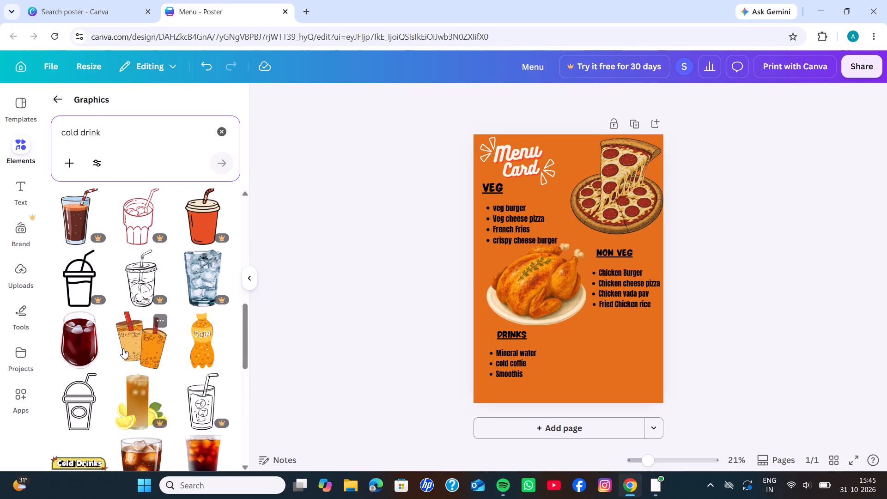
pyautogui.scroll(-2, 123, 348)
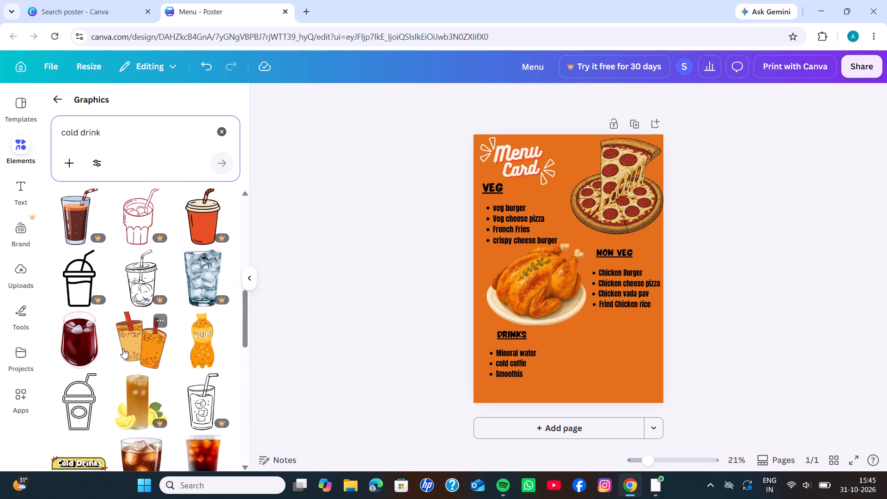
pyautogui.scroll(-1, 123, 348)
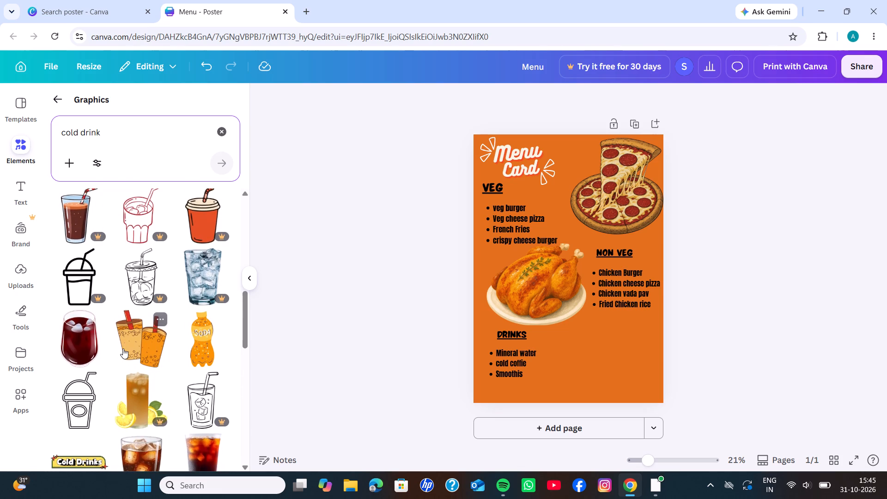
pyautogui.scroll(-2, 123, 348)
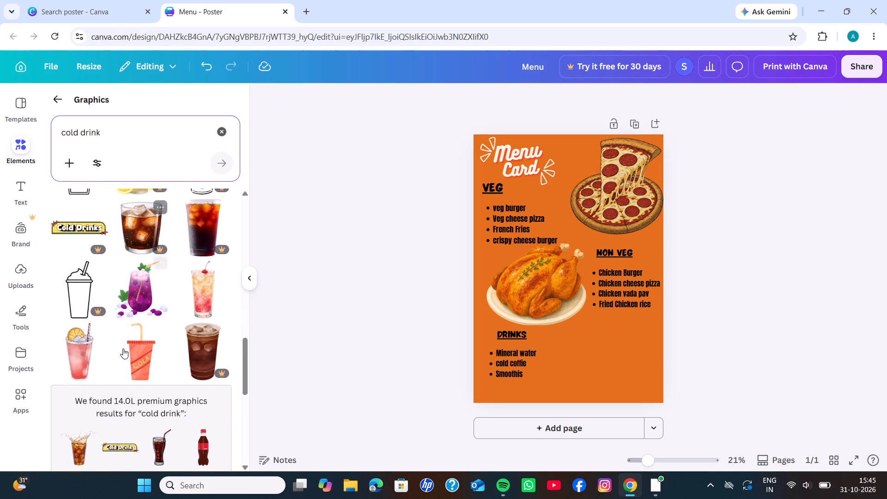
pyautogui.scroll(-4, 123, 348)
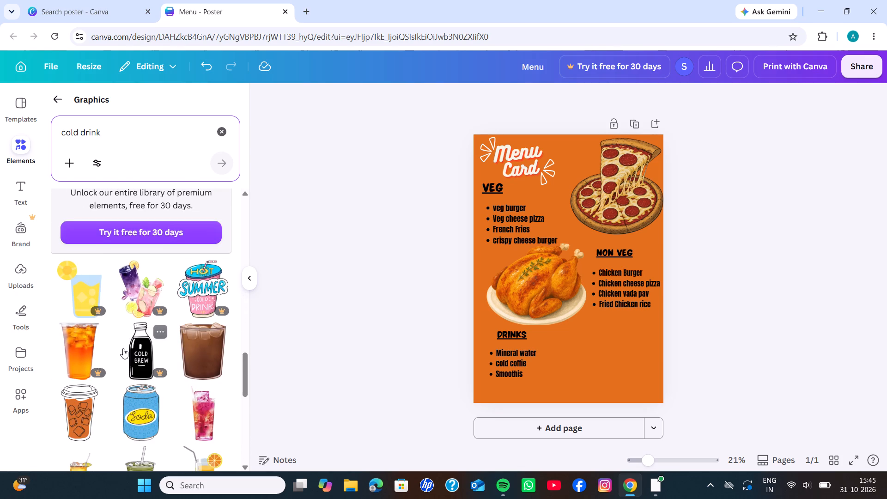
pyautogui.scroll(-2, 123, 348)
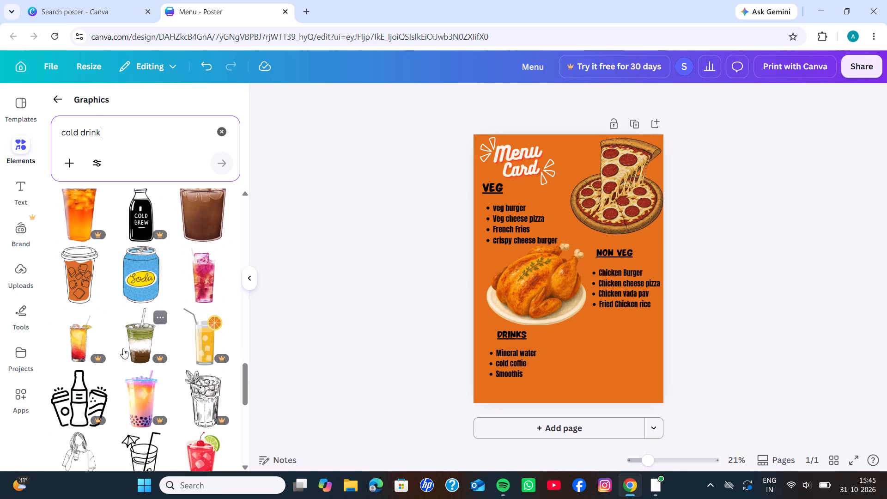
pyautogui.scroll(-1, 123, 348)
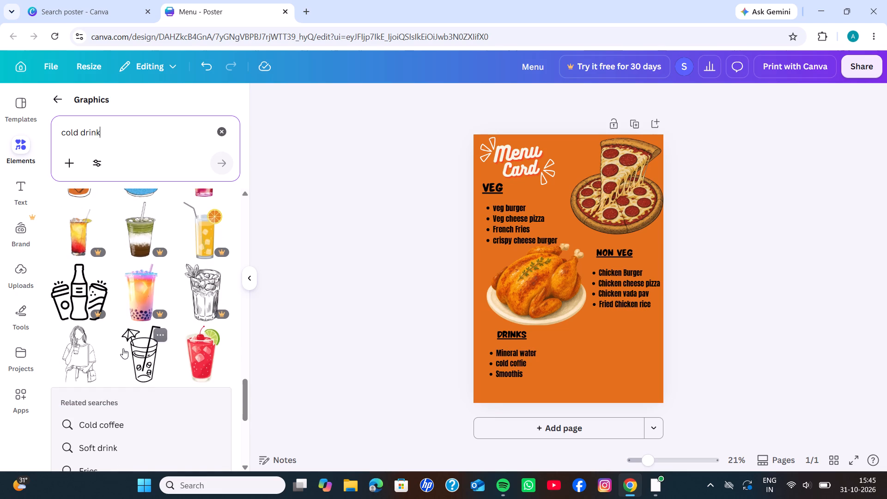
pyautogui.scroll(-2, 123, 348)
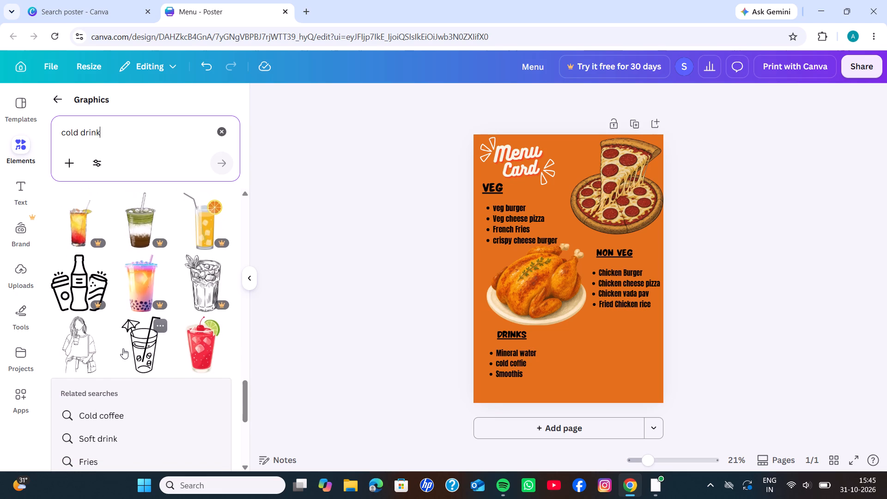
pyautogui.scroll(-2, 123, 348)
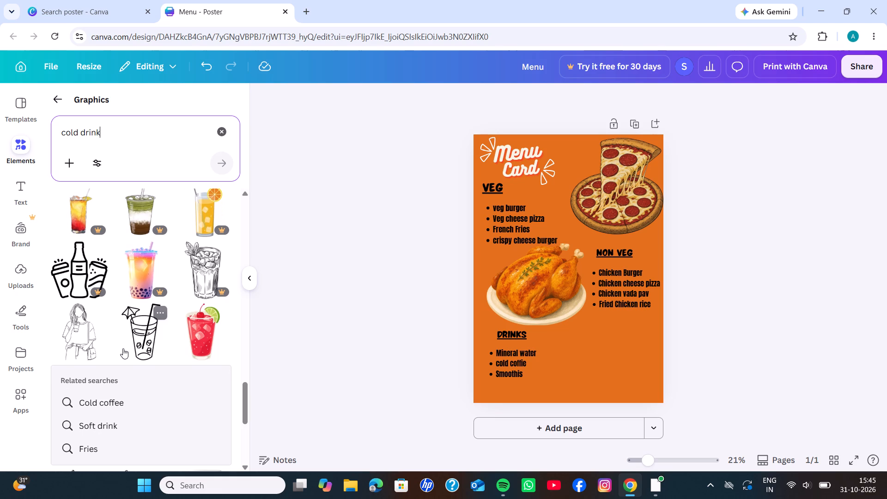
pyautogui.scroll(-1, 123, 348)
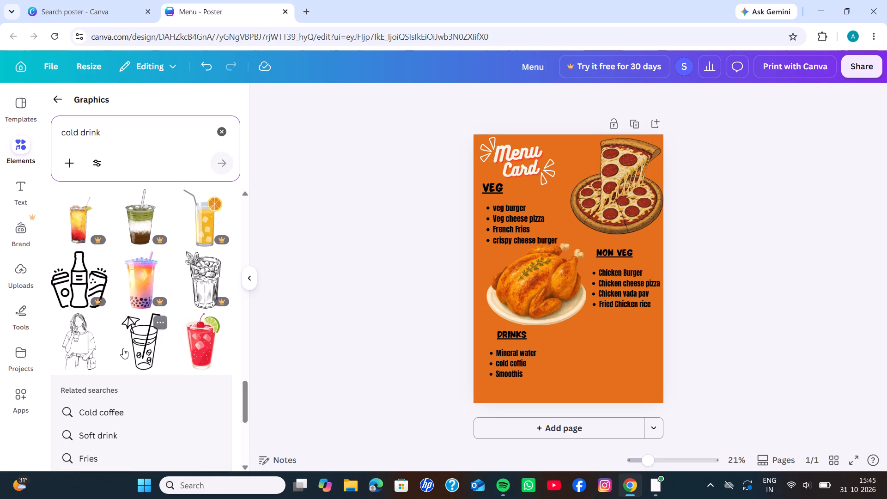
pyautogui.scroll(-3, 123, 348)
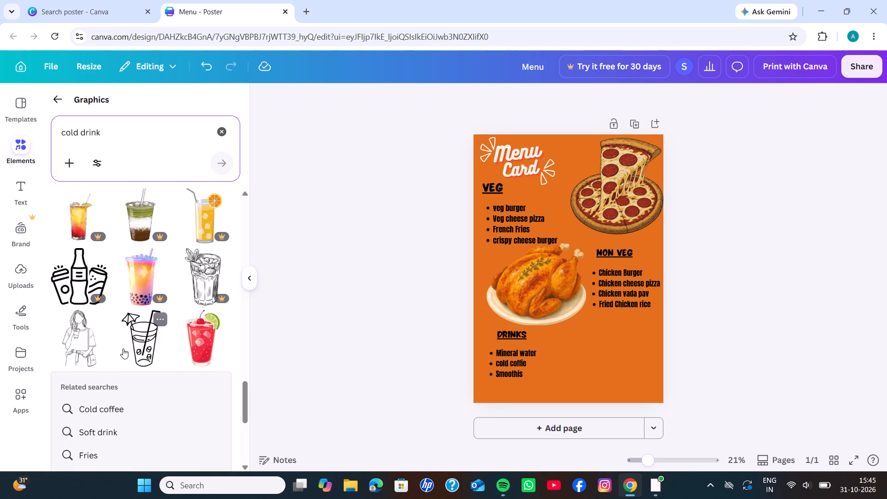
pyautogui.scroll(-1, 123, 348)
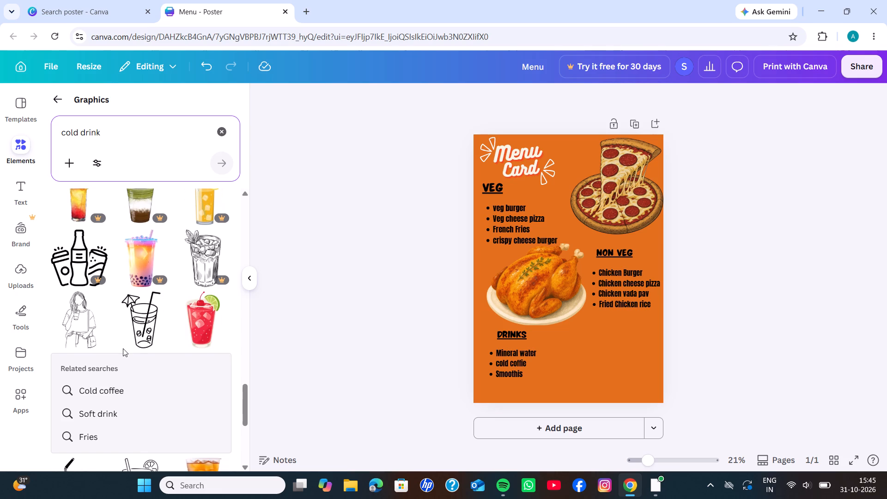
pyautogui.scroll(-4, 123, 348)
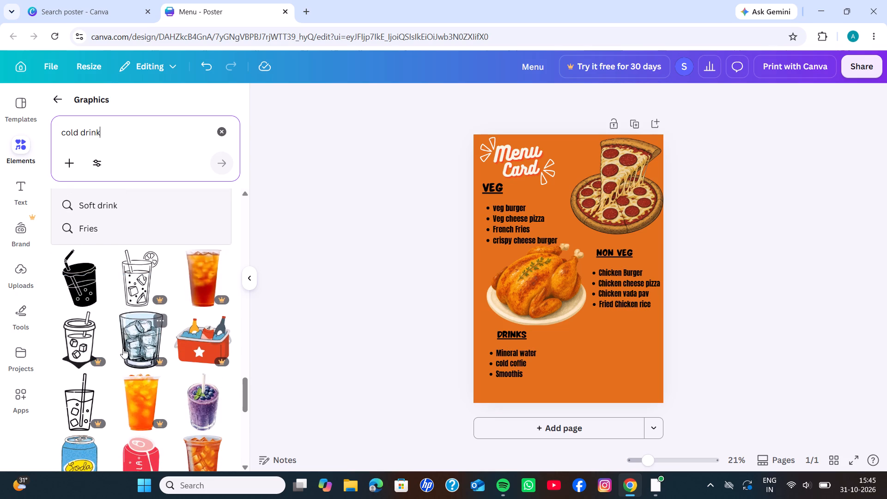
pyautogui.scroll(1, 123, 348)
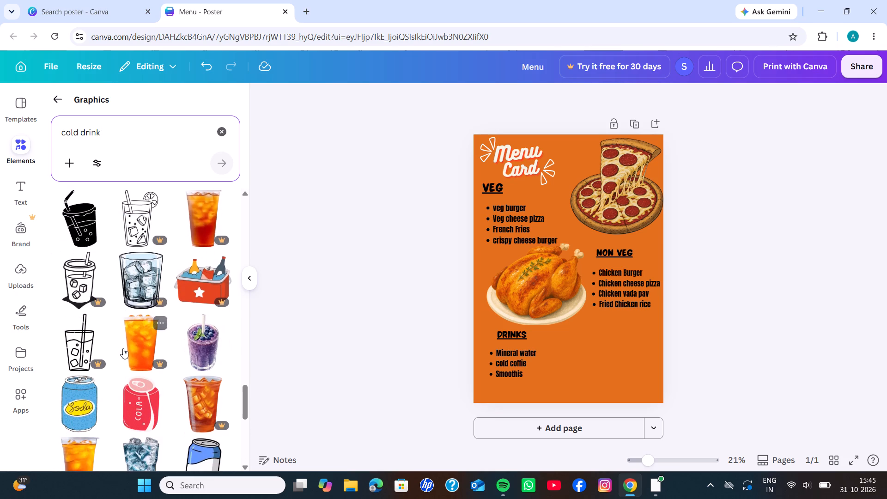
pyautogui.scroll(1, 123, 348)
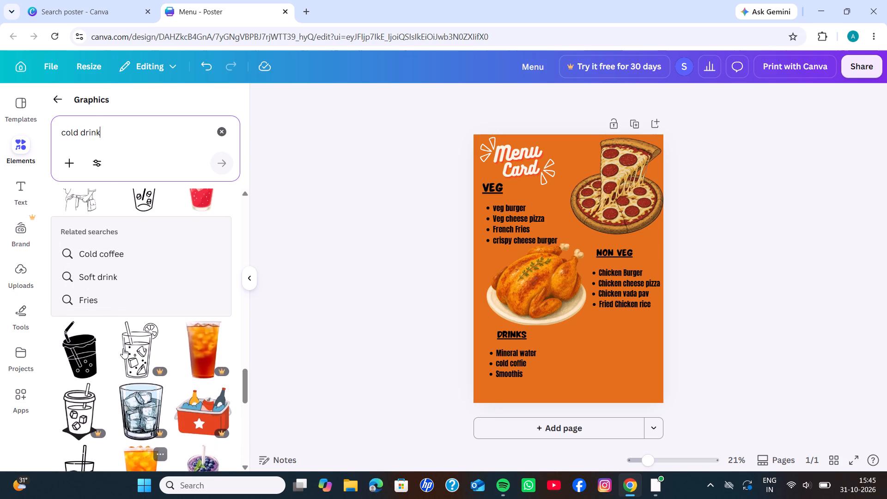
pyautogui.scroll(9, 123, 348)
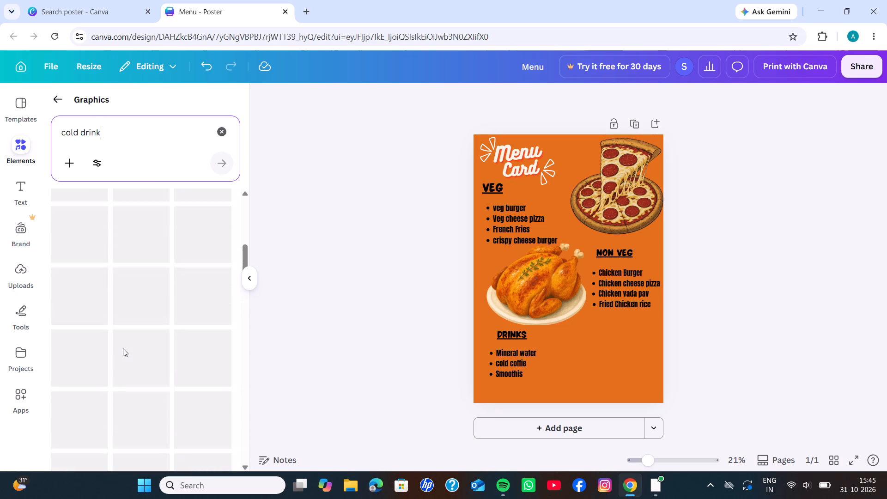
pyautogui.scroll(1, 125, 373)
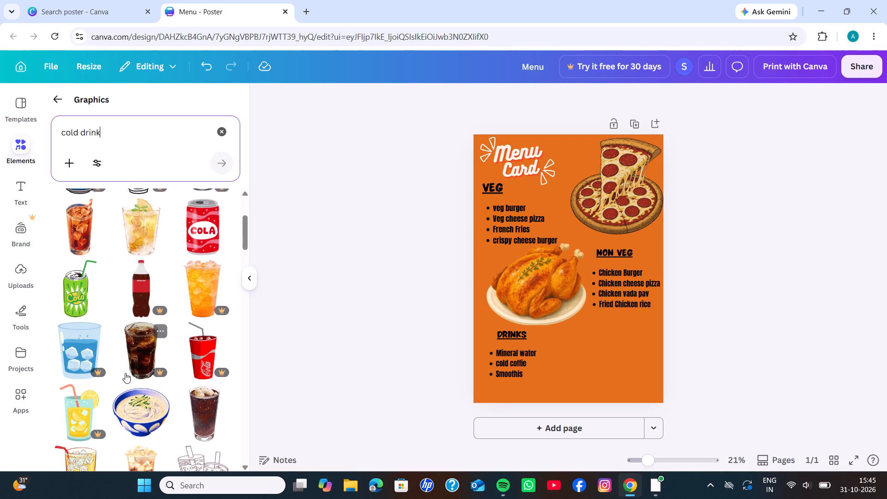
pyautogui.scroll(7, 125, 373)
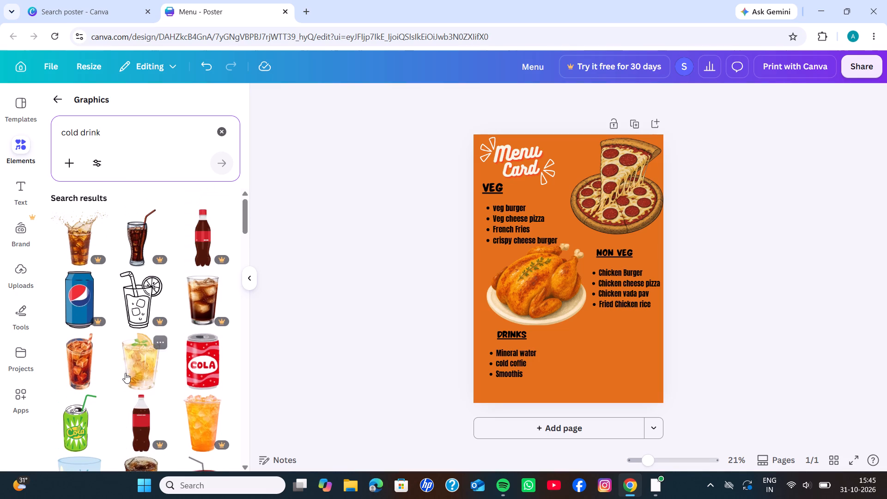
pyautogui.scroll(-2, 125, 373)
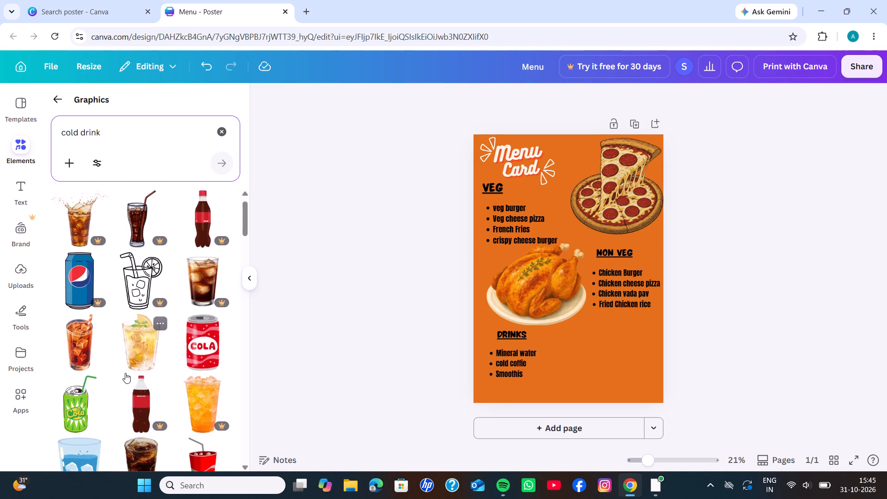
pyautogui.scroll(-2, 125, 373)
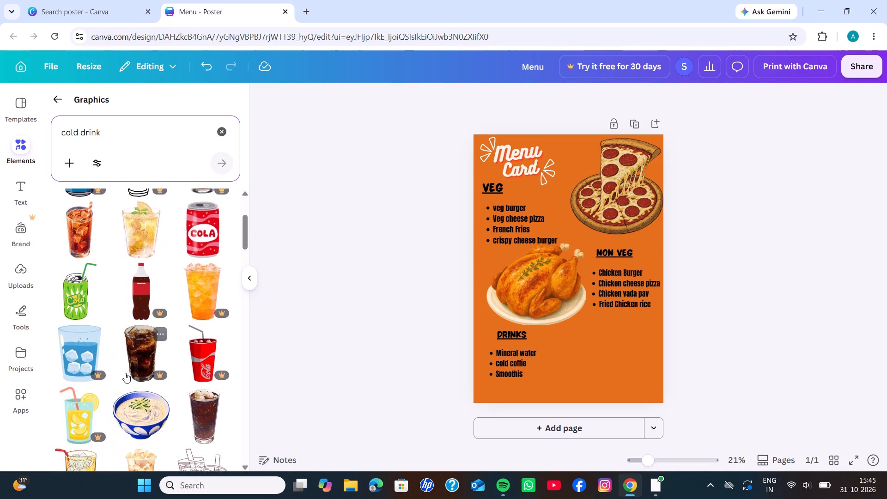
pyautogui.scroll(-1, 125, 373)
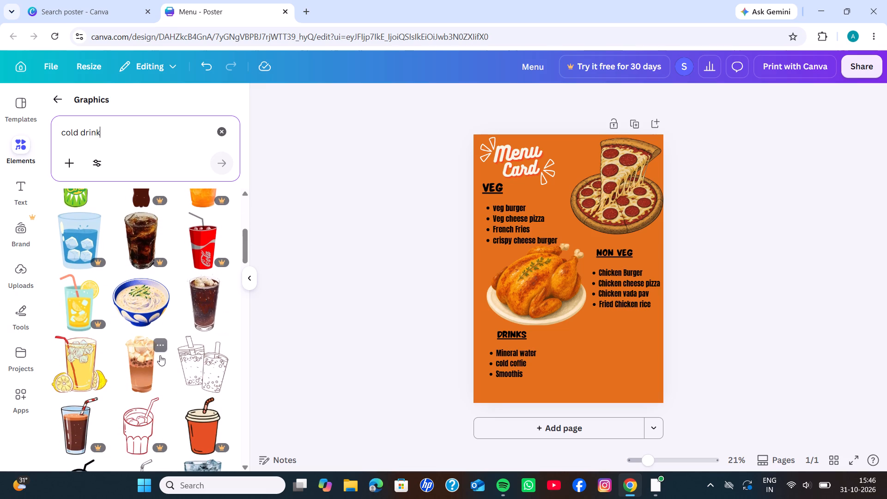
pyautogui.scroll(1, 160, 355)
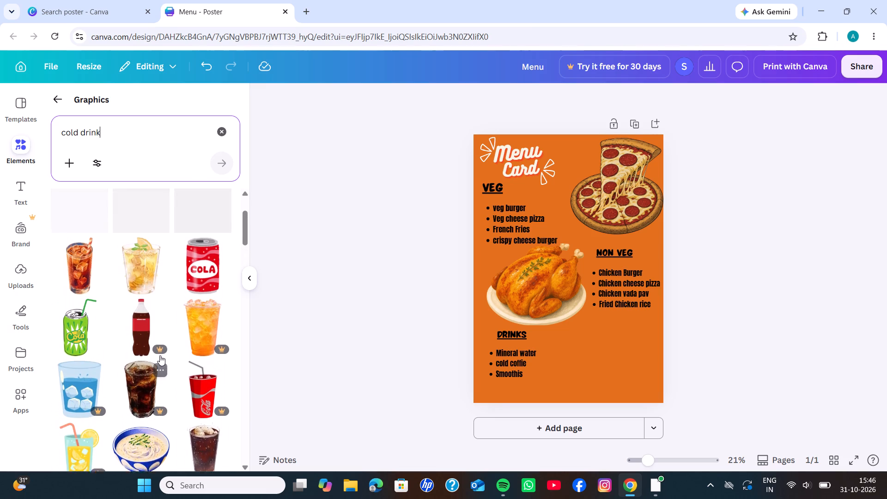
pyautogui.scroll(2, 160, 355)
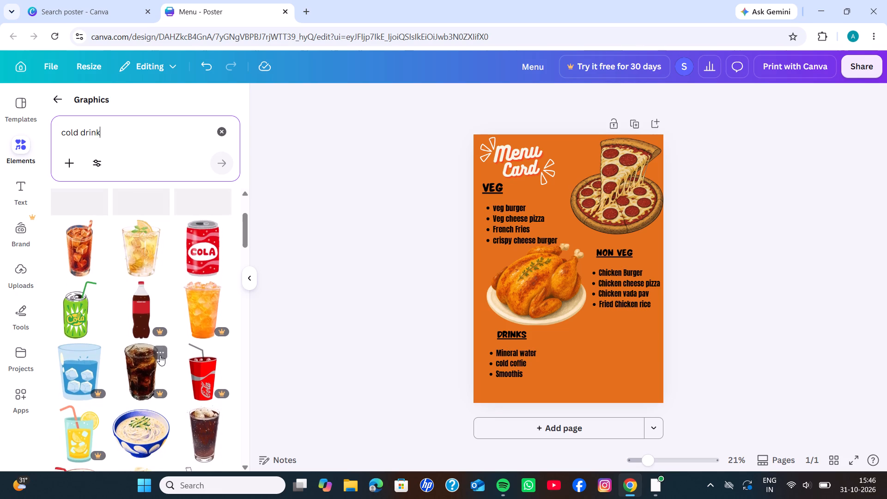
pyautogui.scroll(2, 160, 355)
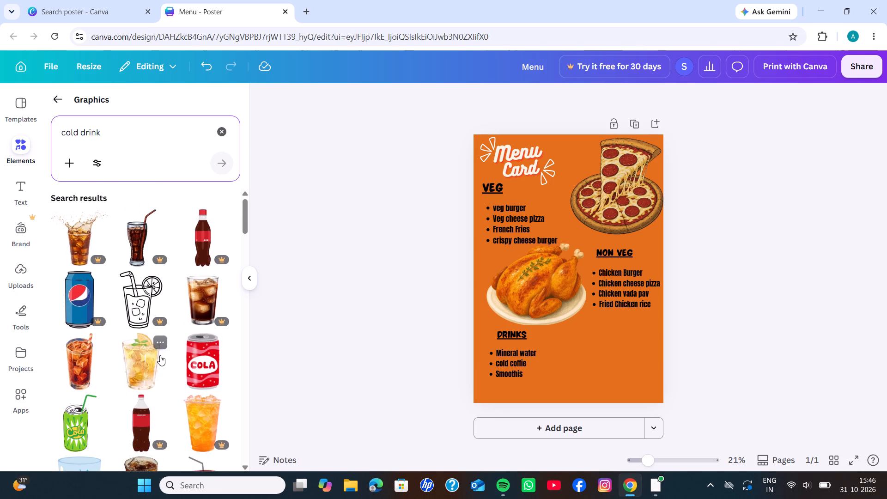
# Add the free iced cola glass illustration with a striped straw, shrink it and place it beneath the Non Veg list.
pyautogui.click(71, 364)
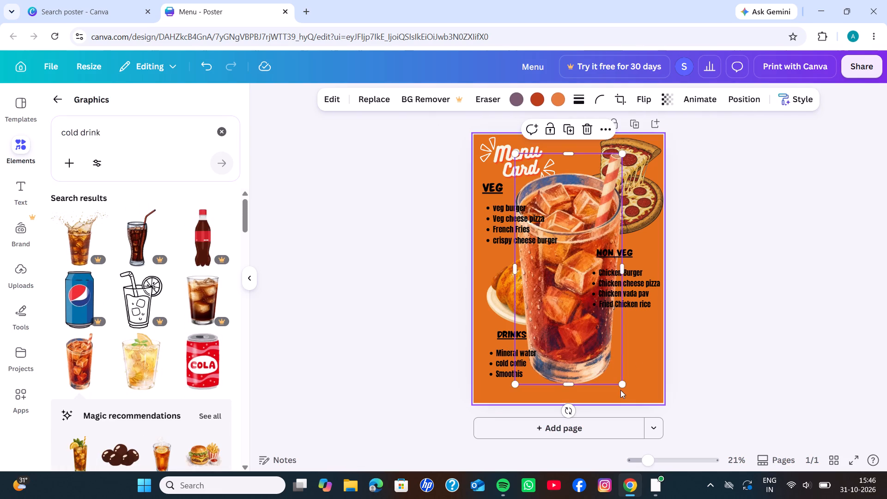
pyautogui.moveTo(622, 384); pyautogui.dragTo(559, 295)
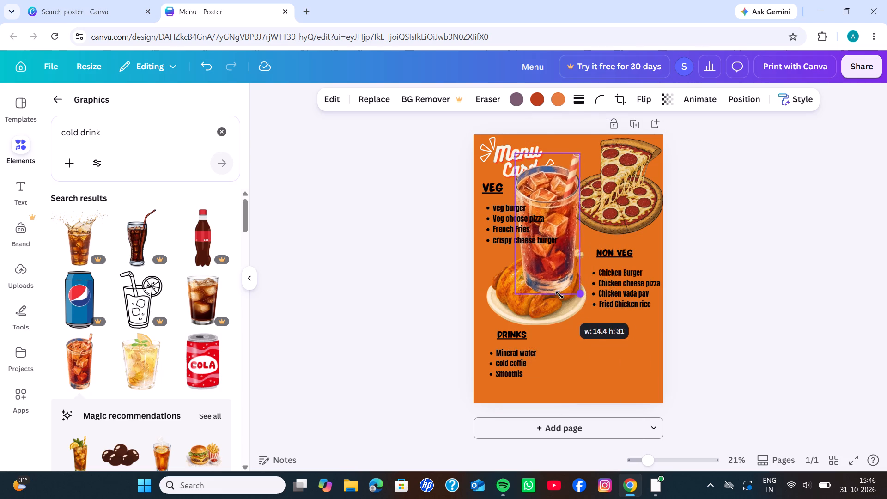
pyautogui.moveTo(559, 295); pyautogui.dragTo(557, 287)
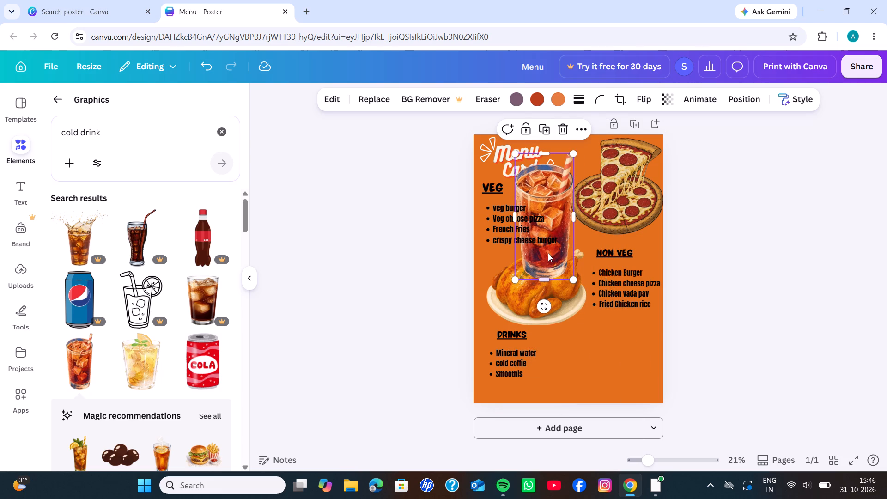
pyautogui.moveTo(548, 253); pyautogui.dragTo(616, 359)
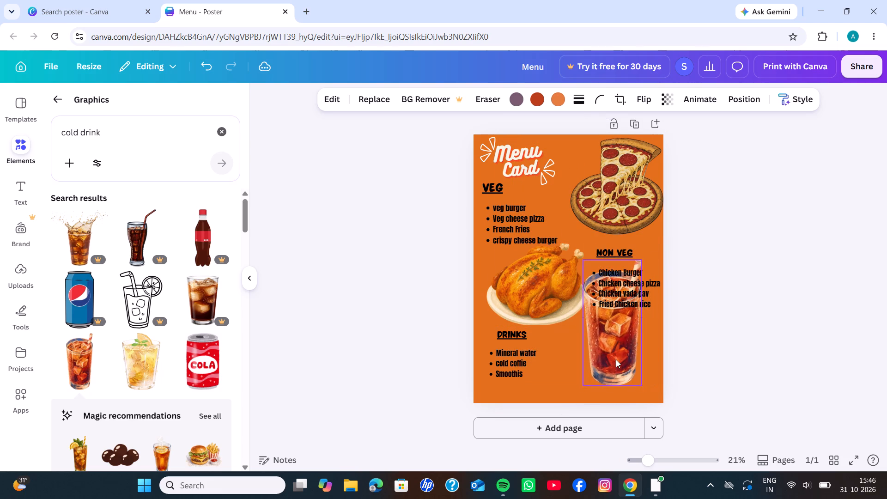
pyautogui.moveTo(640, 389); pyautogui.dragTo(624, 366)
pyautogui.moveTo(605, 328); pyautogui.dragTo(625, 359)
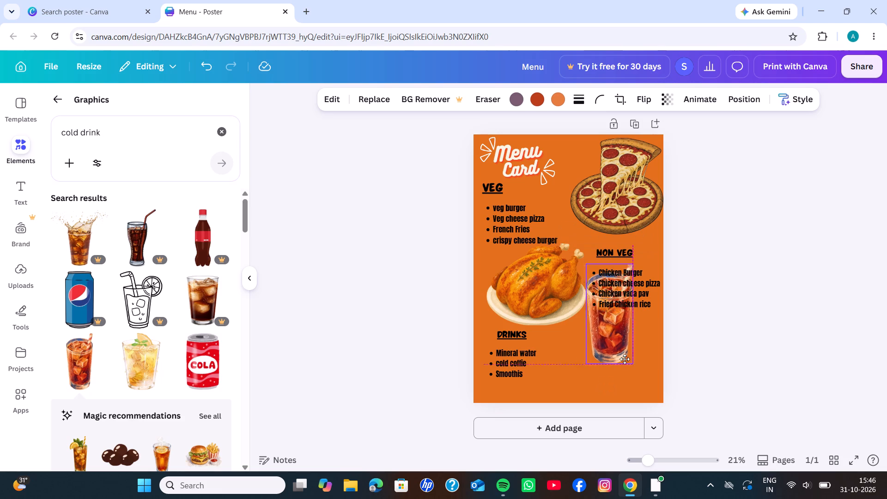
pyautogui.moveTo(625, 359); pyautogui.dragTo(620, 366)
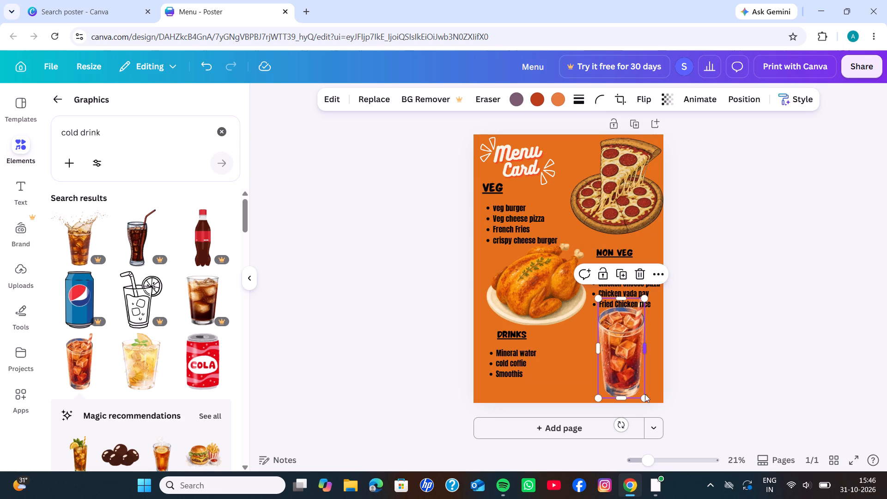
pyautogui.moveTo(646, 400); pyautogui.dragTo(627, 362)
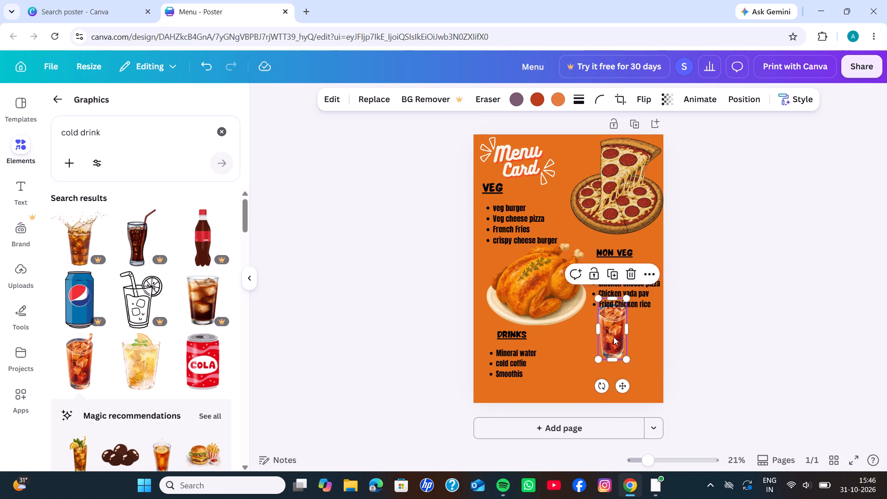
pyautogui.moveTo(614, 337); pyautogui.dragTo(616, 351)
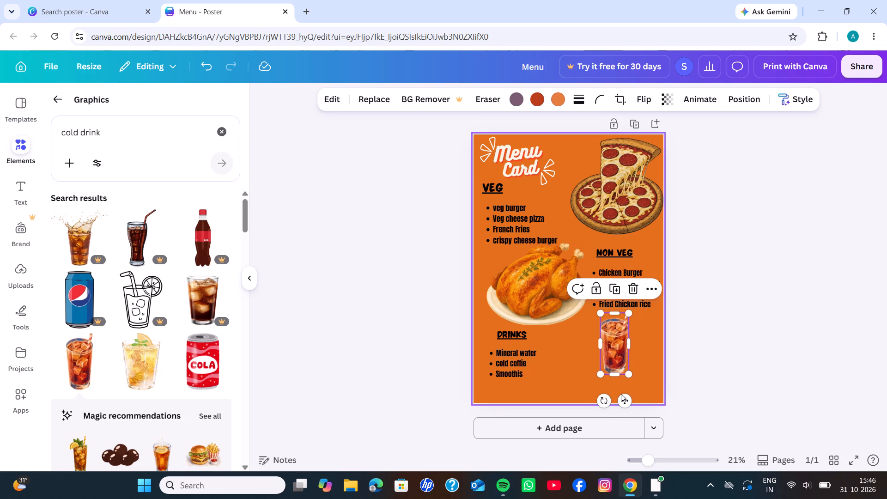
# Tilt the cola glass slightly so its top leans toward the chicken, and shift it closer to the Drinks list.
pyautogui.moveTo(604, 398); pyautogui.dragTo(622, 404)
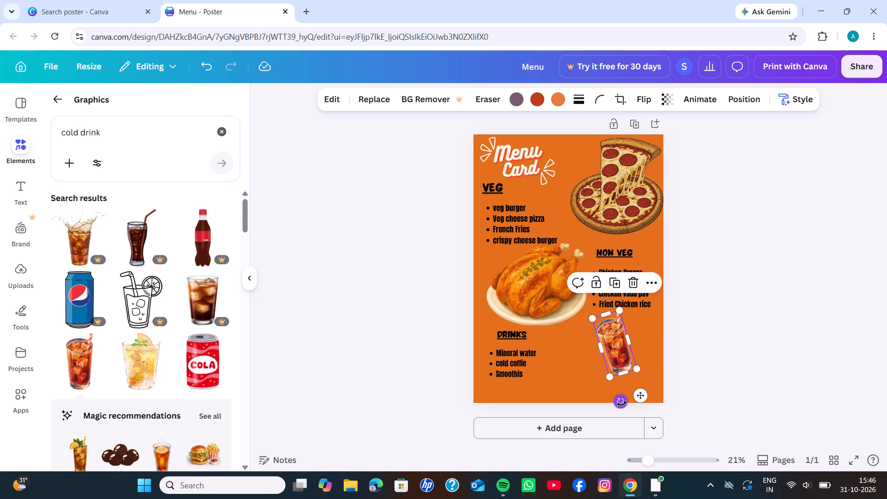
pyautogui.moveTo(614, 347); pyautogui.dragTo(602, 353)
pyautogui.click(389, 333)
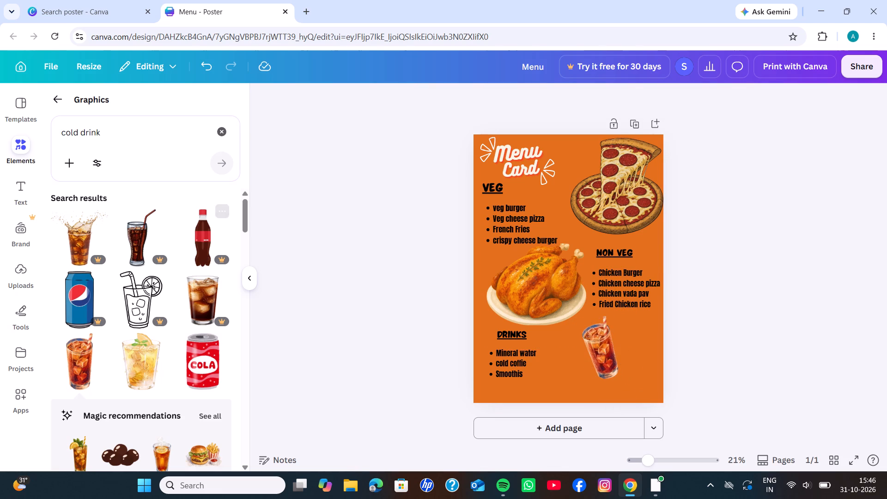
# Replace the graphics search with "water splash".
pyautogui.click(223, 125)
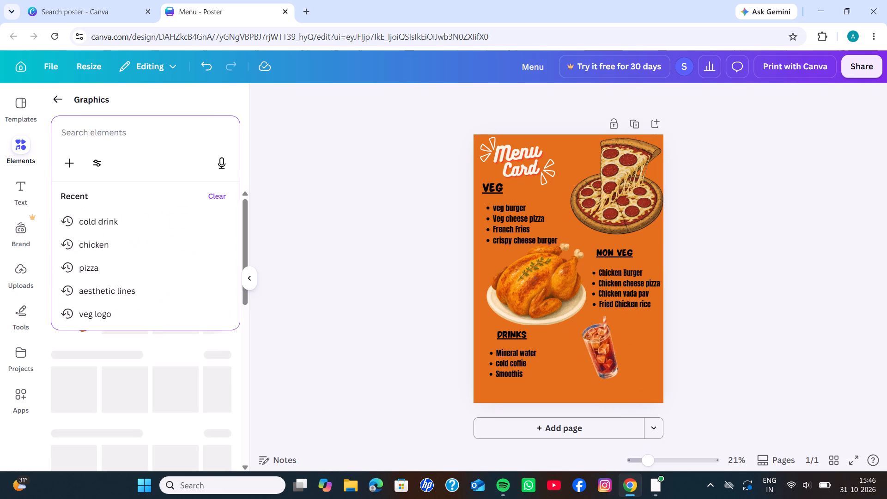
pyautogui.click(187, 137)
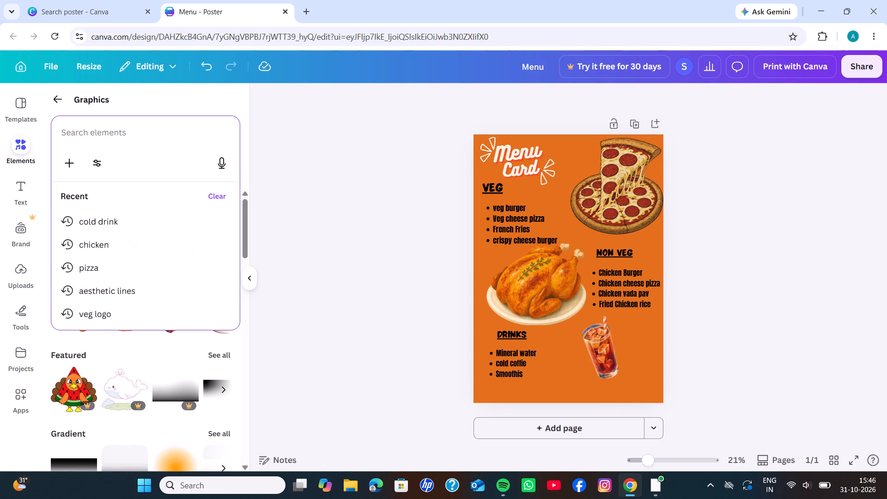
pyautogui.write('water')
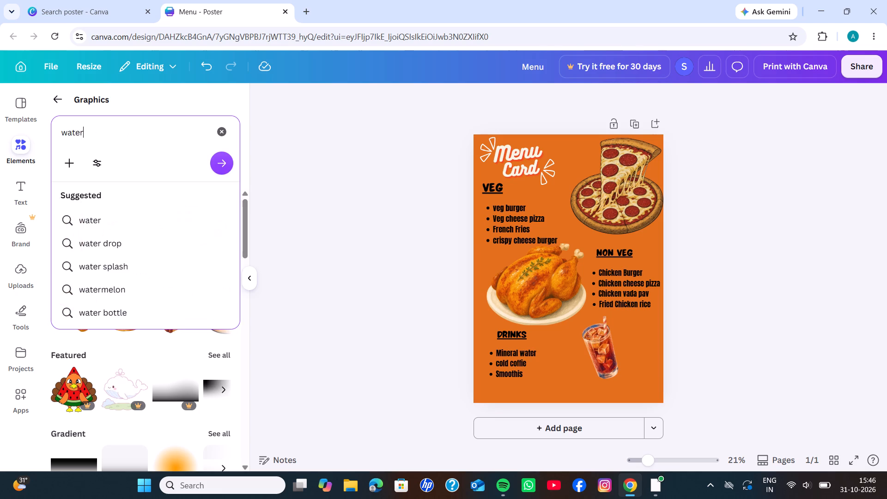
pyautogui.click(127, 243)
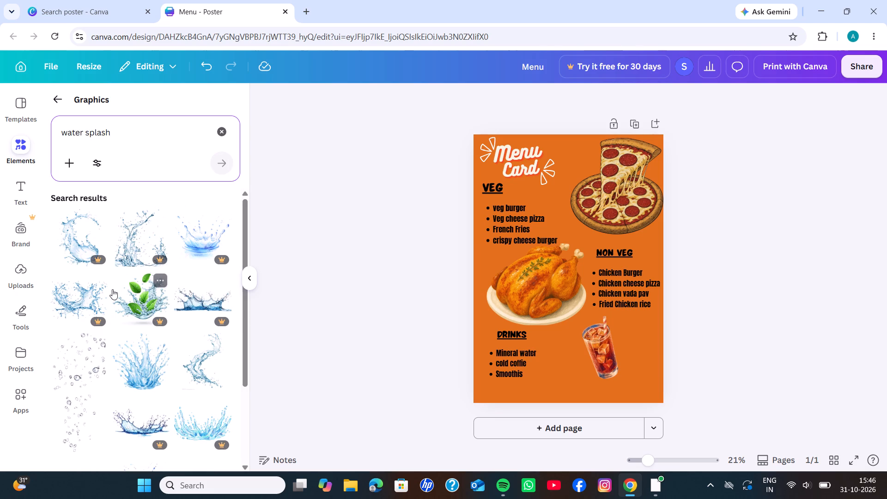
# Add the free upward blue water splash graphic and move it over the cola glass.
pyautogui.click(145, 365)
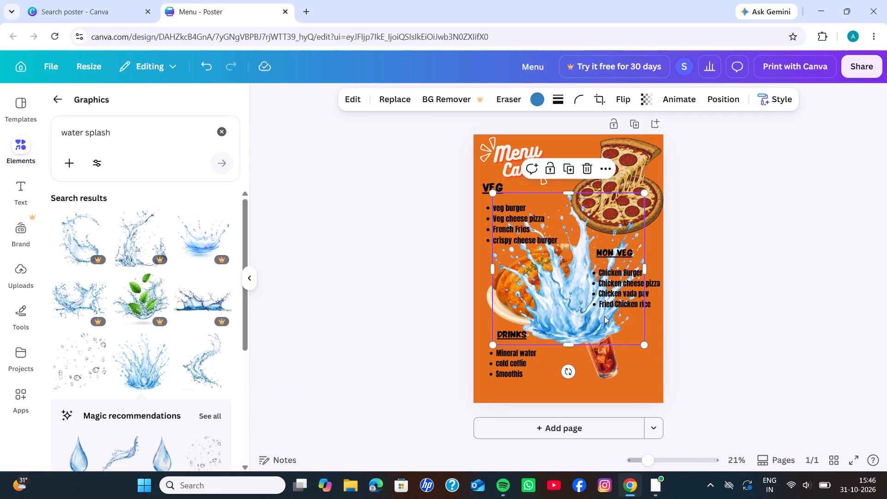
pyautogui.moveTo(573, 300); pyautogui.dragTo(598, 345)
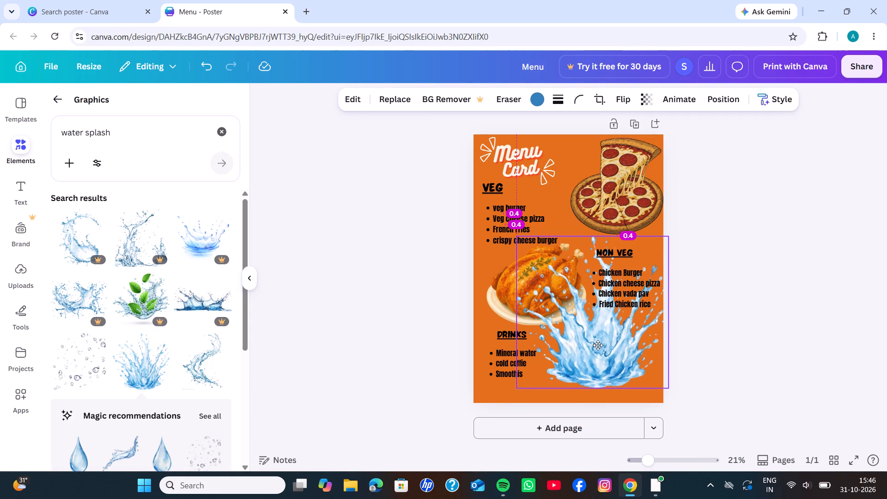
pyautogui.moveTo(598, 345); pyautogui.dragTo(598, 345)
pyautogui.click(401, 319)
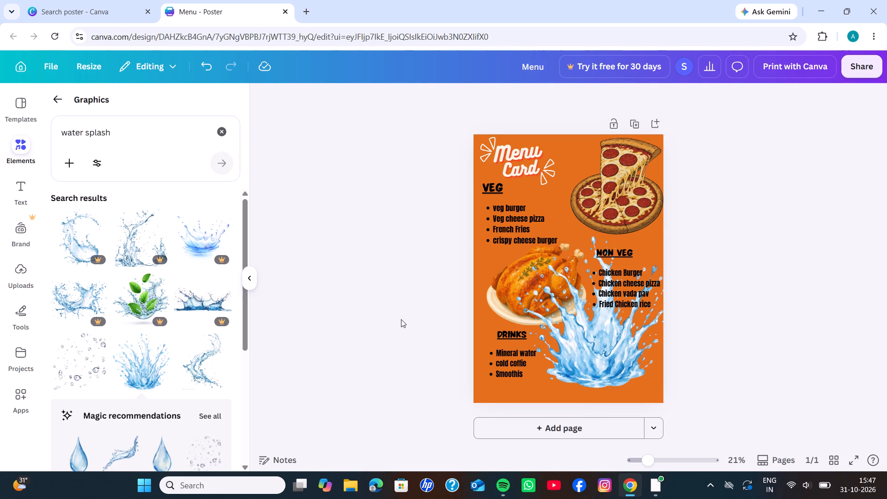
# Reorder the layers so the water splash sits directly behind the cola glass.
pyautogui.hotkey('alt', '1')
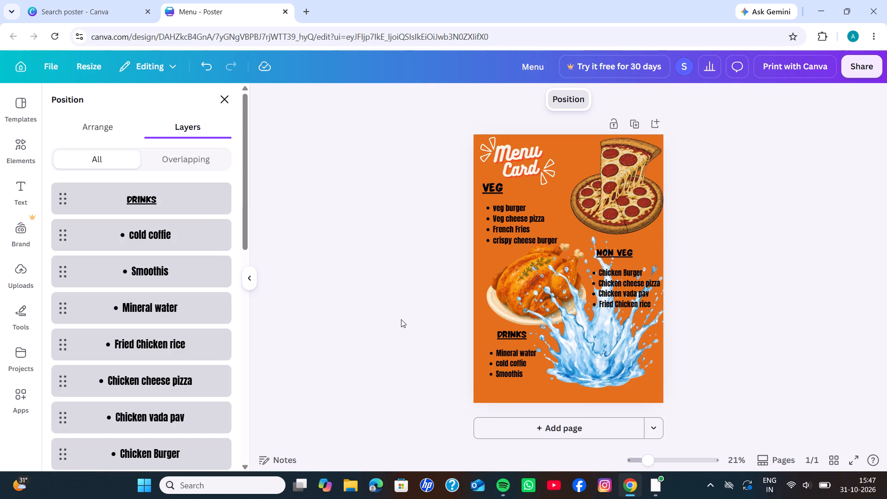
pyautogui.scroll(-4, 177, 342)
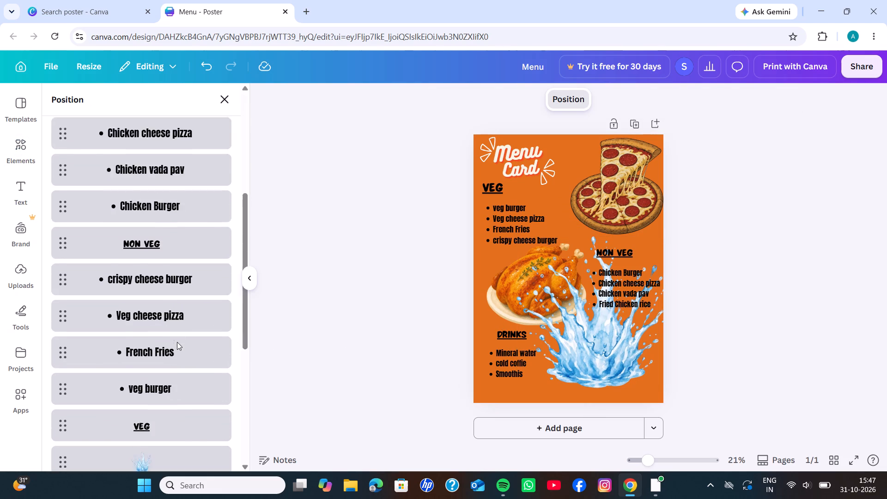
pyautogui.scroll(-5, 177, 342)
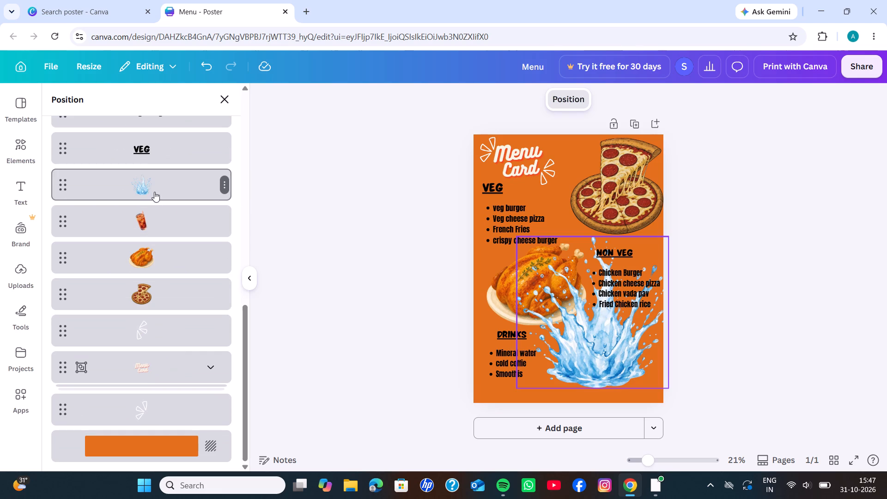
pyautogui.moveTo(154, 190); pyautogui.dragTo(153, 234)
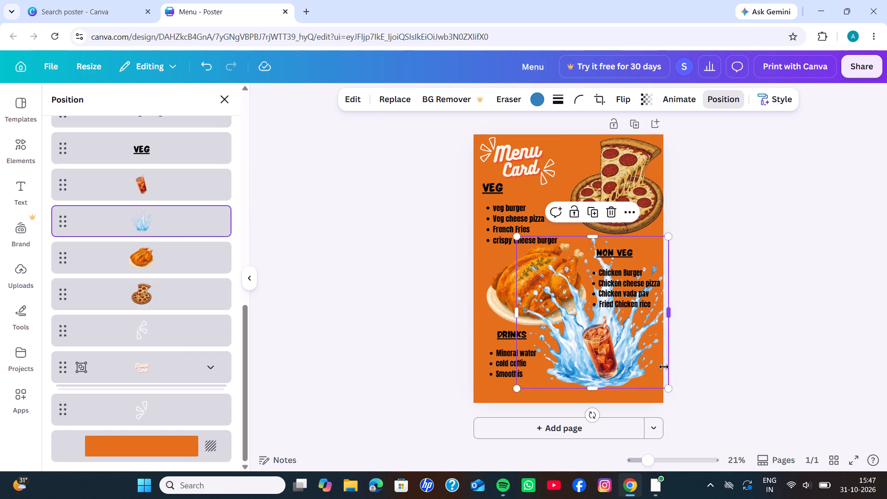
# Shrink the water splash and position it around the cola glass, beside the Drinks list and mostly clear of the Non Veg list.
pyautogui.moveTo(670, 390); pyautogui.dragTo(629, 364)
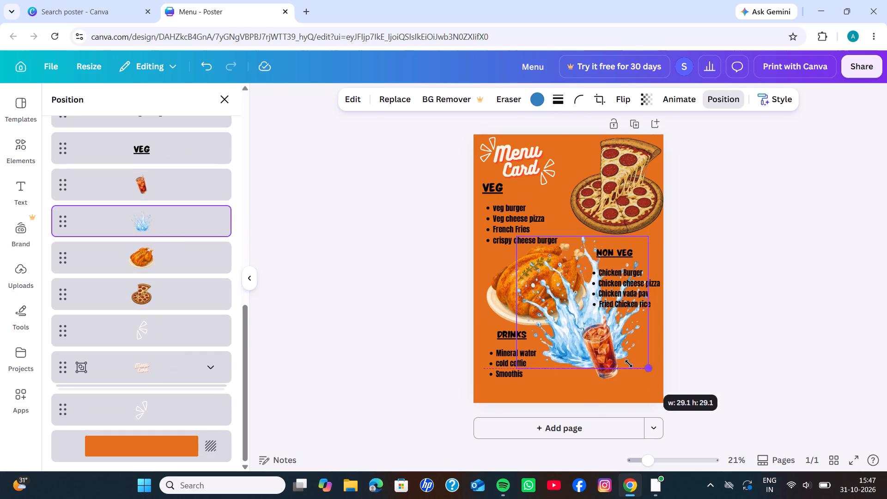
pyautogui.moveTo(629, 364); pyautogui.dragTo(603, 342)
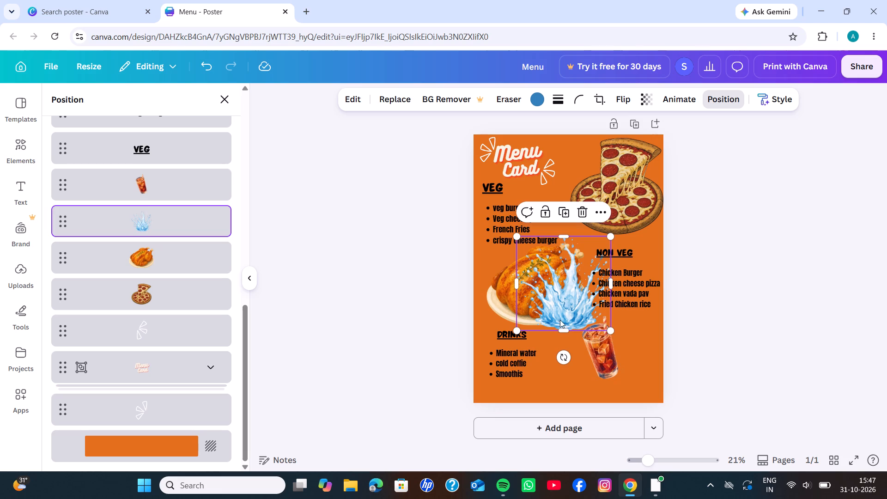
pyautogui.moveTo(561, 309); pyautogui.dragTo(597, 352)
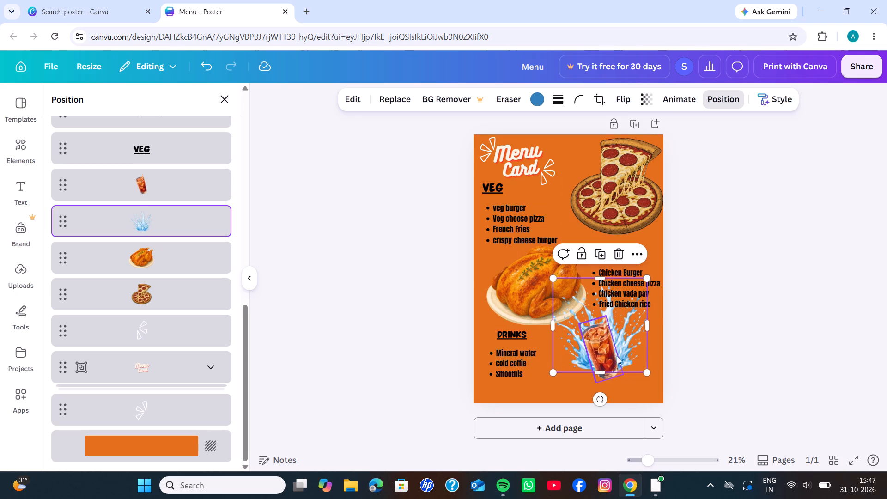
pyautogui.moveTo(600, 375); pyautogui.dragTo(602, 391)
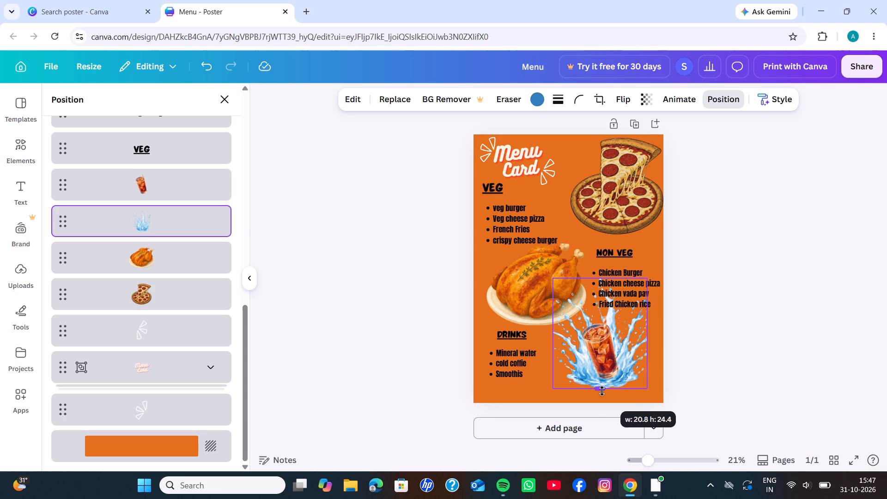
pyautogui.moveTo(602, 391); pyautogui.dragTo(593, 358)
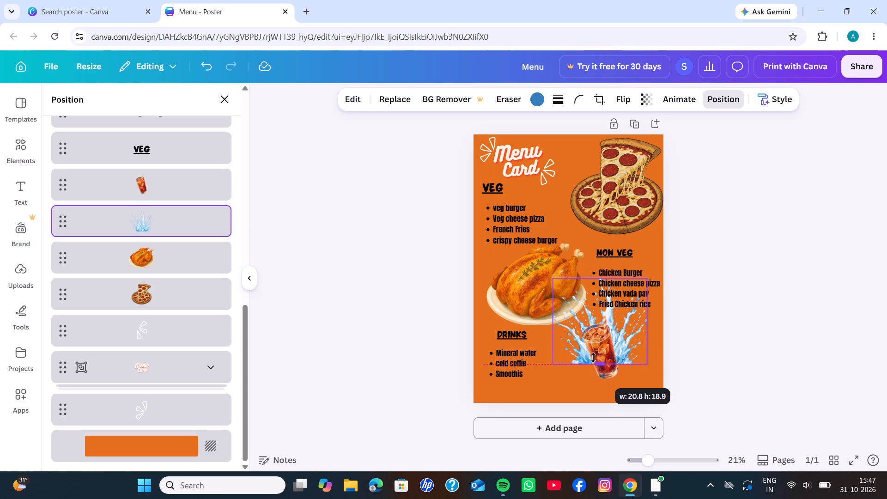
pyautogui.moveTo(593, 358); pyautogui.dragTo(595, 379)
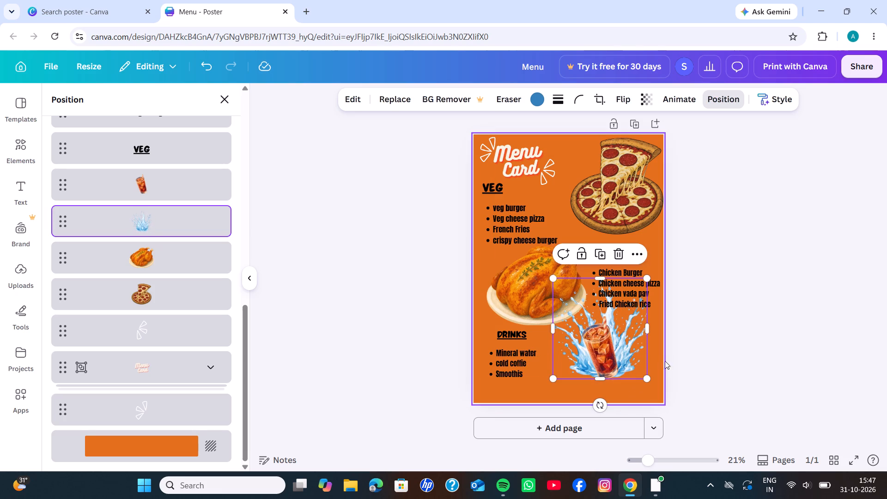
pyautogui.moveTo(649, 380); pyautogui.dragTo(637, 368)
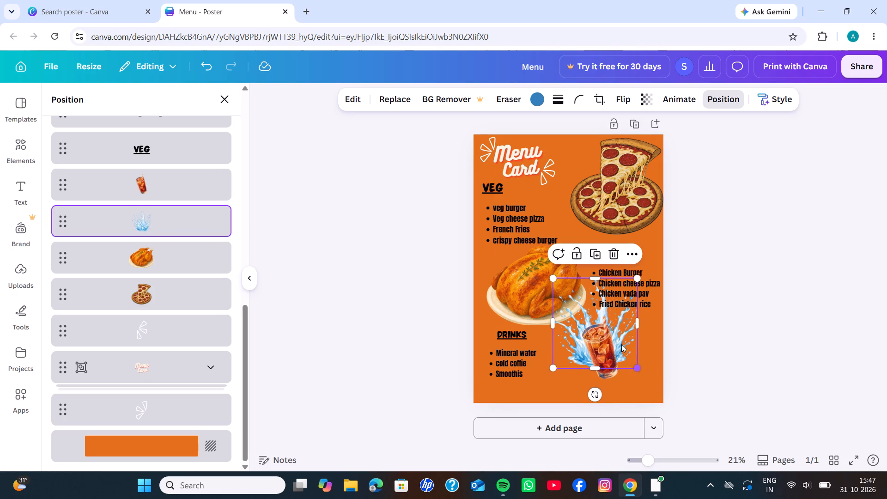
pyautogui.moveTo(614, 328); pyautogui.dragTo(622, 351)
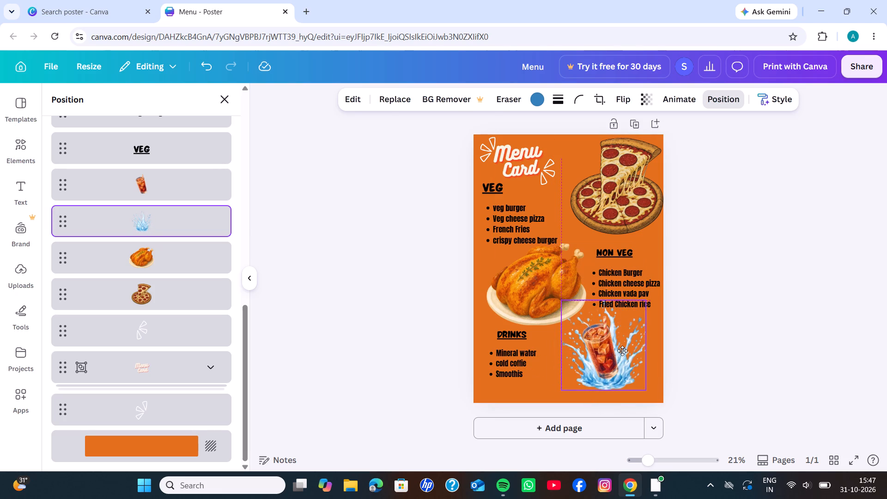
pyautogui.moveTo(622, 351); pyautogui.dragTo(622, 343)
pyautogui.click(433, 283)
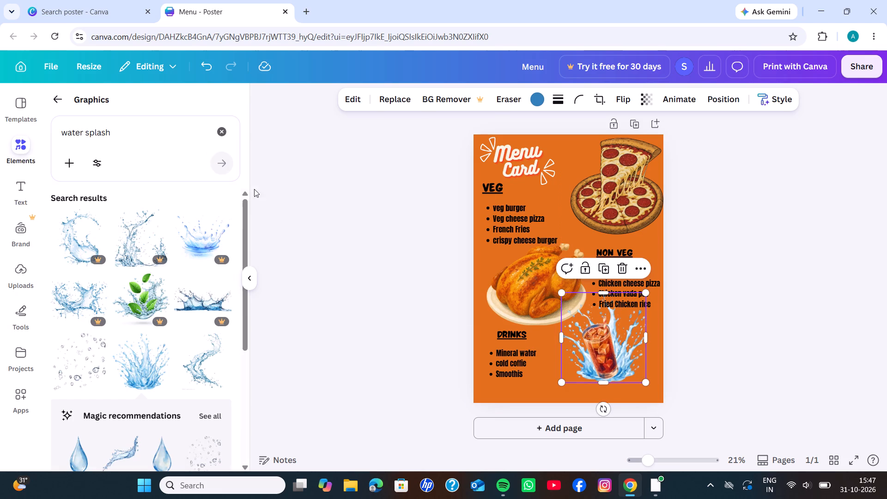
# Browse the water splash graphics for another decoration that suits the poster.
pyautogui.scroll(-4, 154, 309)
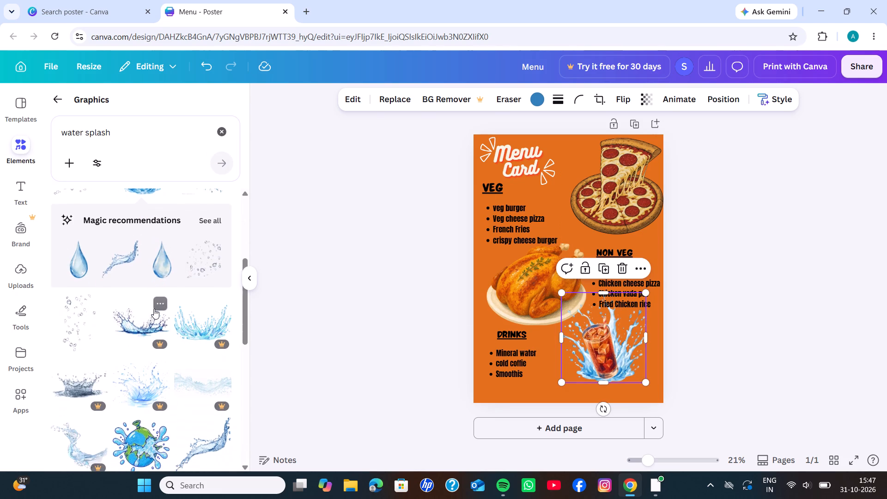
pyautogui.scroll(-3, 154, 309)
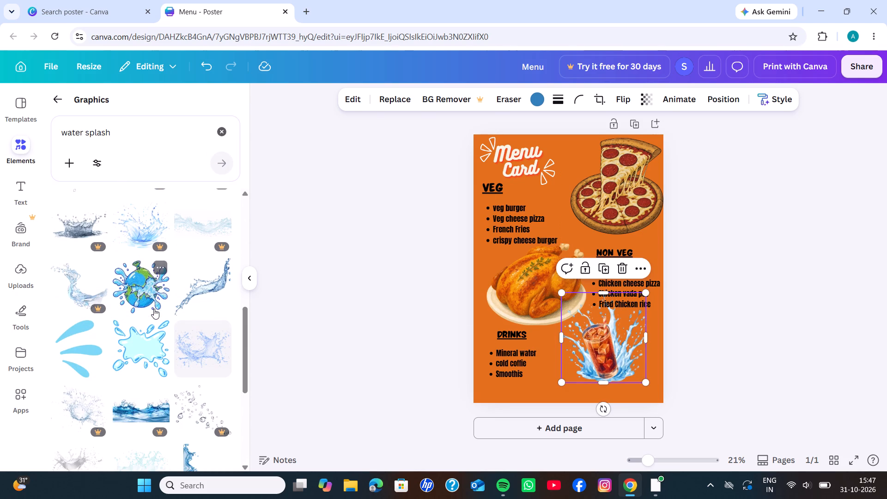
pyautogui.scroll(-2, 154, 309)
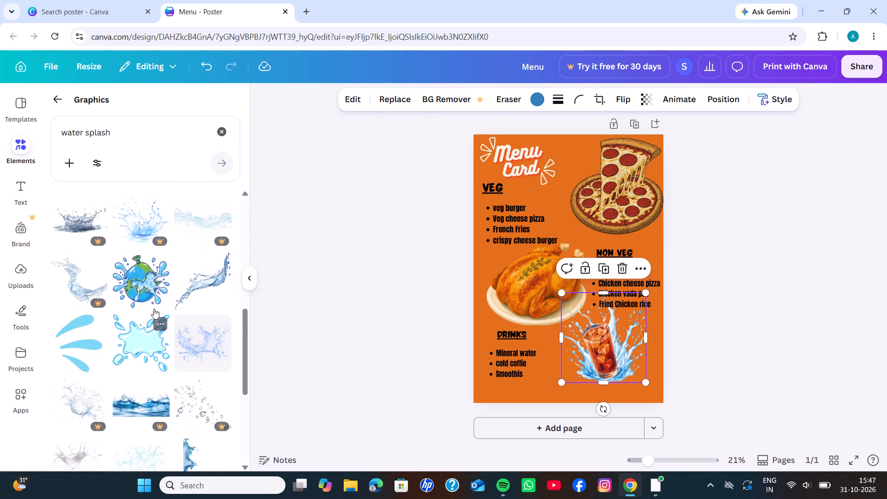
pyautogui.scroll(-4, 154, 309)
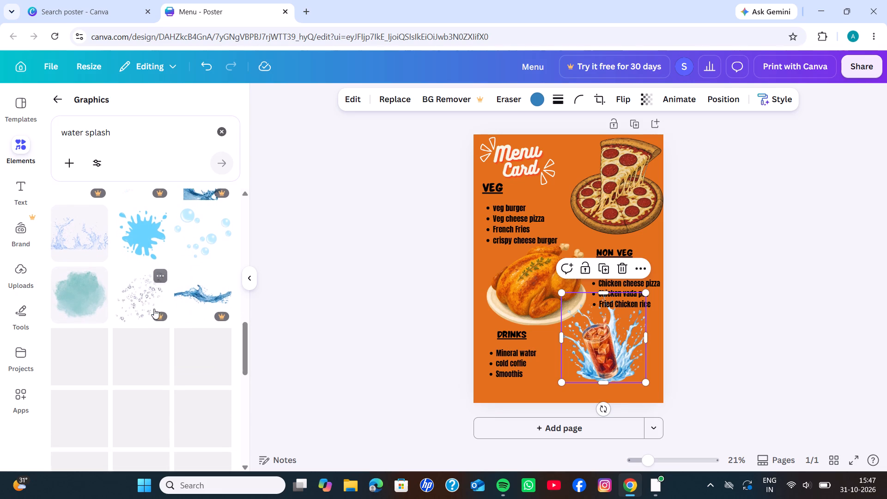
pyautogui.scroll(-1, 154, 309)
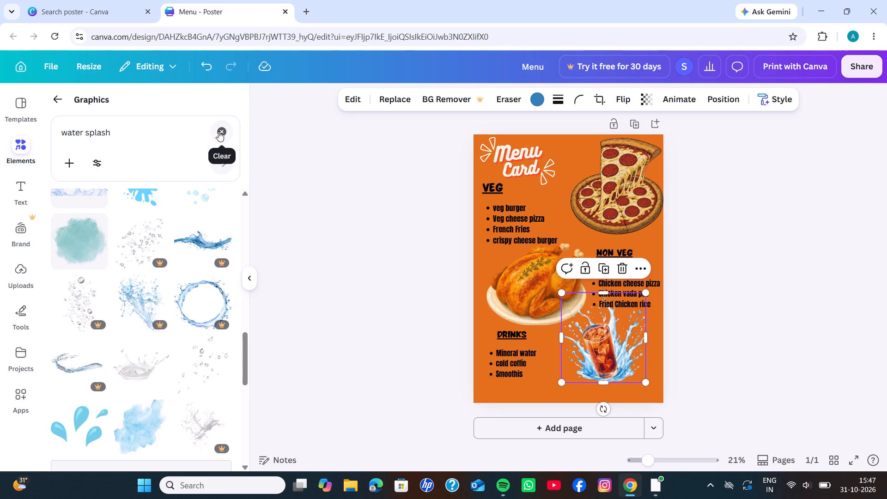
# Search the graphics for coffee and add the free iced coffee glass topped with whipped cream to the poster.
pyautogui.click(219, 131)
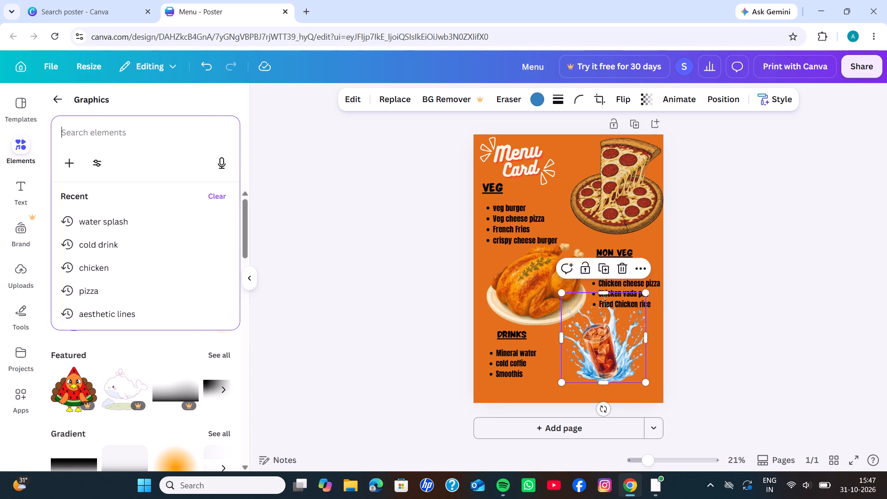
pyautogui.click(160, 132)
pyautogui.press('c')
pyautogui.press('o')
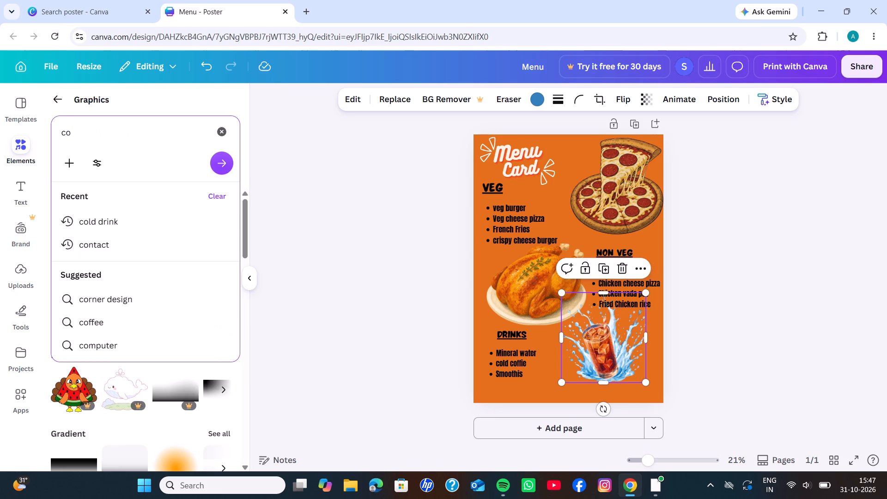
pyautogui.write('ffie')
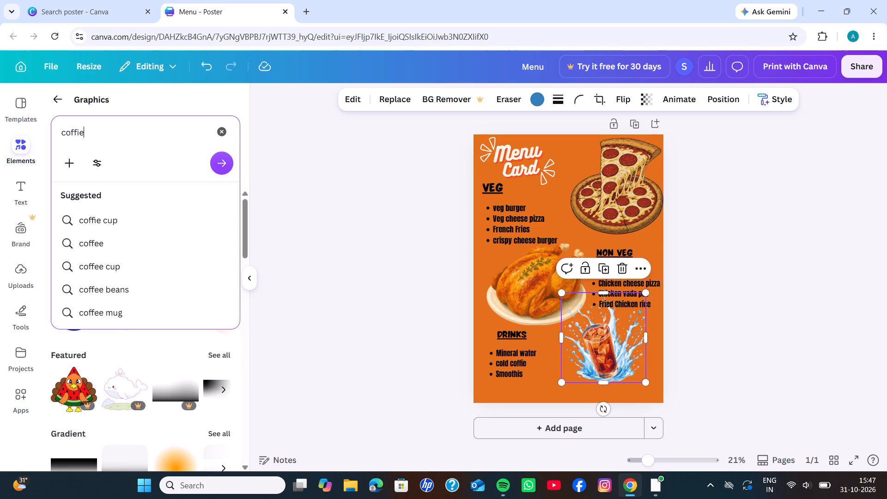
pyautogui.click(109, 242)
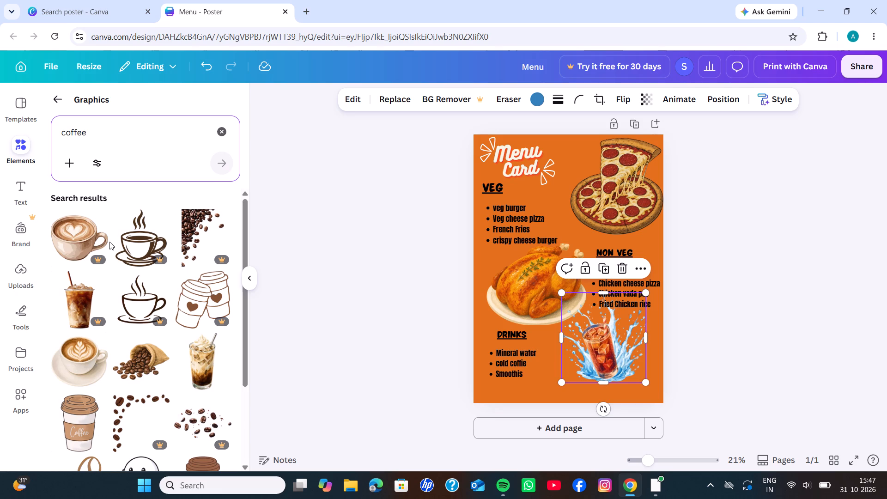
pyautogui.scroll(-1, 104, 333)
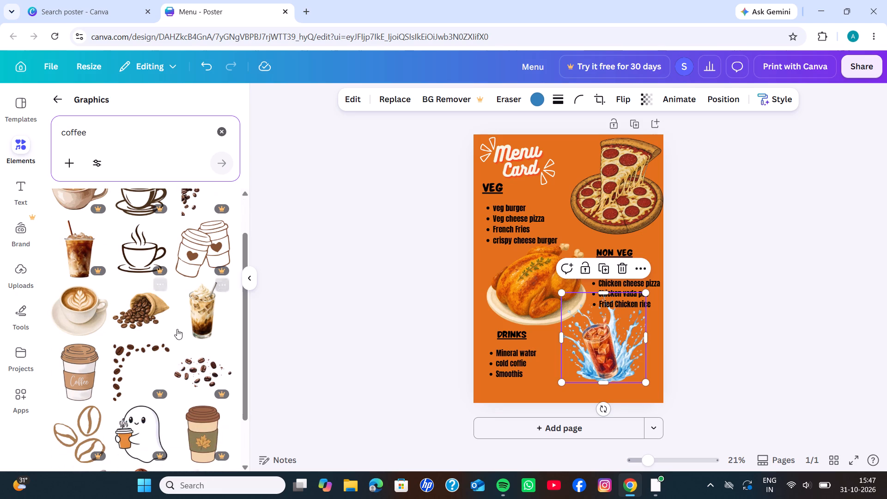
pyautogui.click(195, 317)
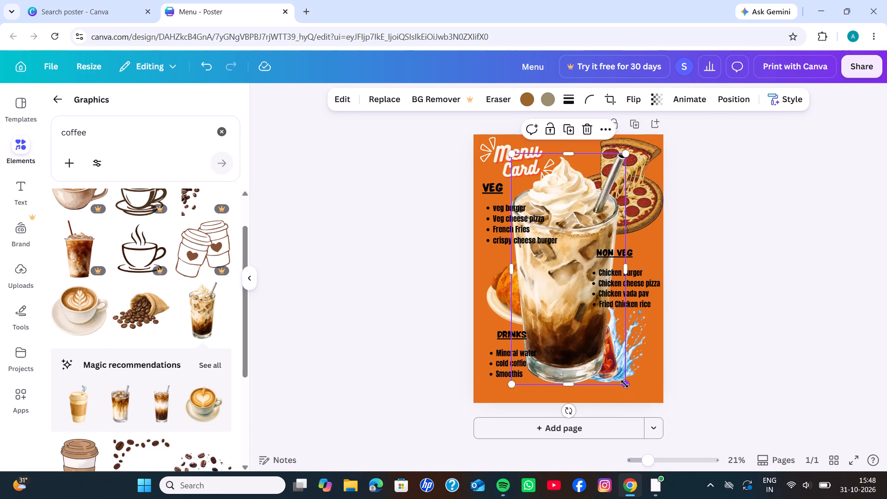
# Shrink the iced coffee glass and move it onto the water splash beside the cola glass.
pyautogui.moveTo(625, 385); pyautogui.dragTo(577, 360)
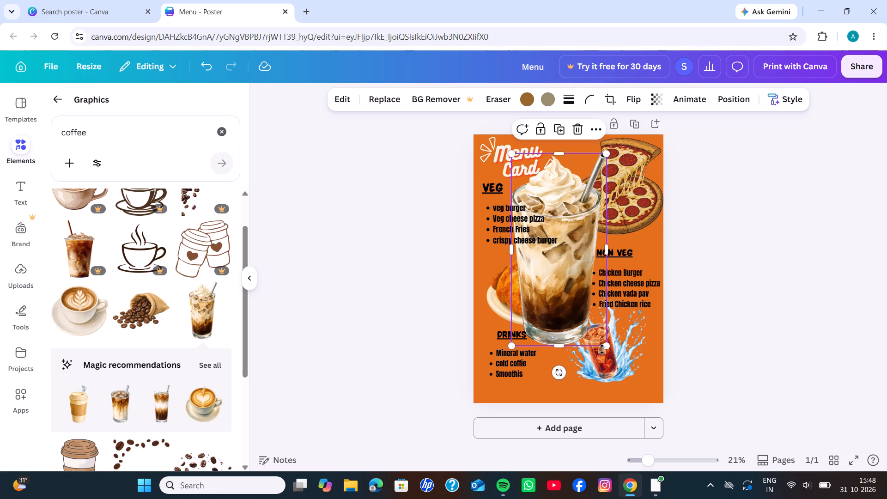
pyautogui.moveTo(606, 346); pyautogui.dragTo(582, 332)
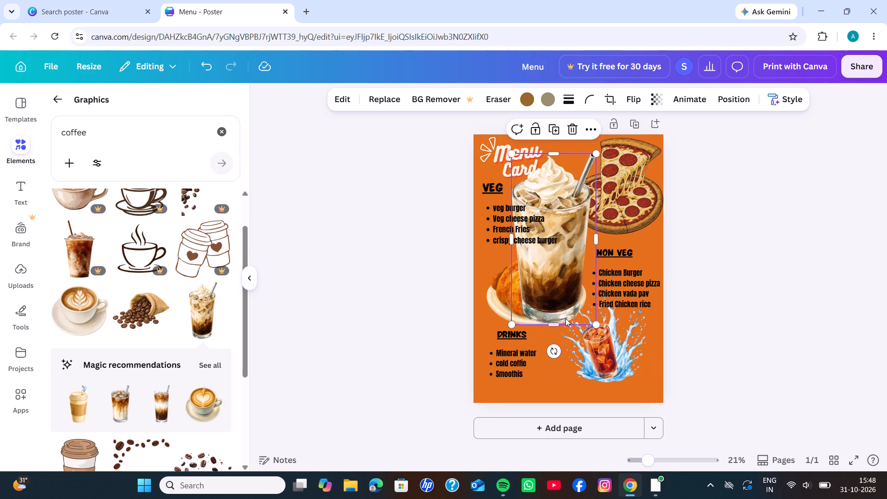
pyautogui.moveTo(553, 247); pyautogui.dragTo(610, 347)
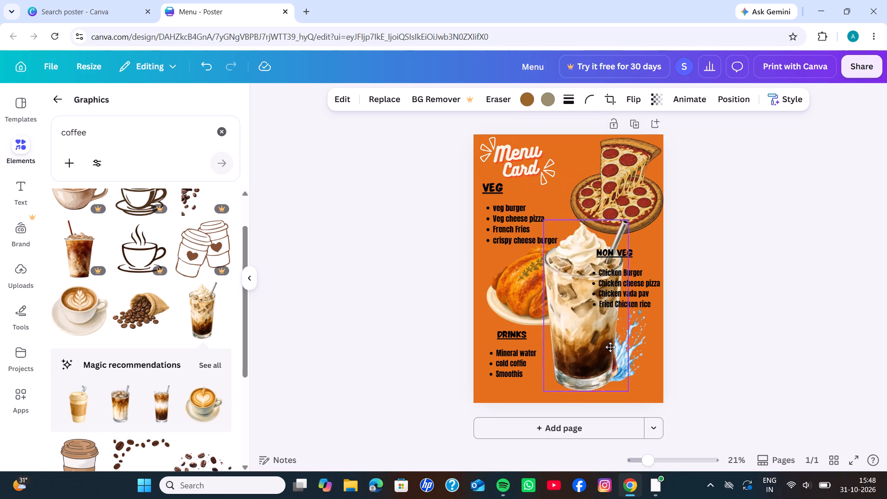
pyautogui.moveTo(610, 347); pyautogui.dragTo(610, 346)
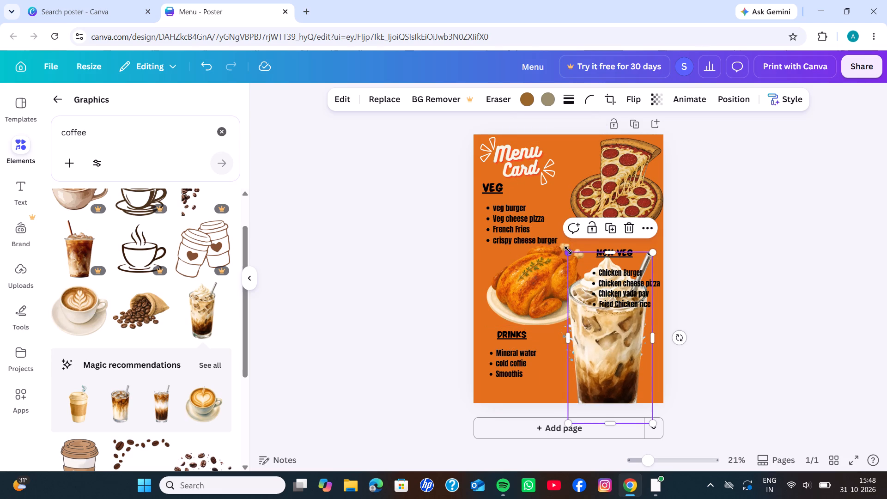
pyautogui.moveTo(570, 254); pyautogui.dragTo(626, 340)
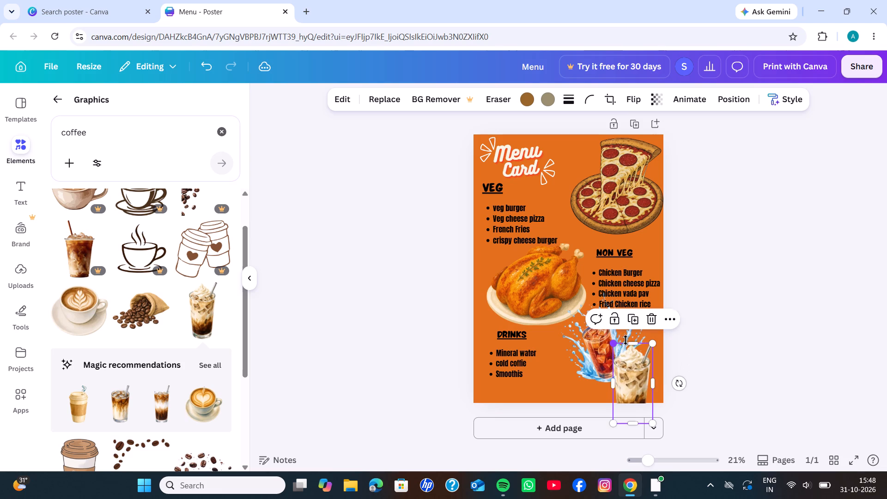
pyautogui.moveTo(639, 371); pyautogui.dragTo(620, 337)
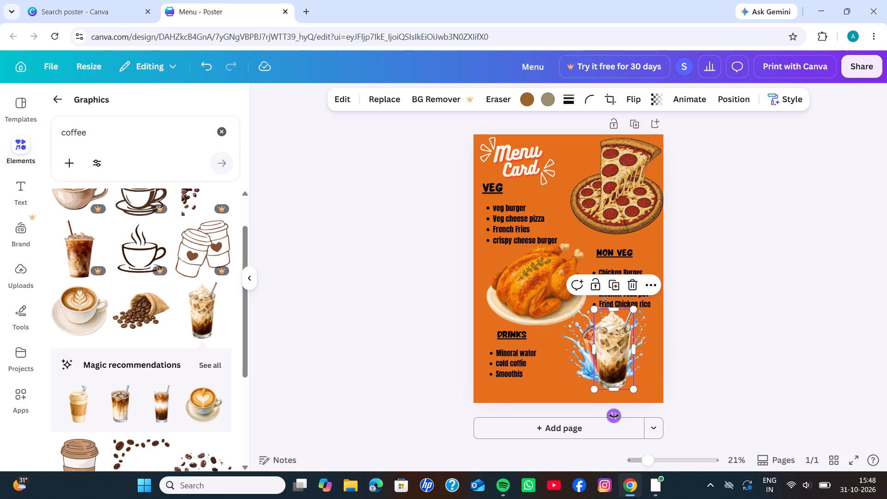
# Tilt the iced coffee glass clockwise and adjust its size and position so it leans out of the splash beside the cola.
pyautogui.moveTo(613, 416); pyautogui.dragTo(576, 415)
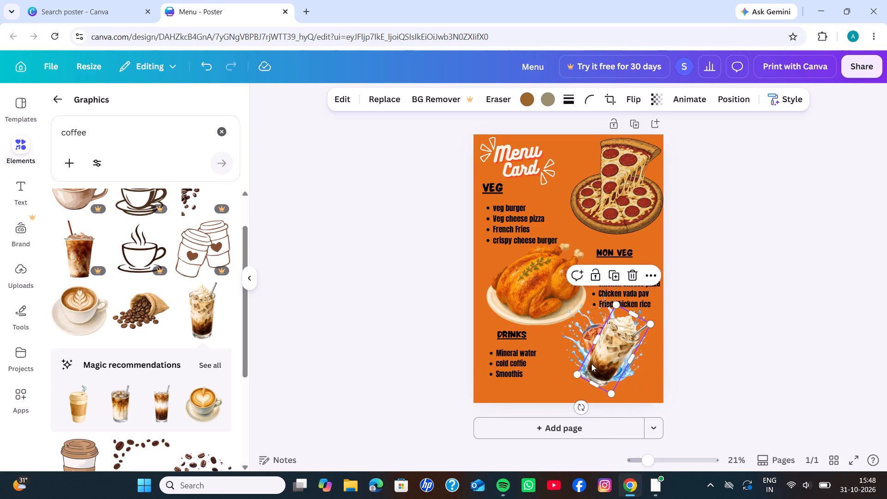
pyautogui.moveTo(607, 344); pyautogui.dragTo(613, 351)
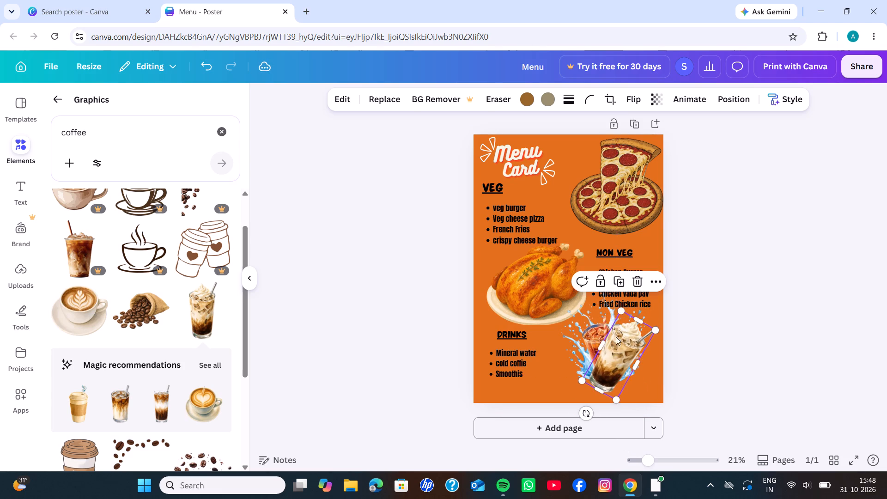
pyautogui.moveTo(620, 314); pyautogui.dragTo(623, 345)
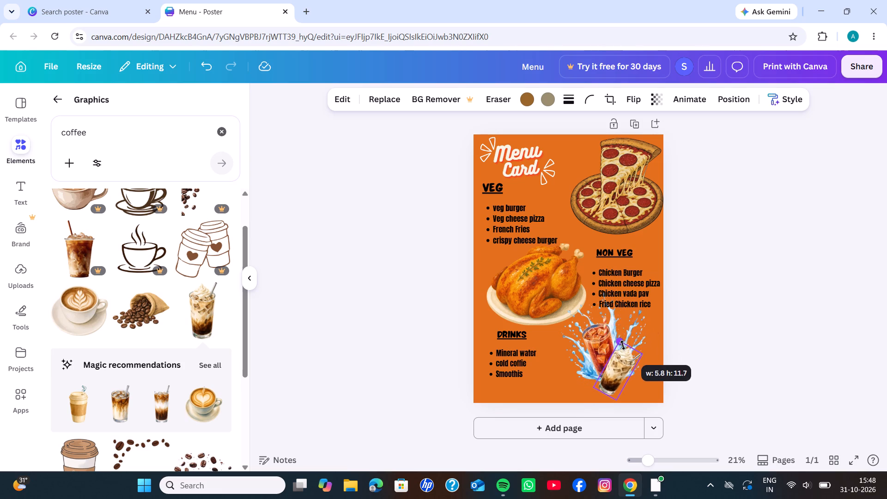
pyautogui.moveTo(623, 345); pyautogui.dragTo(623, 346)
pyautogui.moveTo(619, 367); pyautogui.dragTo(620, 350)
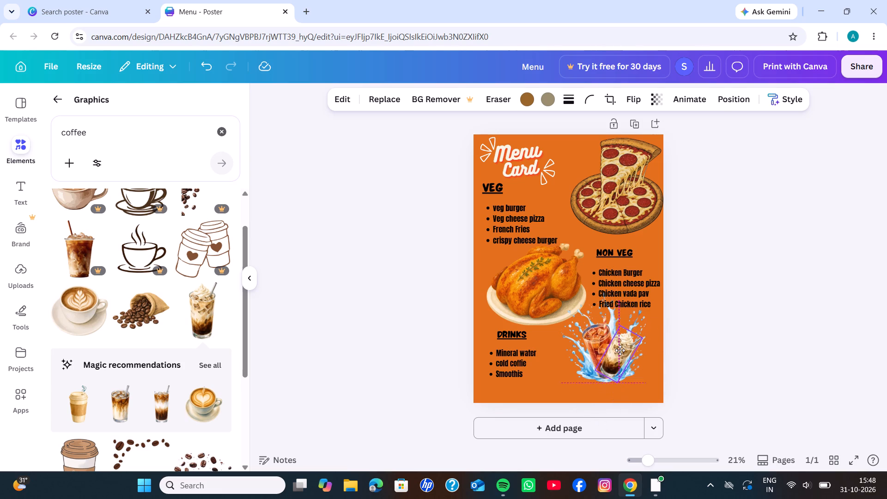
pyautogui.moveTo(620, 350); pyautogui.dragTo(620, 349)
pyautogui.moveTo(620, 328); pyautogui.dragTo(612, 319, button='right')
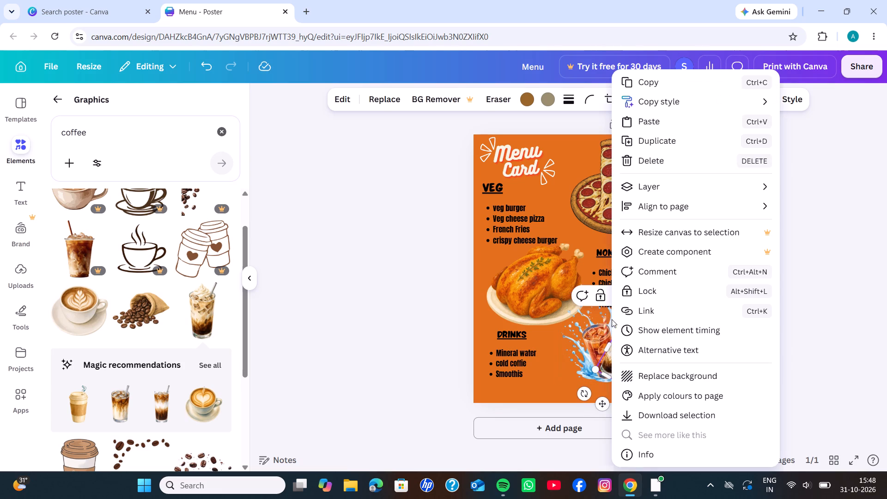
pyautogui.click(431, 337)
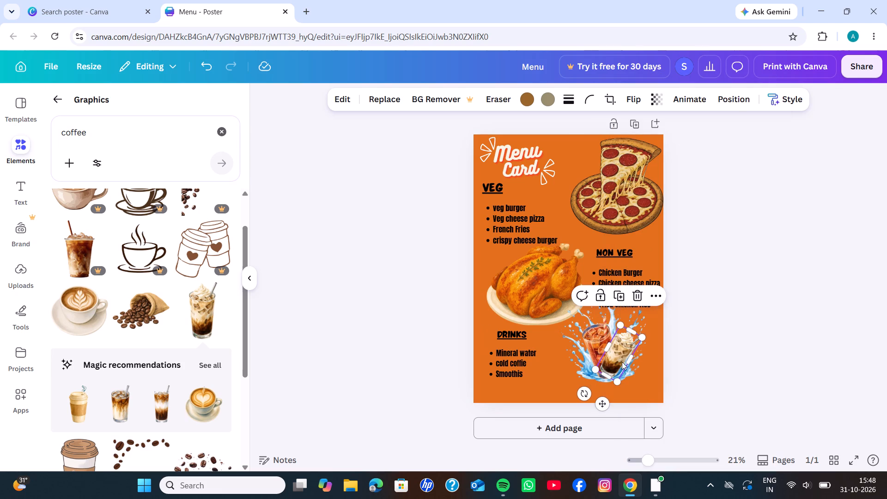
pyautogui.moveTo(621, 327); pyautogui.dragTo(614, 319)
pyautogui.moveTo(614, 319); pyautogui.dragTo(610, 310)
pyautogui.moveTo(615, 344); pyautogui.dragTo(621, 352)
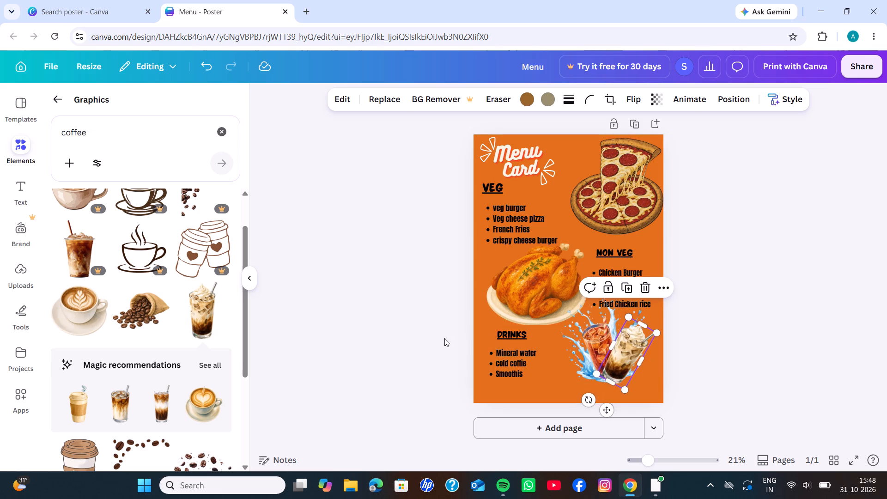
pyautogui.click(444, 338)
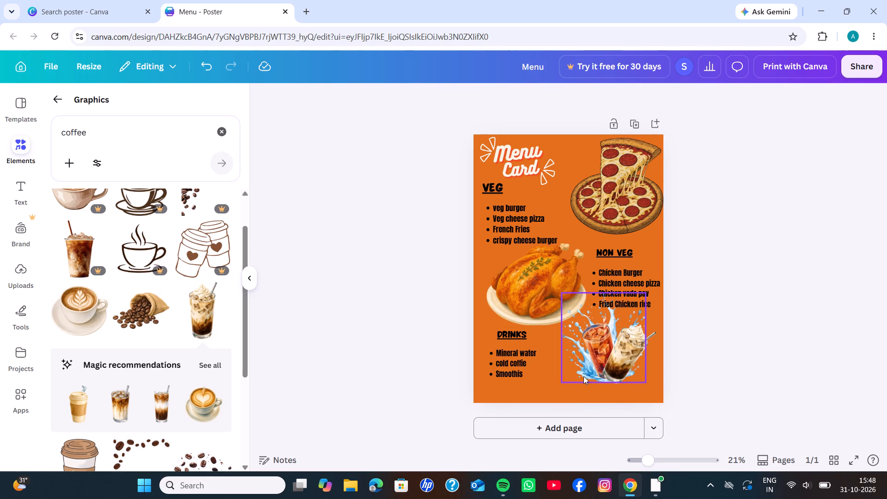
# Enlarge the water splash to surround both drink glasses and shift it toward the poster's lower right corner.
pyautogui.click(583, 376)
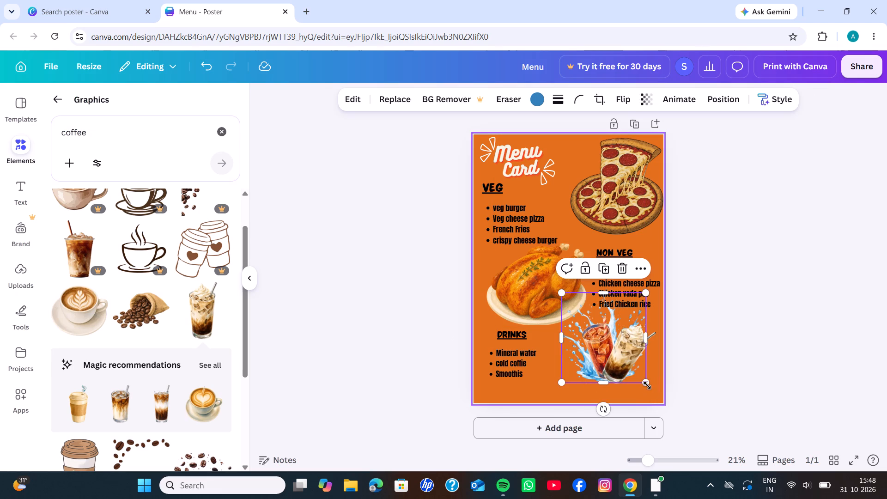
pyautogui.moveTo(646, 385); pyautogui.dragTo(658, 394)
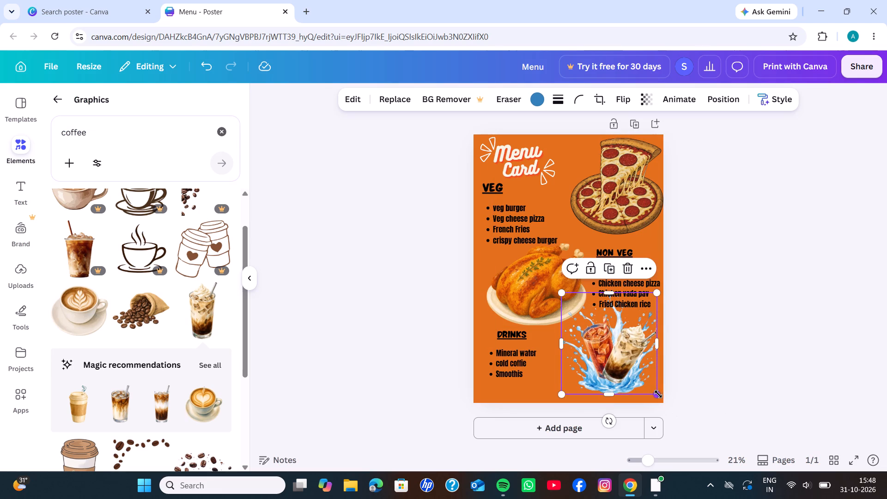
pyautogui.moveTo(637, 371); pyautogui.dragTo(640, 376)
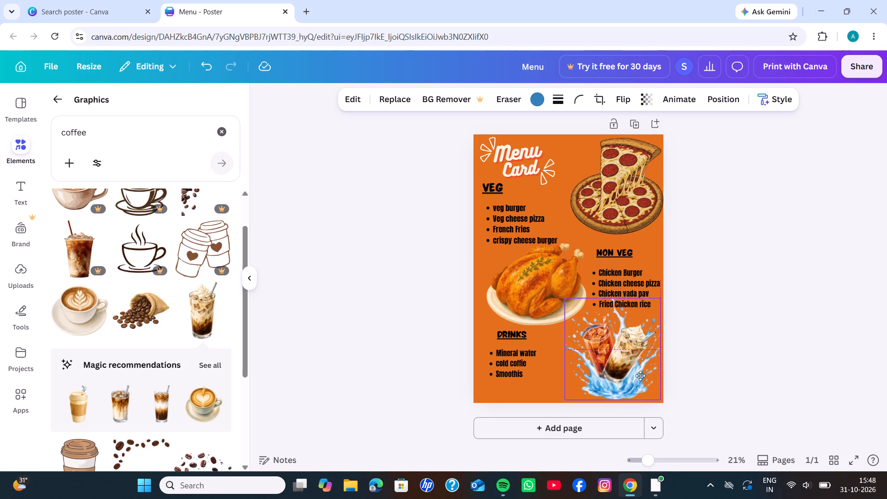
pyautogui.moveTo(640, 376); pyautogui.dragTo(642, 376)
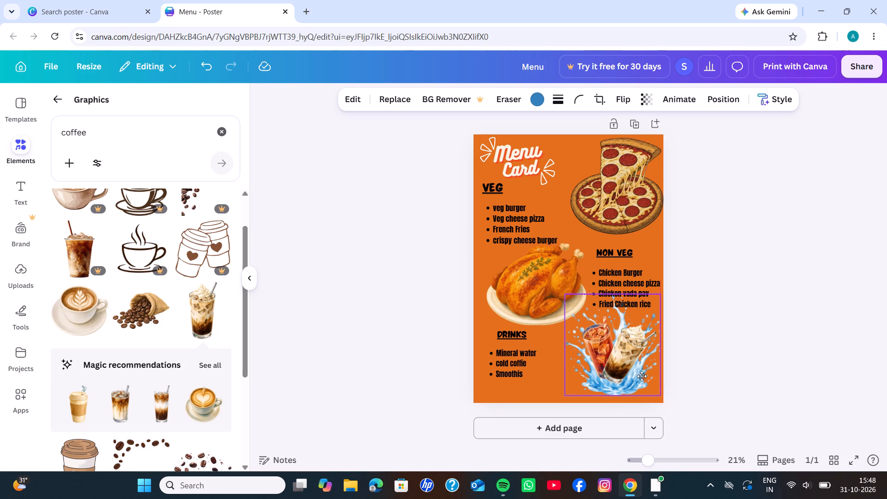
pyautogui.moveTo(642, 376); pyautogui.dragTo(640, 380)
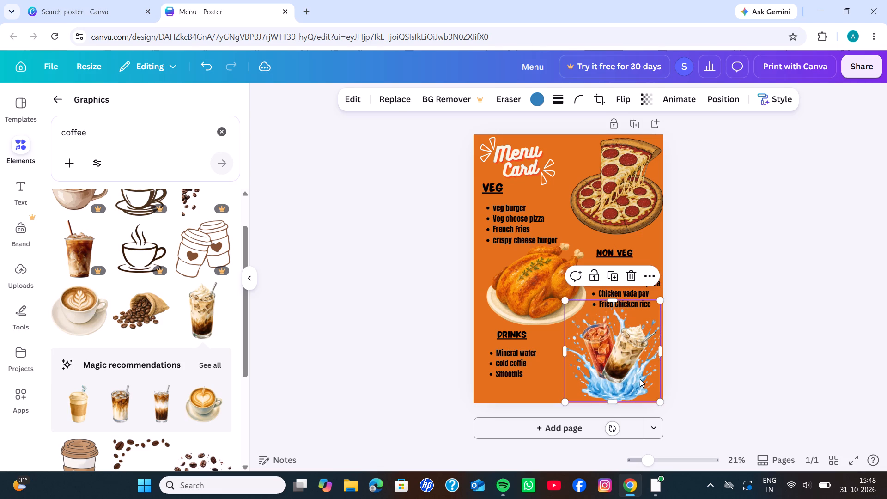
# Crop the water splash's bottom and top edges, then resize and reposition it around both glasses, just below the Non Veg list.
pyautogui.moveTo(613, 401); pyautogui.dragTo(613, 394)
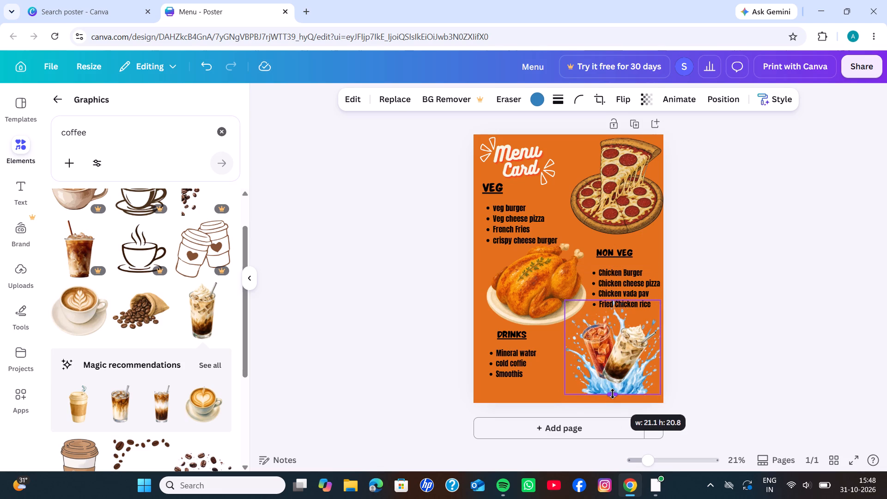
pyautogui.moveTo(613, 394); pyautogui.dragTo(613, 391)
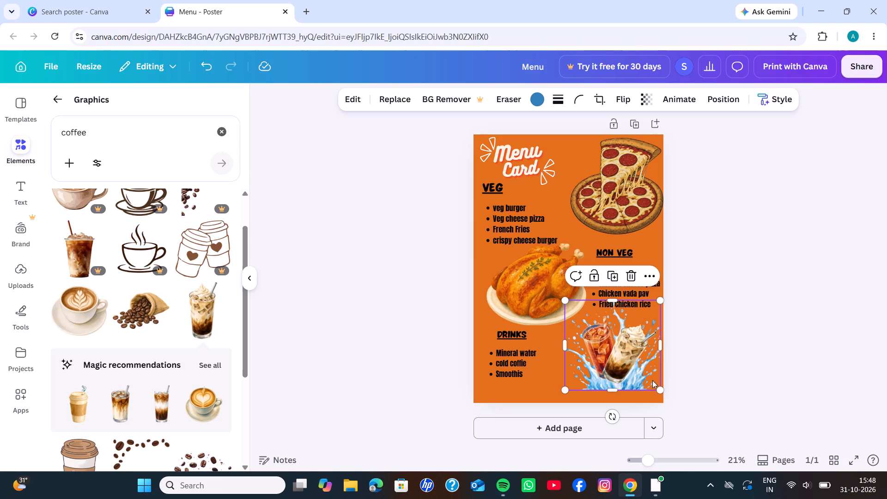
pyautogui.moveTo(658, 390); pyautogui.dragTo(672, 401)
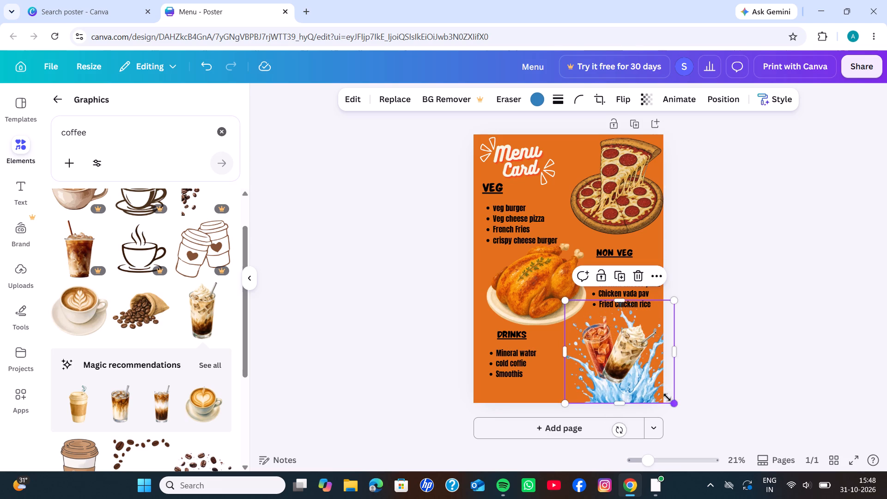
pyautogui.moveTo(637, 390); pyautogui.dragTo(632, 382)
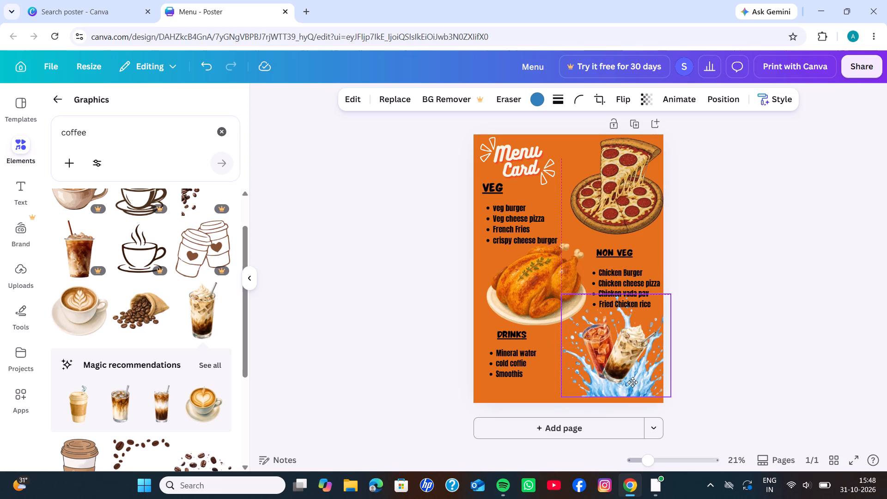
pyautogui.moveTo(632, 382); pyautogui.dragTo(632, 382)
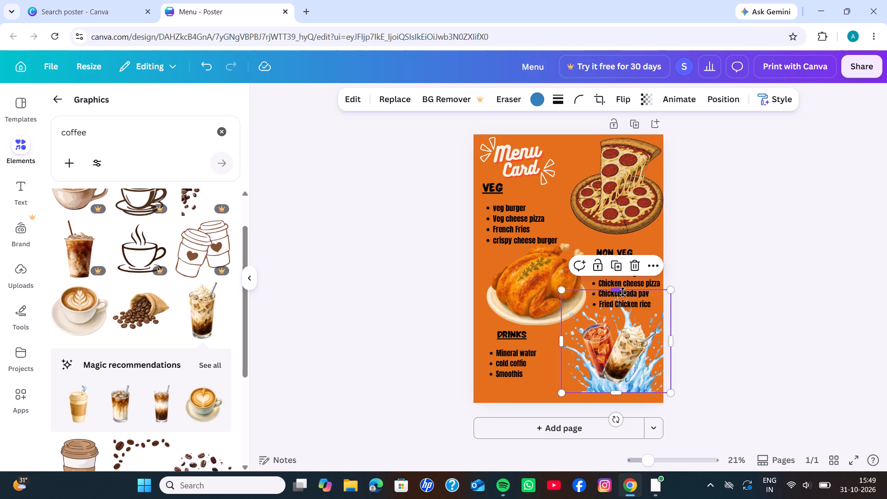
pyautogui.moveTo(618, 293); pyautogui.dragTo(618, 313)
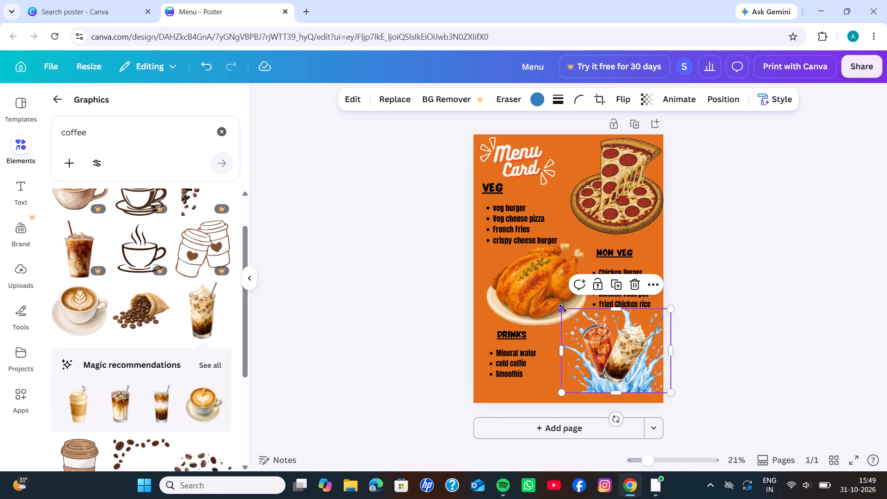
pyautogui.moveTo(564, 310); pyautogui.dragTo(571, 313)
pyautogui.click(571, 313)
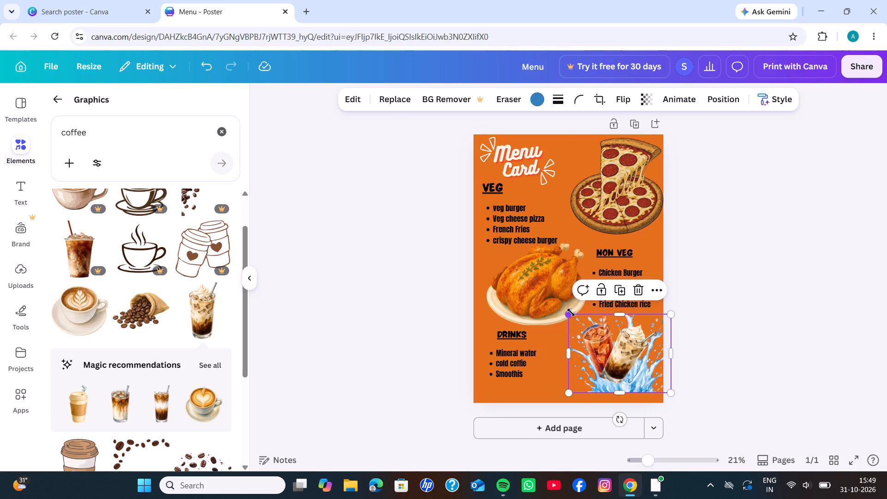
pyautogui.moveTo(646, 371); pyautogui.dragTo(642, 360, button='right')
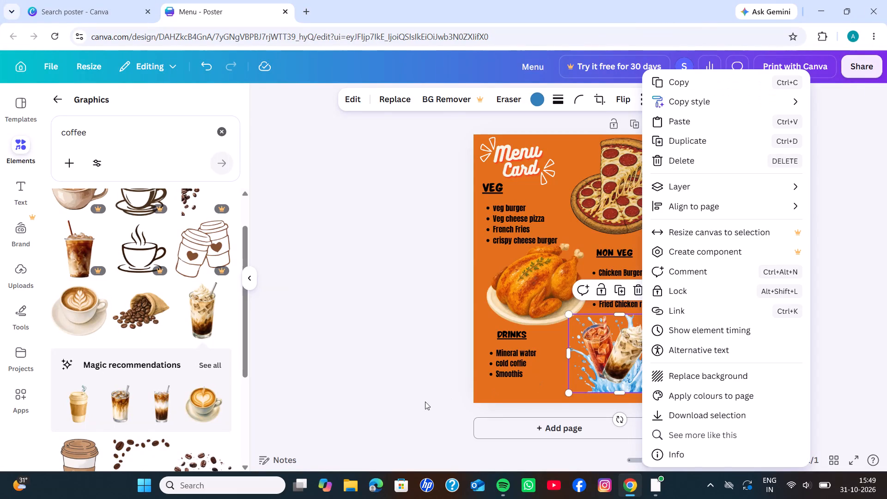
# Nudge the water splash slightly up and left so it stays around the two drink glasses.
pyautogui.click(388, 402)
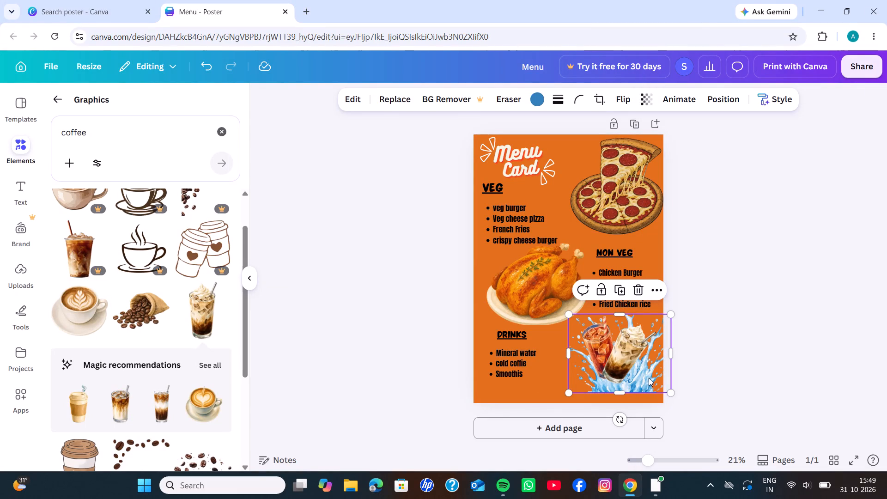
pyautogui.moveTo(649, 379); pyautogui.dragTo(644, 375)
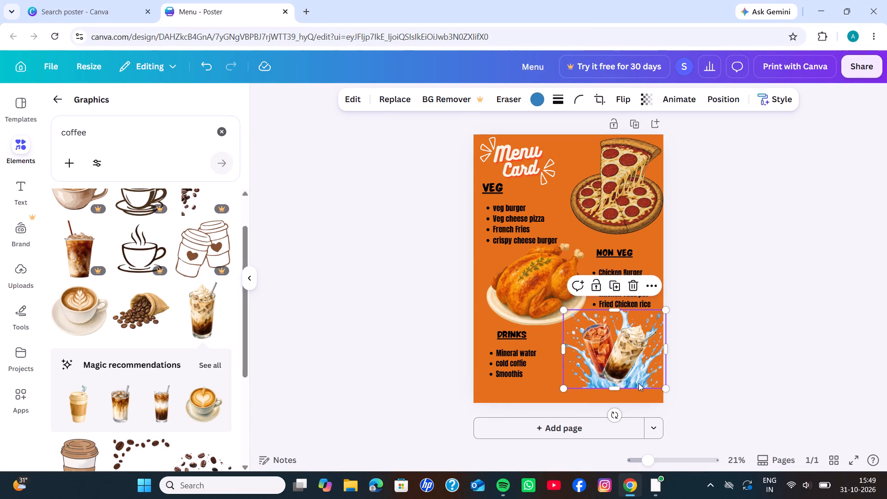
# Recolour the water splash with the orange #f09114 taken from the roast chicken's photo colours.
pyautogui.click(538, 102)
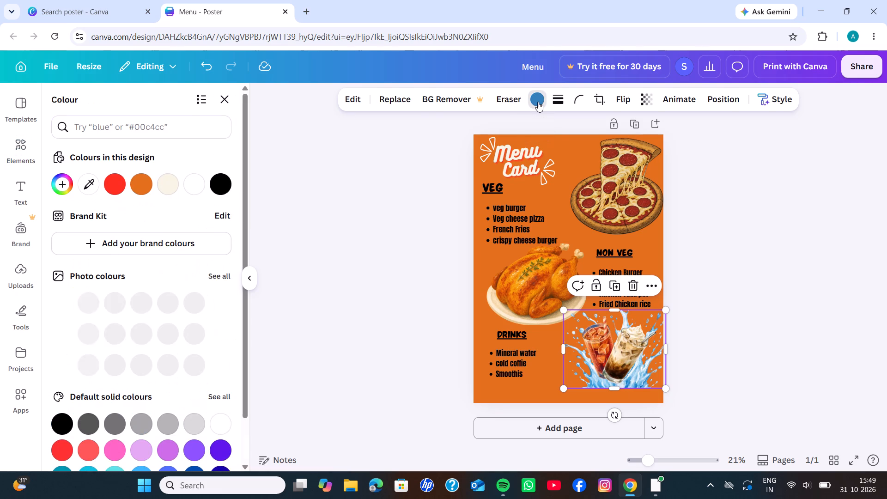
pyautogui.click(192, 182)
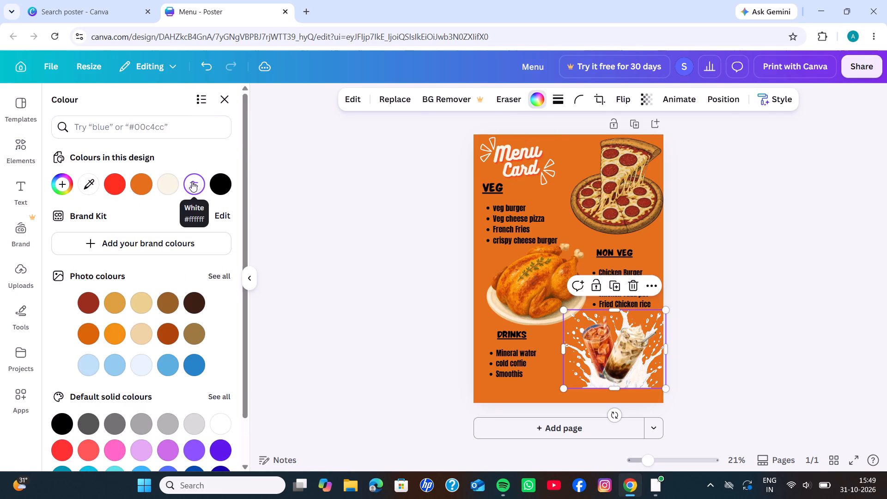
pyautogui.click(117, 327)
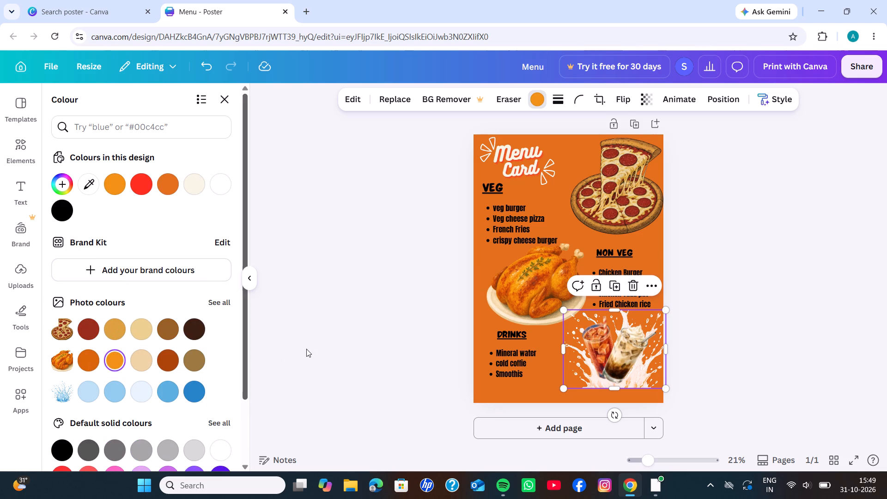
pyautogui.click(334, 329)
pyautogui.click(334, 329)
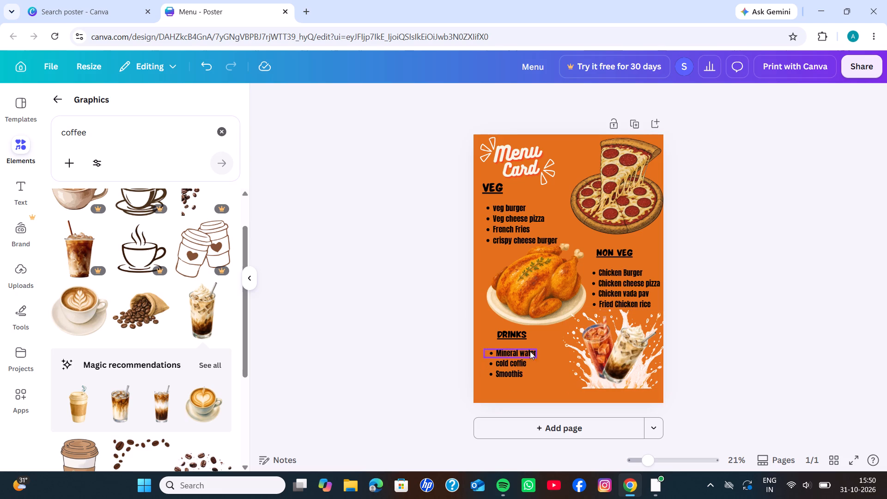
# Add the price 40 after "veg burger" in the Veg list, separated from the item name by a wide gap of spaces.
pyautogui.click(516, 204)
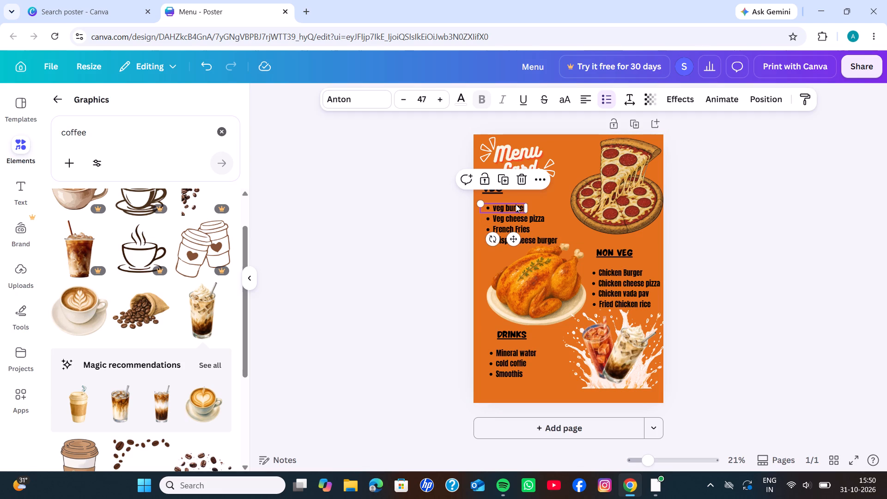
pyautogui.doubleClick(516, 204)
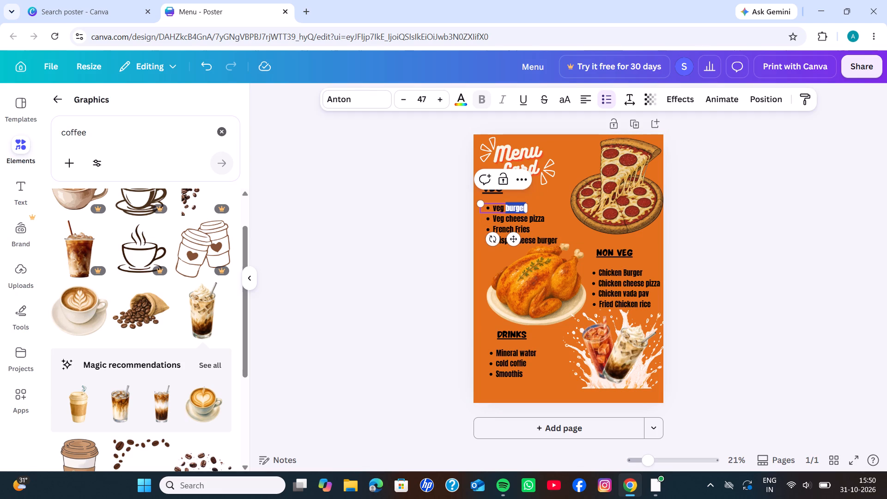
pyautogui.click(428, 201)
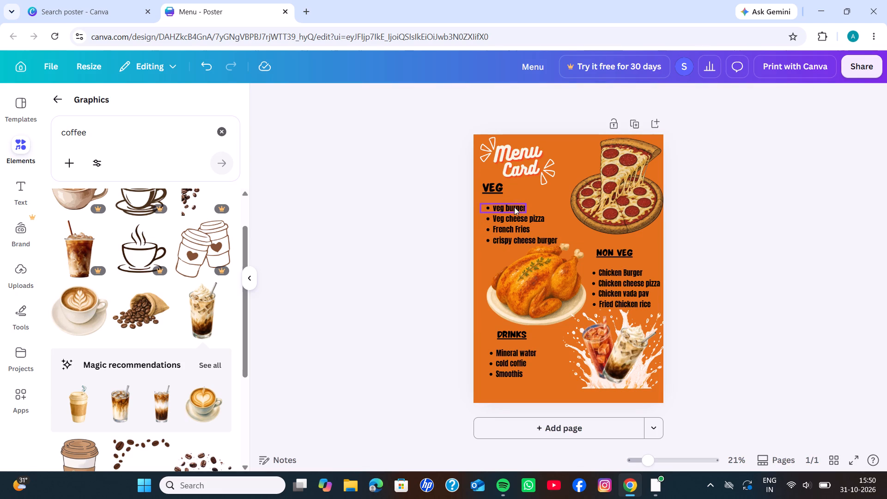
pyautogui.doubleClick(517, 202)
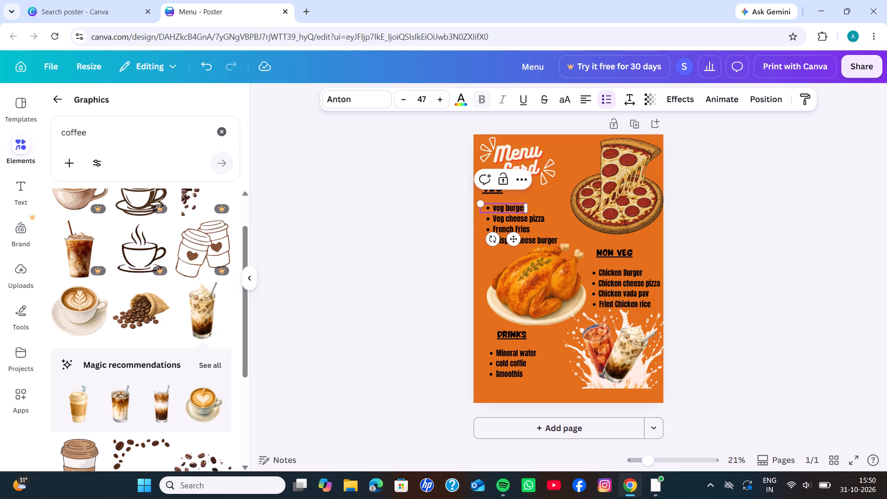
pyautogui.press('Right')
pyautogui.press('Right')
pyautogui.press('Right')
pyautogui.press('Right')
pyautogui.press('Right')
pyautogui.press('Right')
pyautogui.press('Right')
pyautogui.press('Right')
pyautogui.press('Right')
pyautogui.press('Right')
pyautogui.press('Right')
pyautogui.press('Right')
pyautogui.press('Right')
pyautogui.press('Right')
pyautogui.press('Right')
pyautogui.press('Right')
pyautogui.press('Right')
pyautogui.press('Right')
pyautogui.press('Right')
pyautogui.press('Right')
pyautogui.press('Right')
pyautogui.press('Right')
pyautogui.press('Right')
pyautogui.press('Right')
pyautogui.press('Right')
pyautogui.press('Right')
pyautogui.press('Right')
pyautogui.press('Right')
pyautogui.press('Right')
pyautogui.press('Right')
pyautogui.press('Right')
pyautogui.press('space')
pyautogui.press('space')
pyautogui.press('space')
pyautogui.press('space')
pyautogui.press('space')
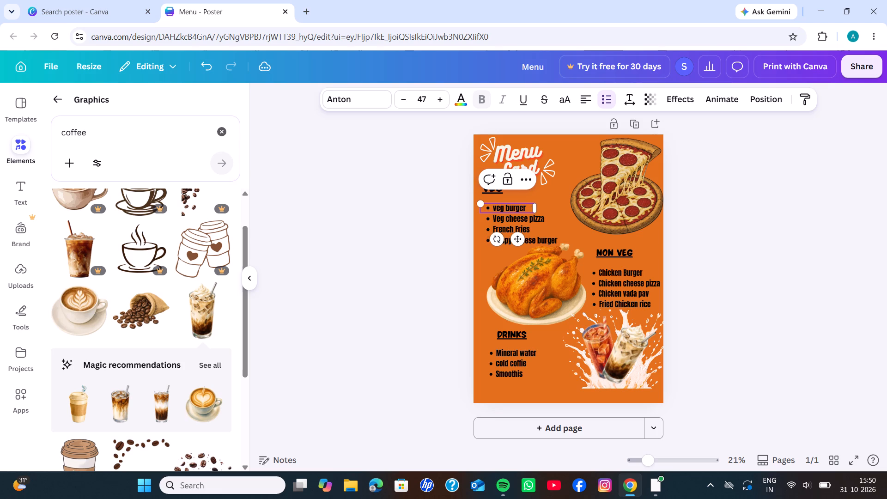
pyautogui.press('space')
pyautogui.press('space')
pyautogui.press('space')
pyautogui.press('space')
pyautogui.press('space')
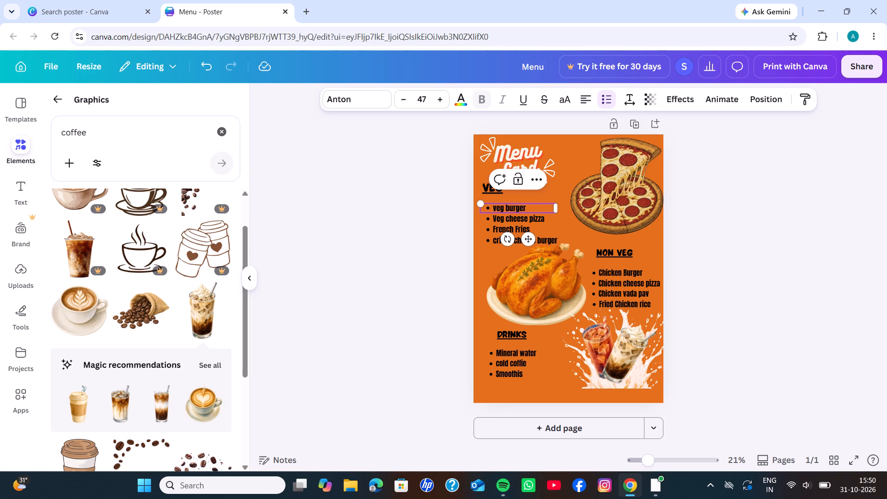
pyautogui.write('10')
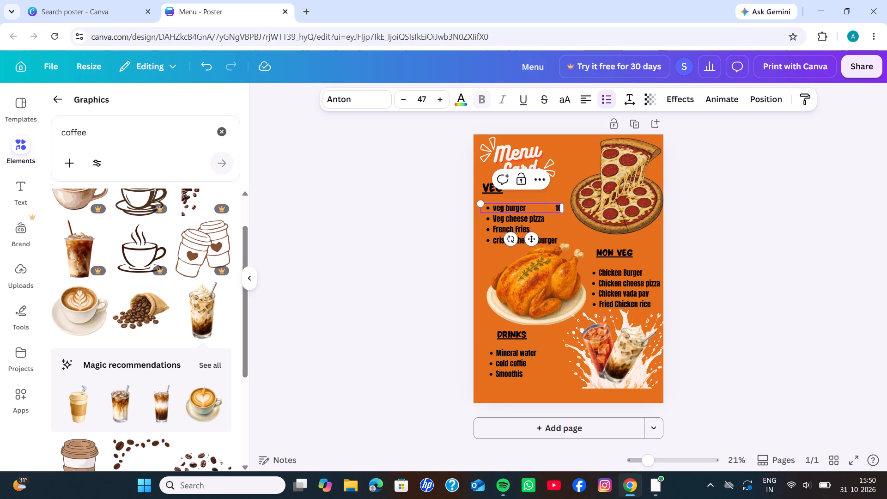
pyautogui.press('BackSpace')
pyautogui.press('BackSpace')
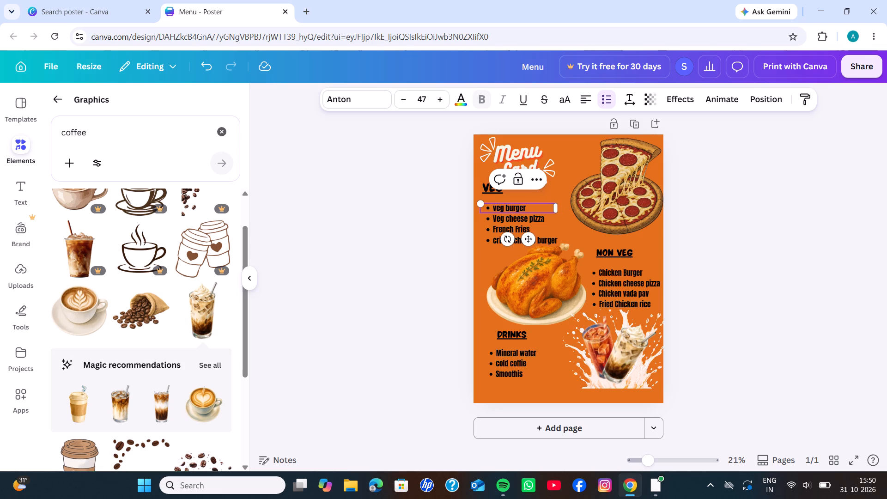
pyautogui.write('40')
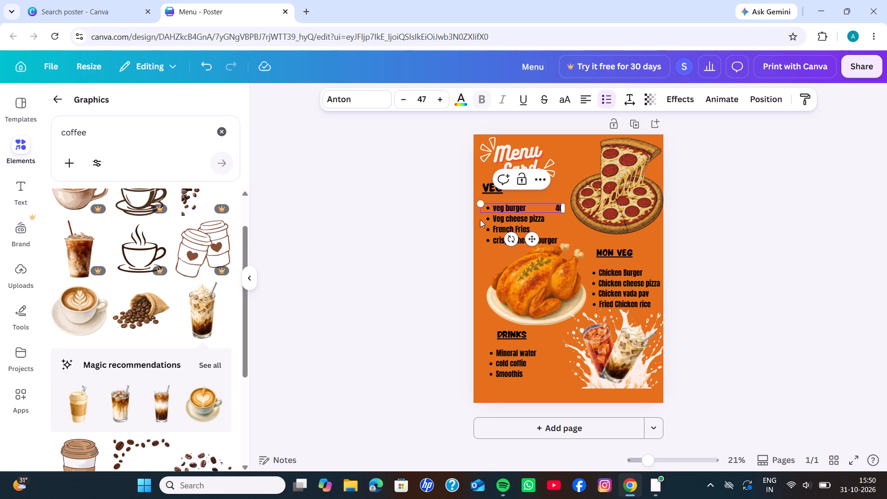
pyautogui.click(426, 237)
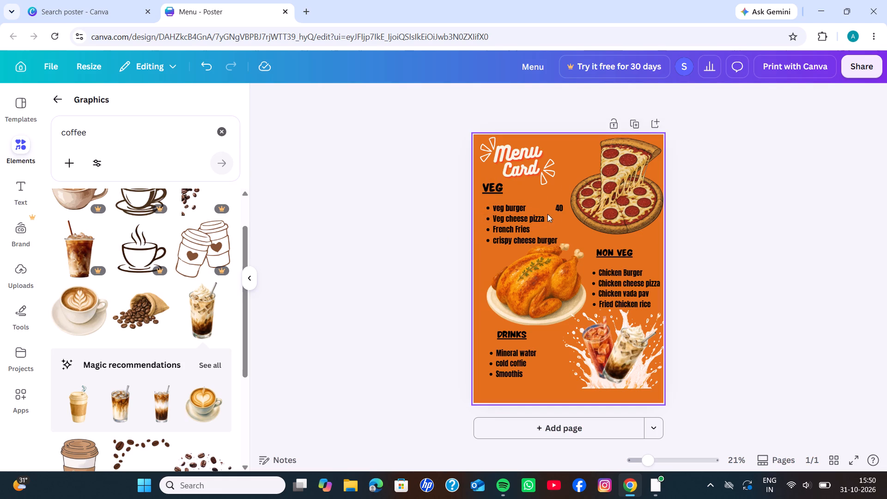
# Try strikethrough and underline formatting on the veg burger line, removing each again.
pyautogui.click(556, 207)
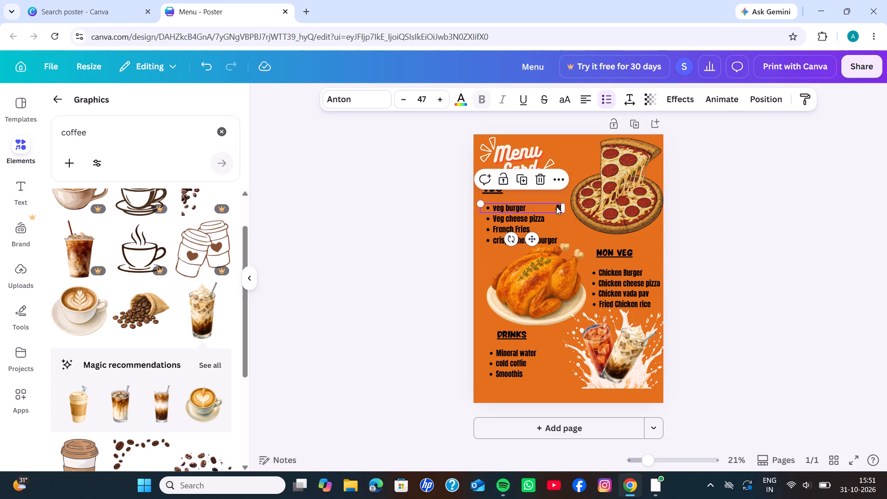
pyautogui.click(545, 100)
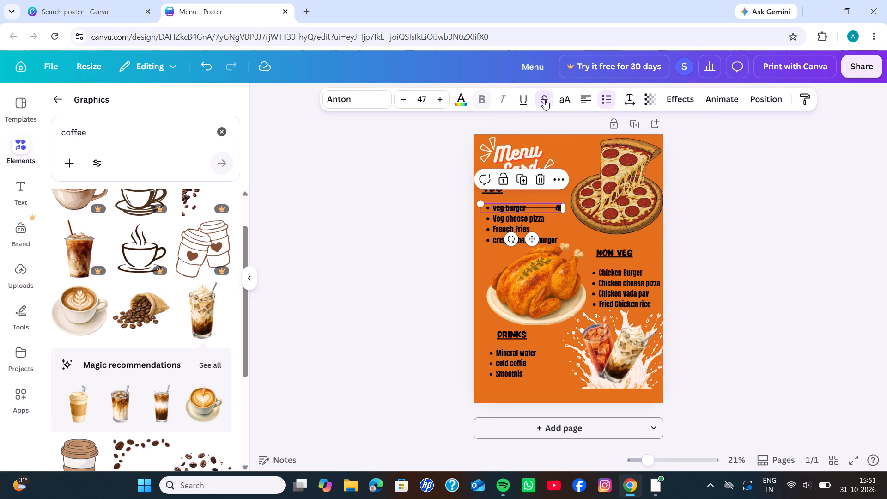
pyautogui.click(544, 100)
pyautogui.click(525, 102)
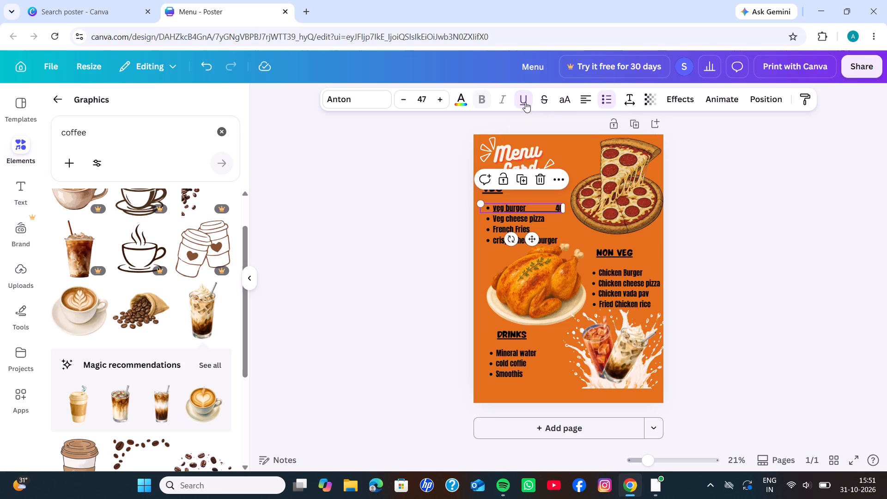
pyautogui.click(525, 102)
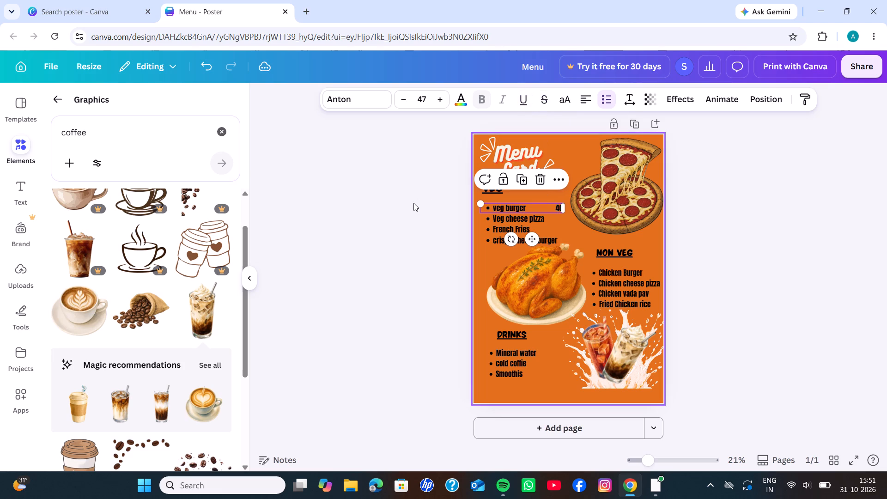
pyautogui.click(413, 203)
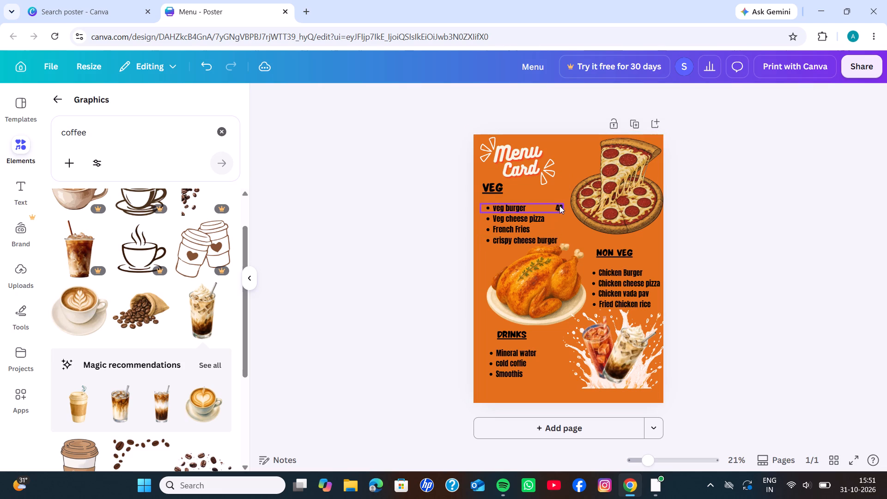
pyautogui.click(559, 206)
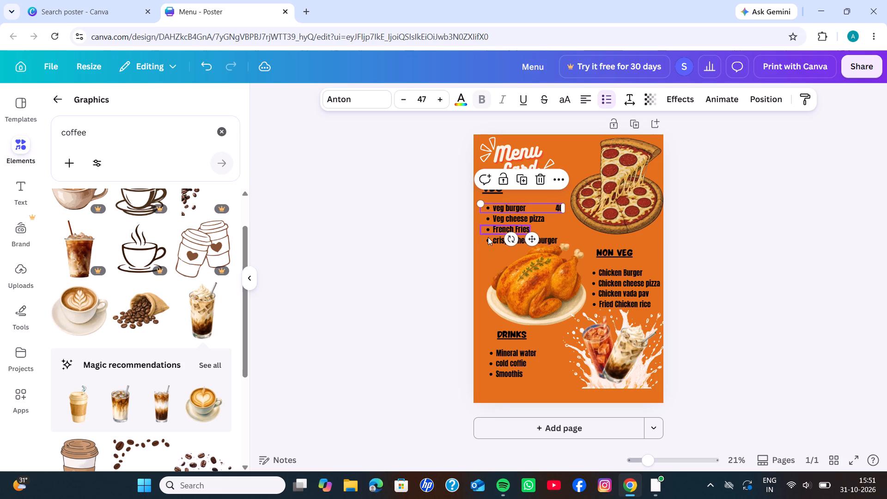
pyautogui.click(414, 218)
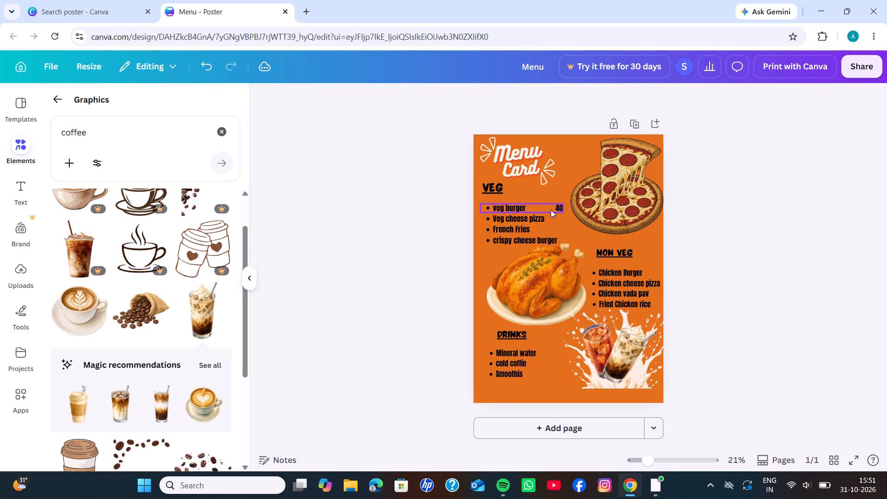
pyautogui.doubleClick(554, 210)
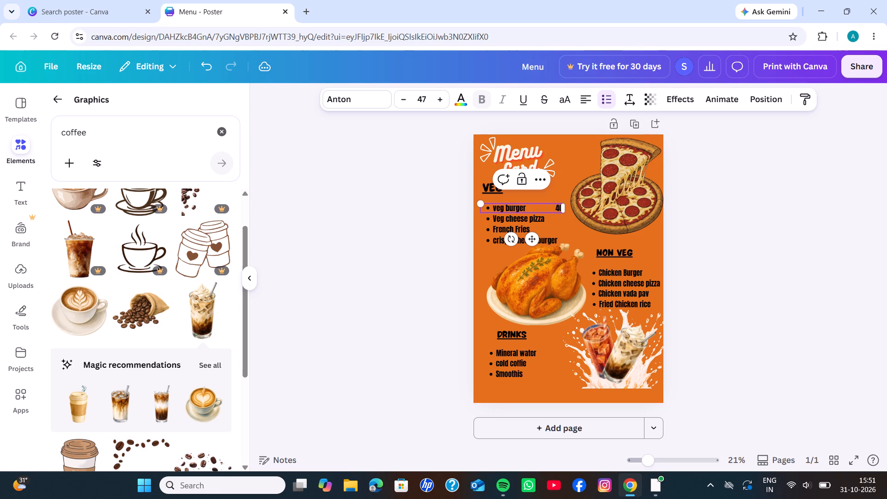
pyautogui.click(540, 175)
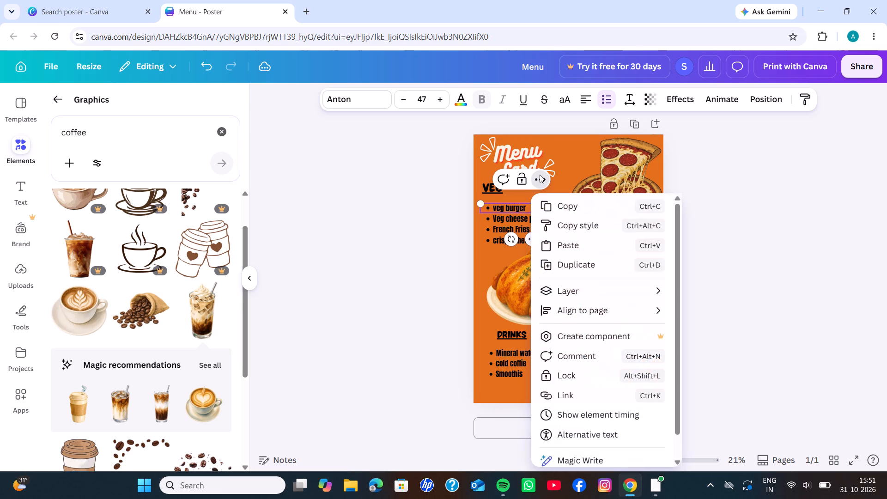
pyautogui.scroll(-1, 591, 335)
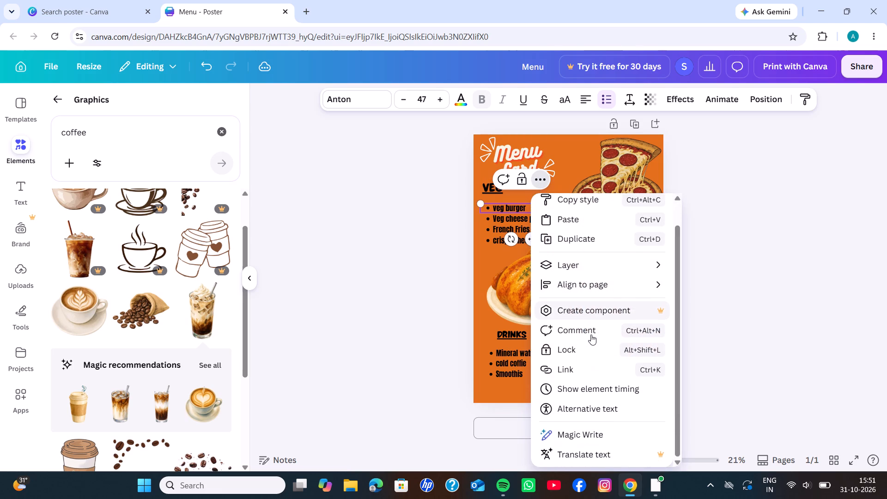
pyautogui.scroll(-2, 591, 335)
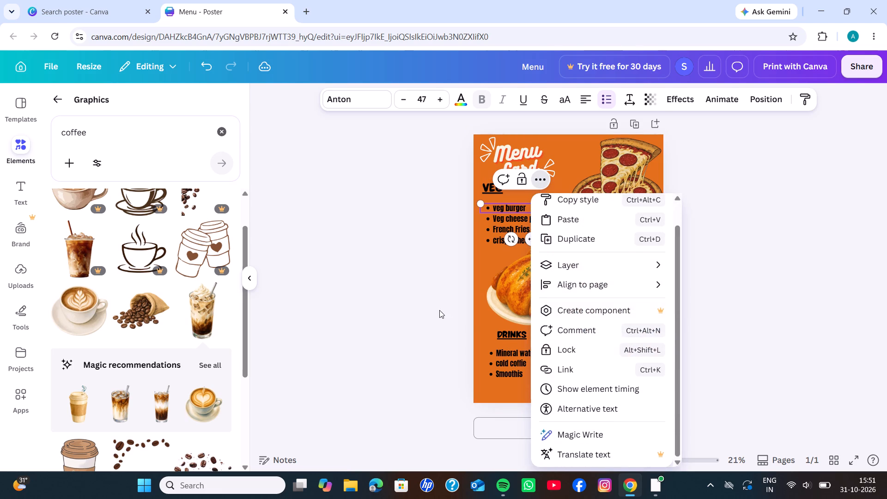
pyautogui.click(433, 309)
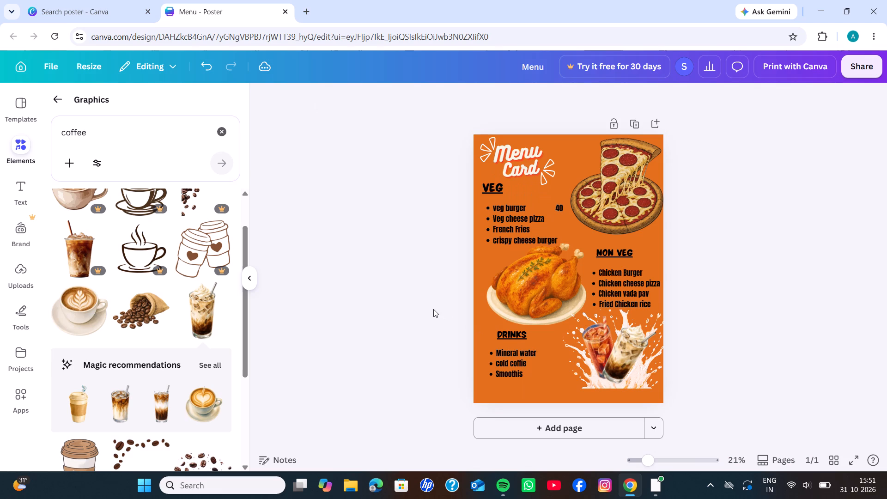
# Clear the coffee graphics search and search the text fonts and combinations for "rs".
pyautogui.click(219, 134)
pyautogui.click(29, 187)
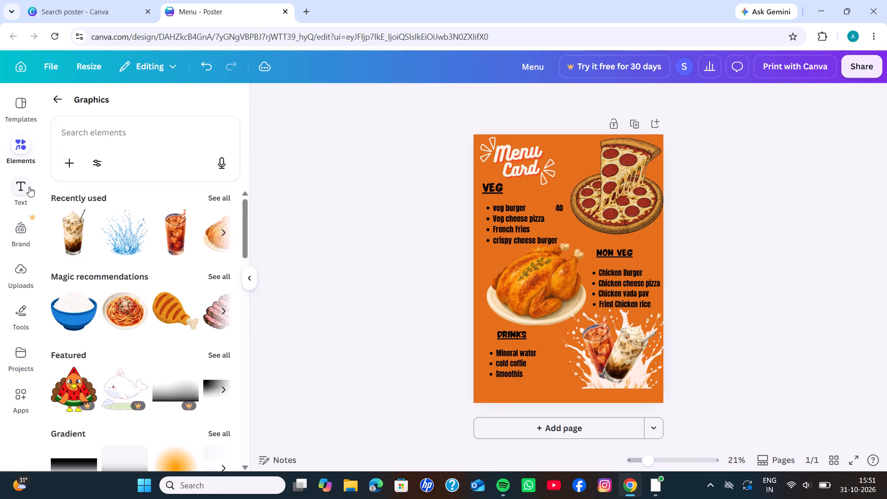
pyautogui.click(130, 109)
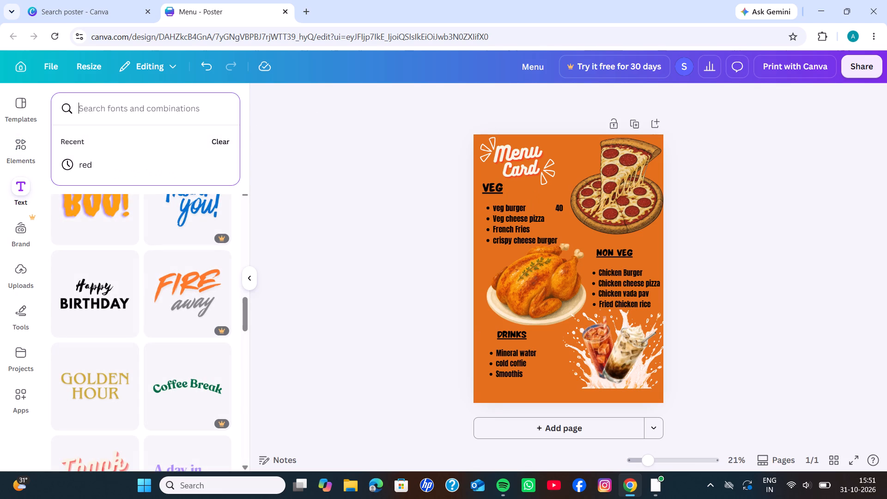
pyautogui.write('rs')
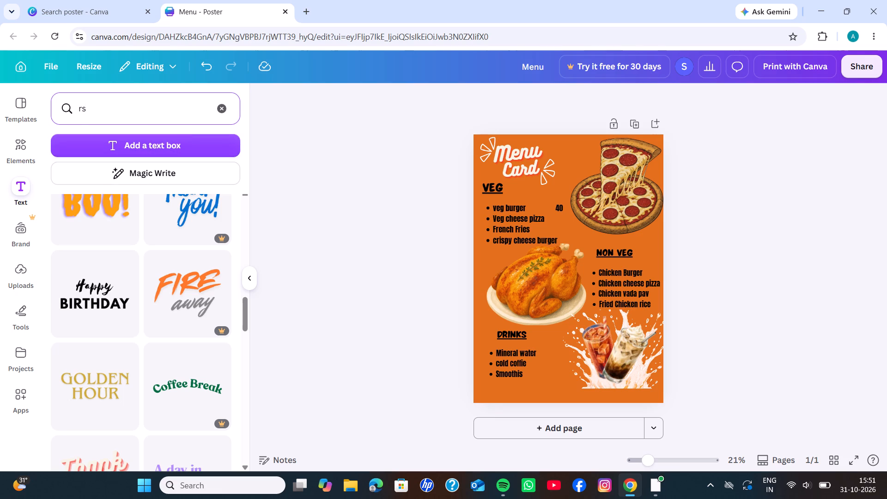
pyautogui.press('Return')
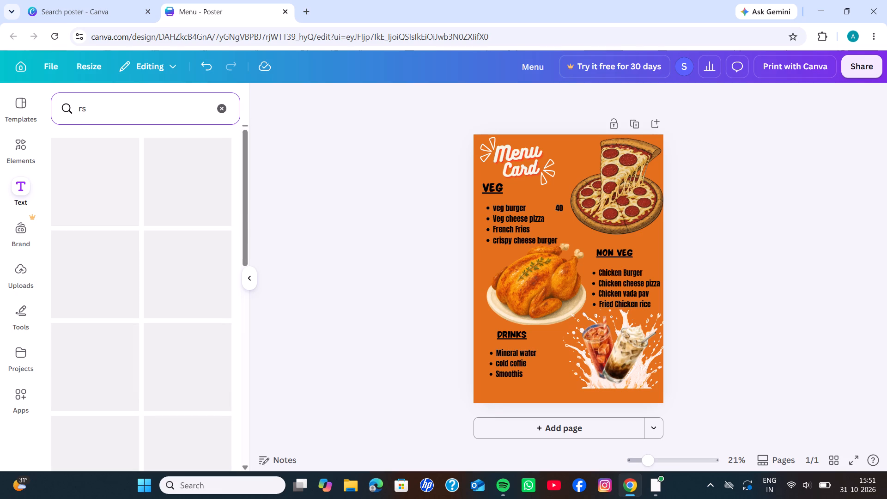
# Clear the text search, search the poster templates for "food menu card", and preview the dark brown Menu template with food photos.
pyautogui.click(225, 113)
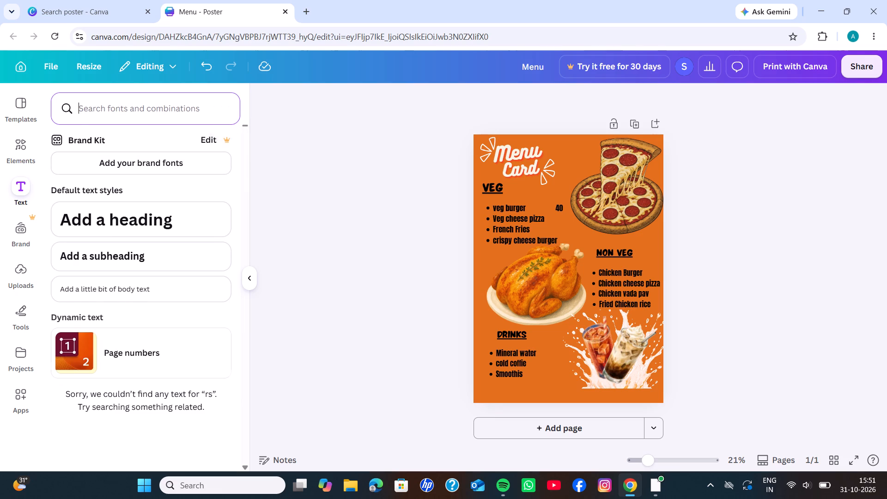
pyautogui.click(16, 110)
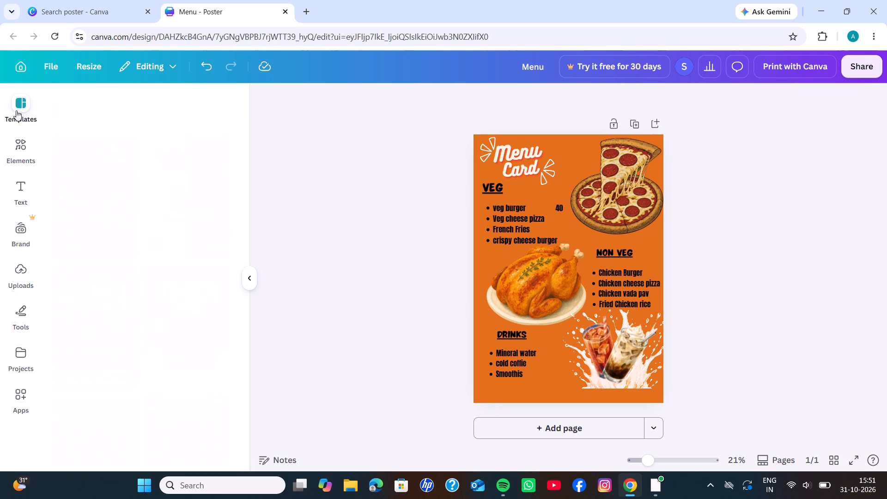
pyautogui.scroll(3, 96, 261)
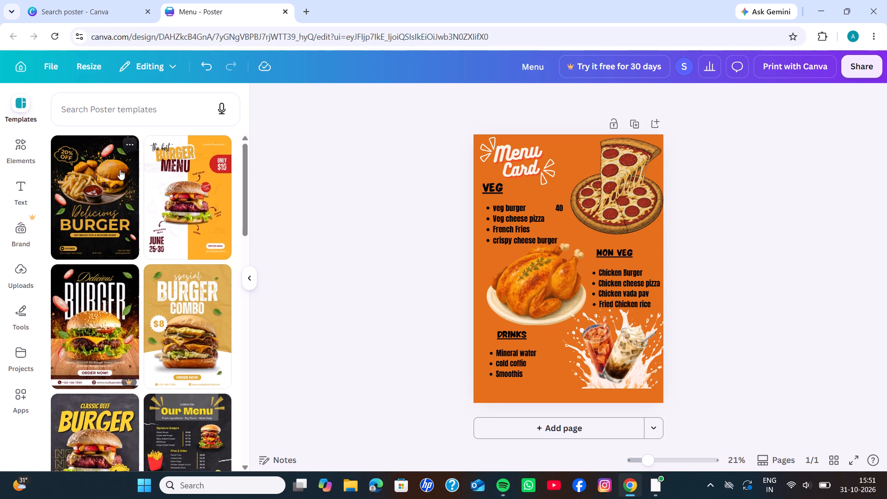
pyautogui.click(152, 116)
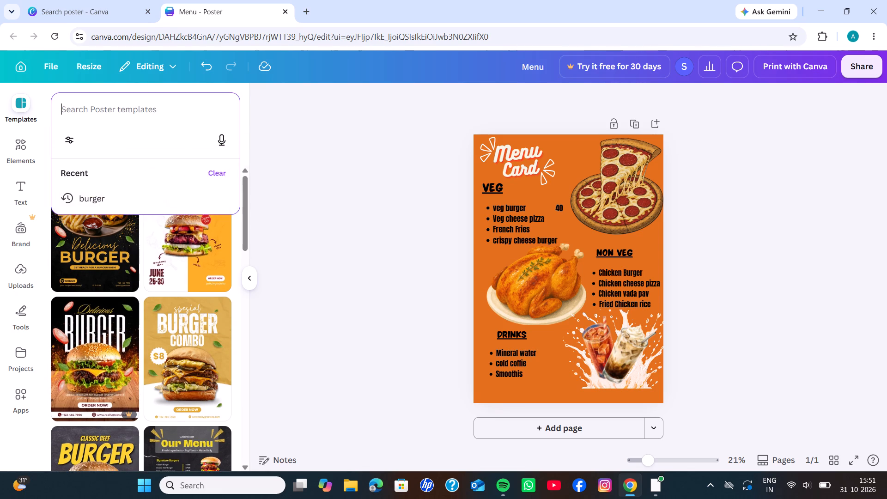
pyautogui.write('men')
pyautogui.write('u card')
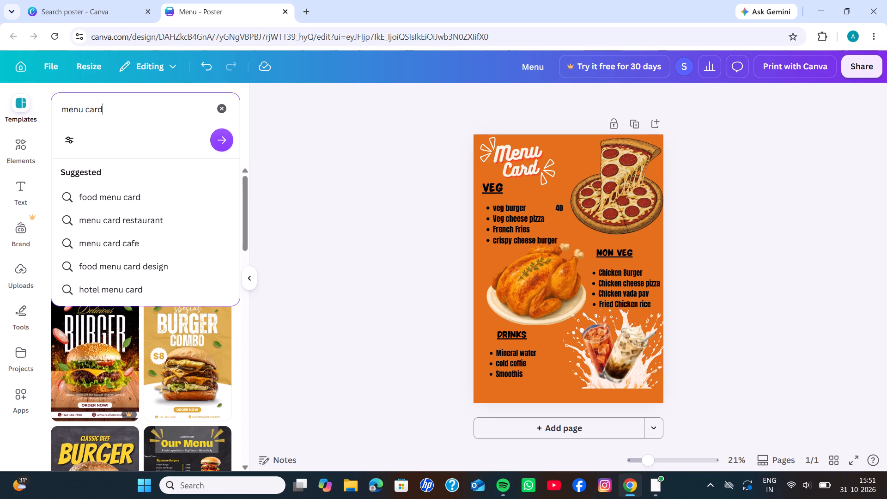
pyautogui.click(97, 199)
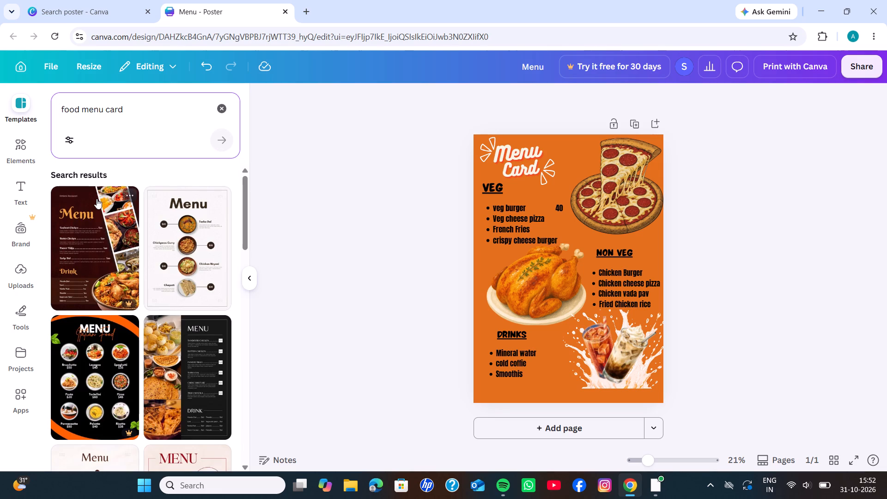
pyautogui.click(104, 274)
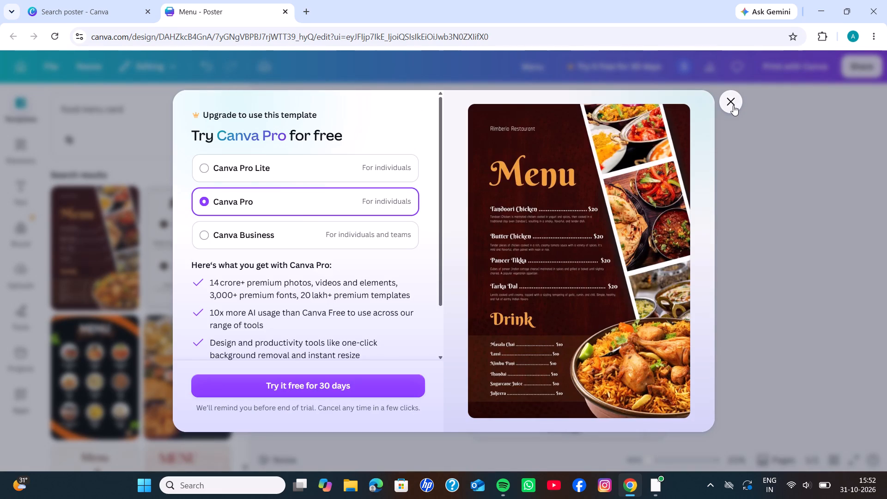
pyautogui.click(733, 105)
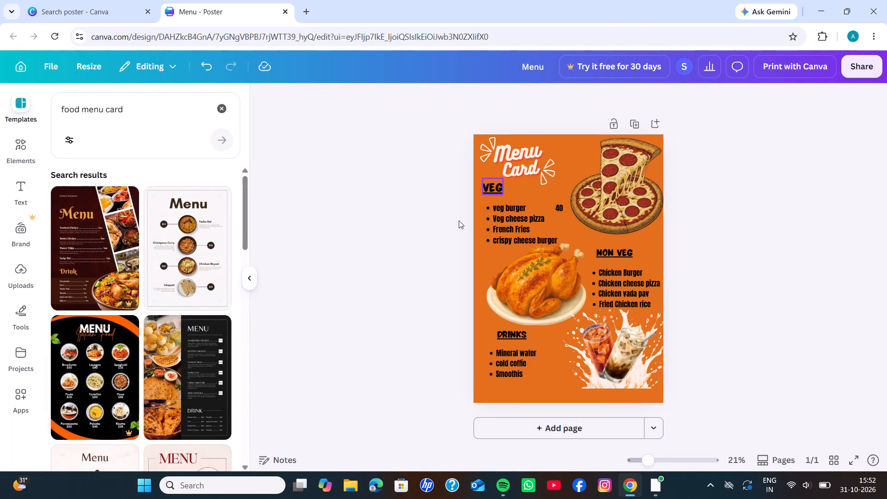
# Replace the price 40 on the veg burger line with $1, keeping a wide gap of spaces after the item name.
pyautogui.doubleClick(556, 206)
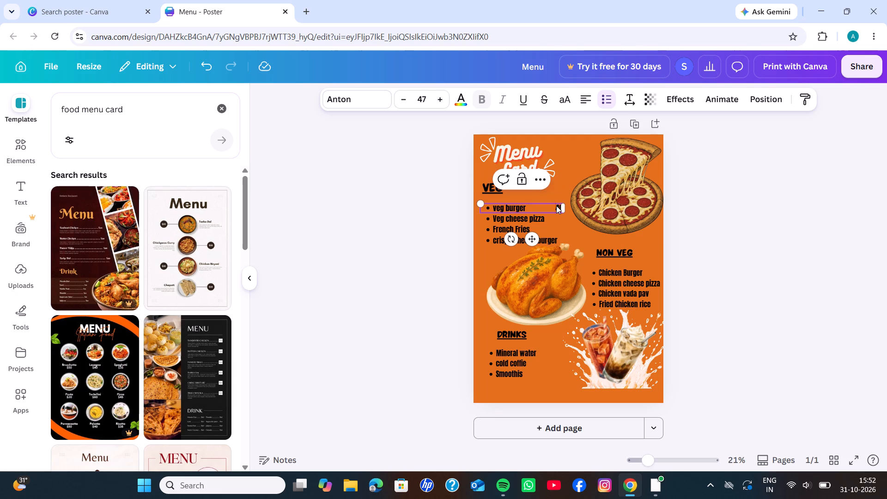
pyautogui.doubleClick(556, 206)
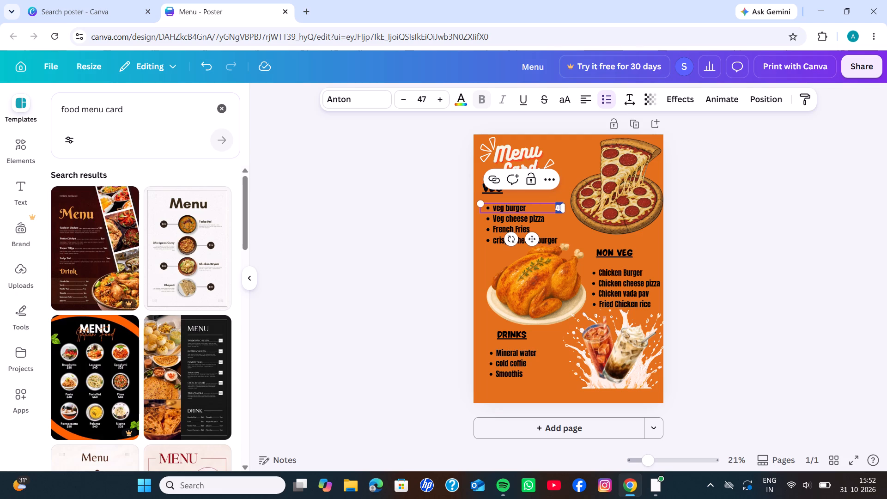
pyautogui.press('BackSpace')
pyautogui.press('BackSpace')
pyautogui.press('BackSpace')
pyautogui.press('BackSpace')
pyautogui.press('BackSpace')
pyautogui.press('BackSpace')
pyautogui.press('BackSpace')
pyautogui.press('BackSpace')
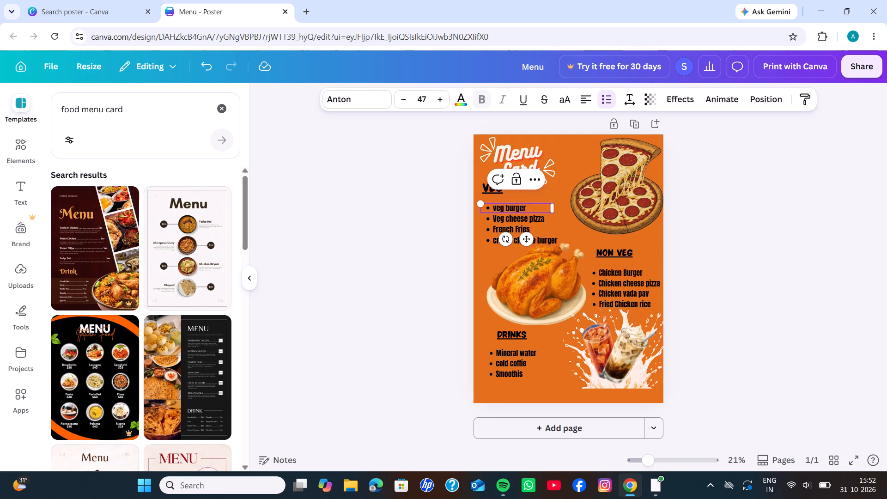
pyautogui.press('BackSpace')
pyautogui.press('BackSpace')
pyautogui.press('BackSpace')
pyautogui.press('BackSpace')
pyautogui.press('BackSpace')
pyautogui.press('BackSpace')
pyautogui.press('BackSpace')
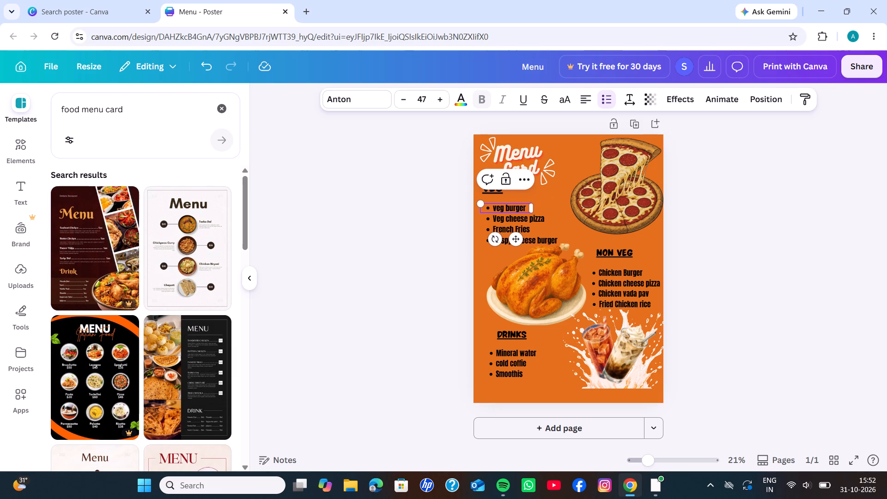
pyautogui.press('space')
pyautogui.press('space')
pyautogui.press('space')
pyautogui.press('space')
pyautogui.press('space')
pyautogui.press('space')
pyautogui.press('space')
pyautogui.press('space')
pyautogui.press('space')
pyautogui.press('space')
pyautogui.press('space')
pyautogui.press('space')
pyautogui.press('space')
pyautogui.press('space')
pyautogui.press('space')
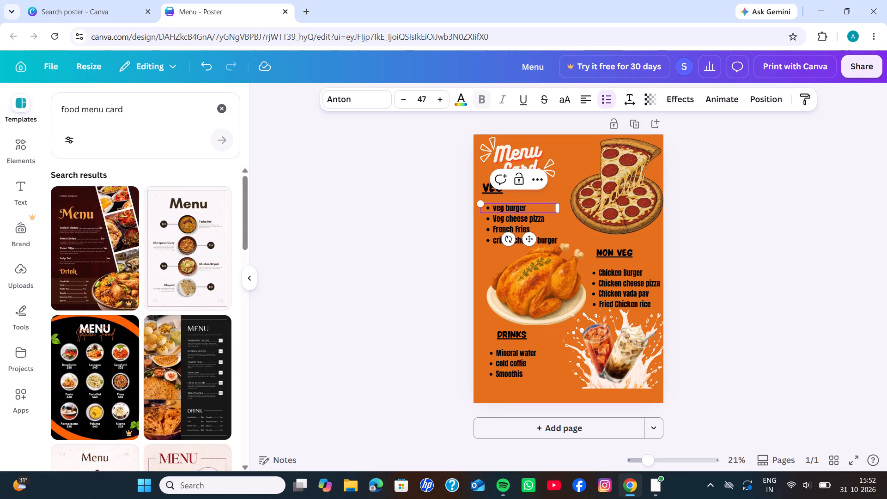
pyautogui.hotkey('shift', '$')
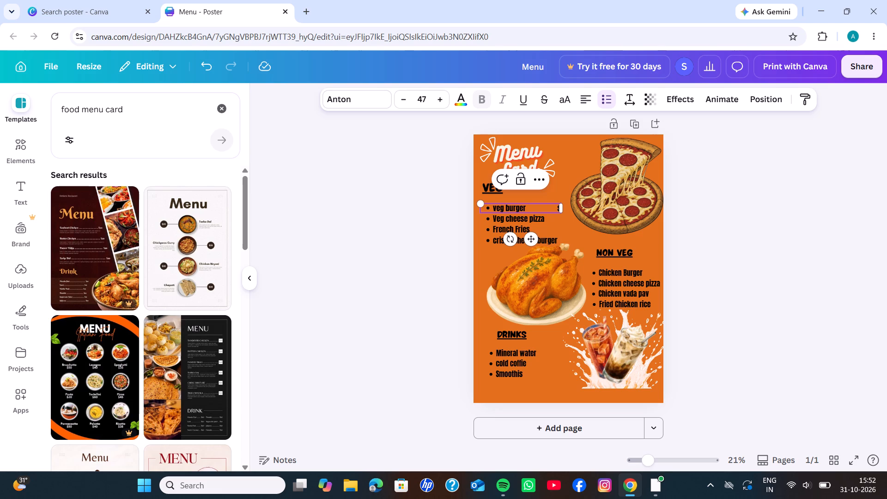
pyautogui.press('1')
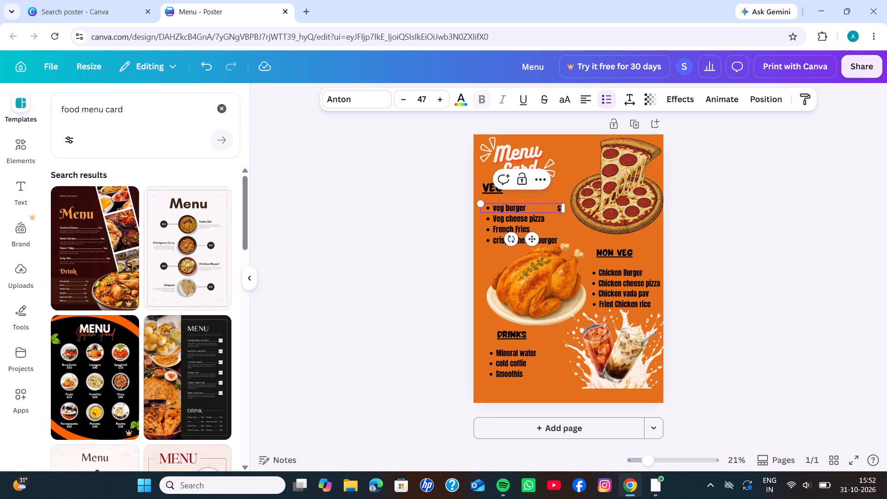
pyautogui.click(439, 235)
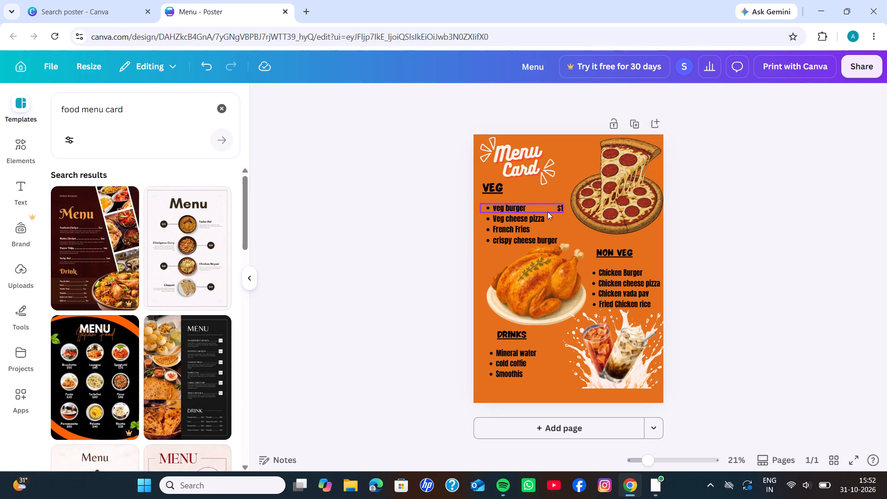
# Add the price $3 after "Veg cheese pizza" in the Veg list, separated from the item name by a gap of spaces.
pyautogui.click(547, 220)
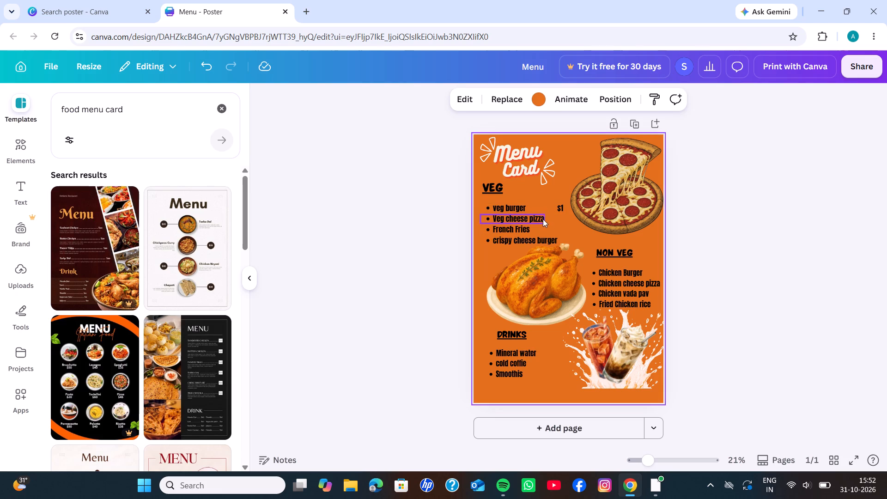
pyautogui.click(540, 219)
pyautogui.press('space')
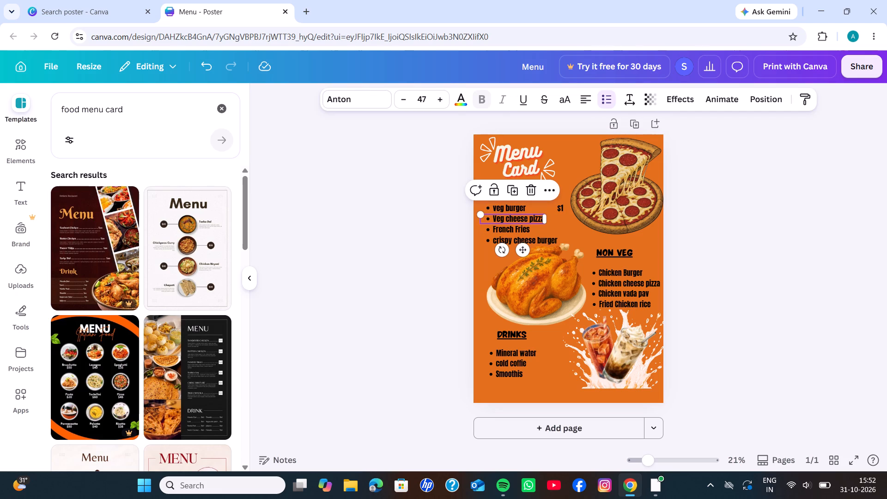
pyautogui.press('space')
pyautogui.click(540, 219)
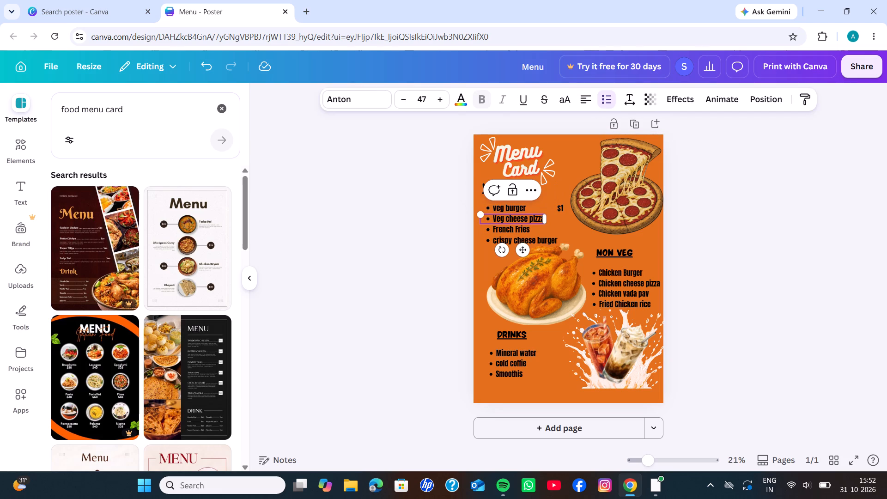
pyautogui.press('Right')
pyautogui.press('Right')
pyautogui.press('Right')
pyautogui.press('Right')
pyautogui.press('Right')
pyautogui.press('Right')
pyautogui.press('Right')
pyautogui.press('Right')
pyautogui.press('Right')
pyautogui.press('Right')
pyautogui.press('space')
pyautogui.press('space')
pyautogui.press('space')
pyautogui.press('space')
pyautogui.press('space')
pyautogui.press('space')
pyautogui.press('space')
pyautogui.press('space')
pyautogui.press('space')
pyautogui.press('space')
pyautogui.press('space')
pyautogui.press('space')
pyautogui.press('space')
pyautogui.press('space')
pyautogui.press('space')
pyautogui.press('space')
pyautogui.press('space')
pyautogui.press('space')
pyautogui.press('space')
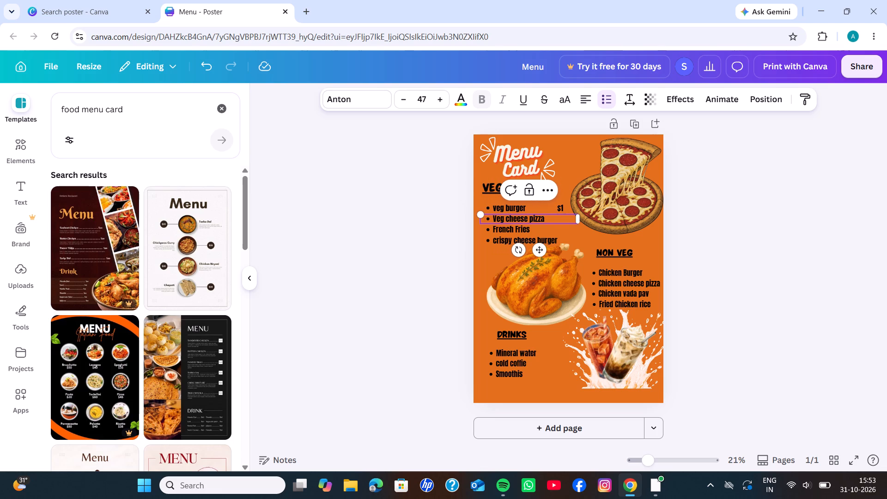
pyautogui.press('BackSpace')
pyautogui.press('BackSpace')
pyautogui.press('BackSpace')
pyautogui.press('BackSpace')
pyautogui.press('BackSpace')
pyautogui.press('BackSpace')
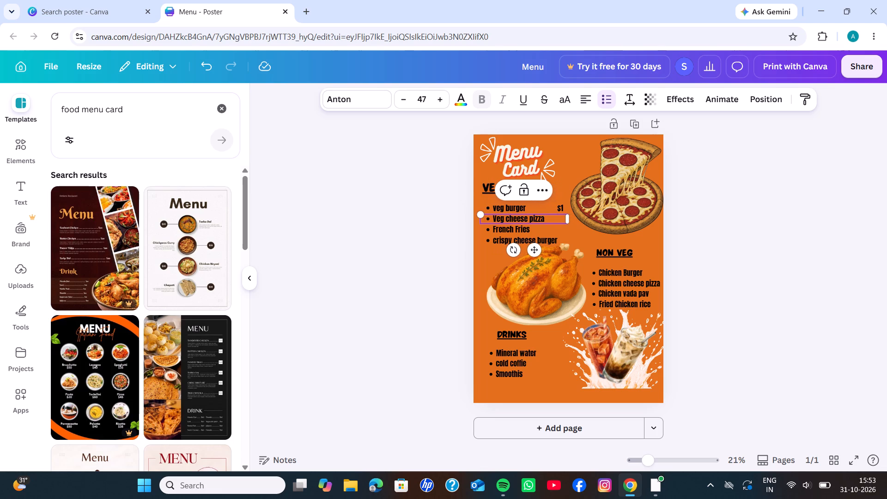
pyautogui.press('BackSpace')
pyautogui.press('BackSpace')
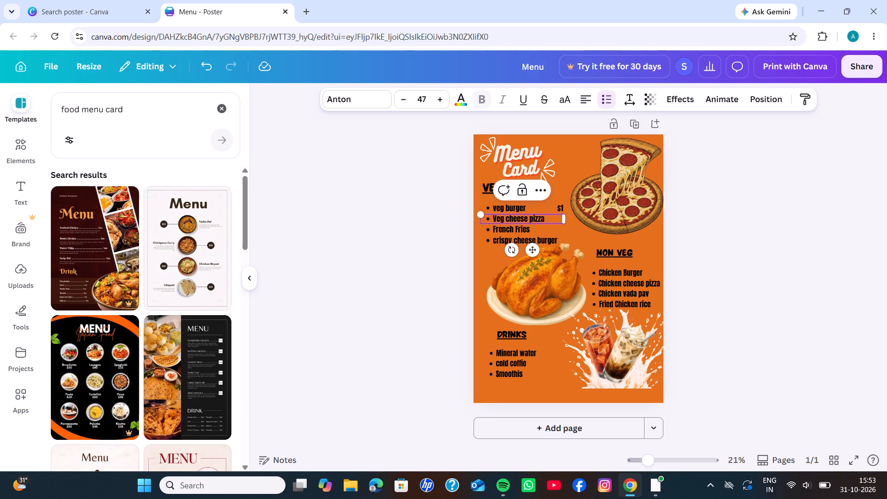
pyautogui.press('BackSpace')
pyautogui.press('BackSpace')
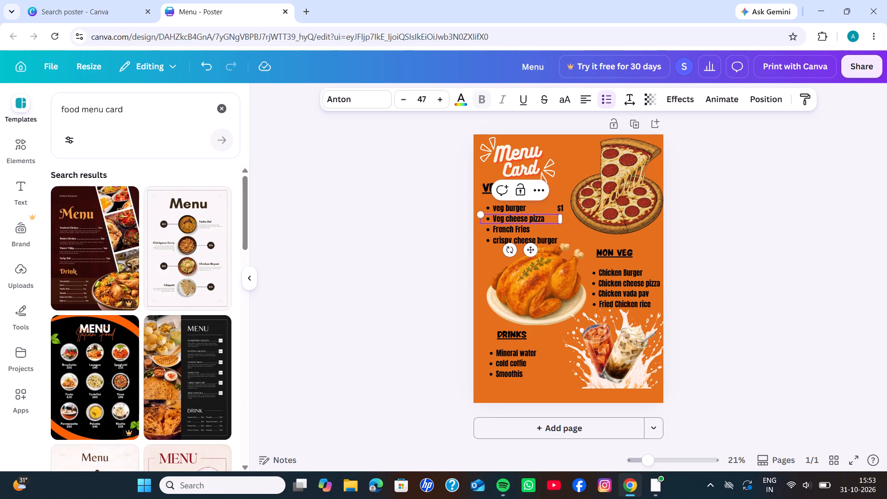
pyautogui.hotkey('shift', '$')
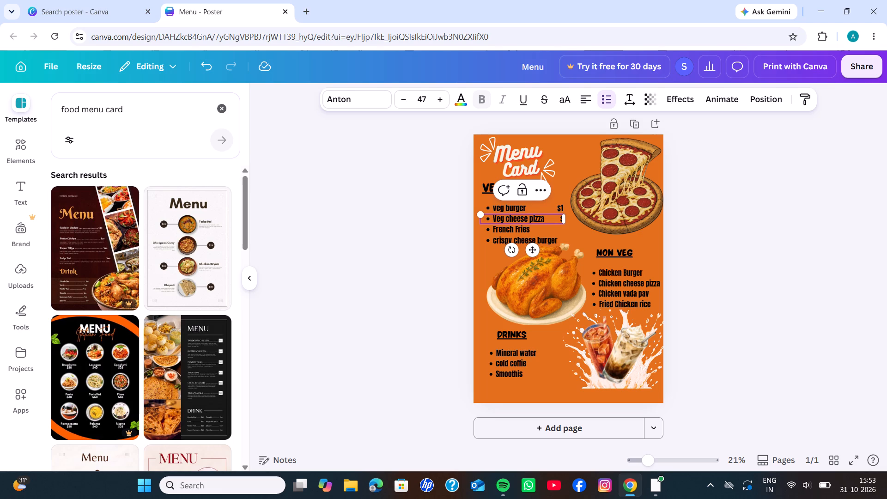
pyautogui.press('3')
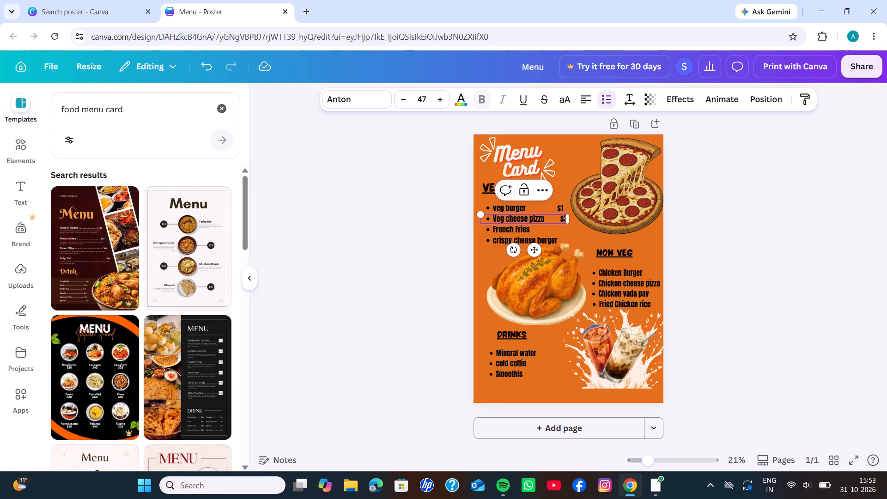
# Tighten the gap before the $3 price on the Veg cheese pizza line to align it under the $1 price.
pyautogui.press('BackSpace')
pyautogui.press('BackSpace')
pyautogui.press('BackSpace')
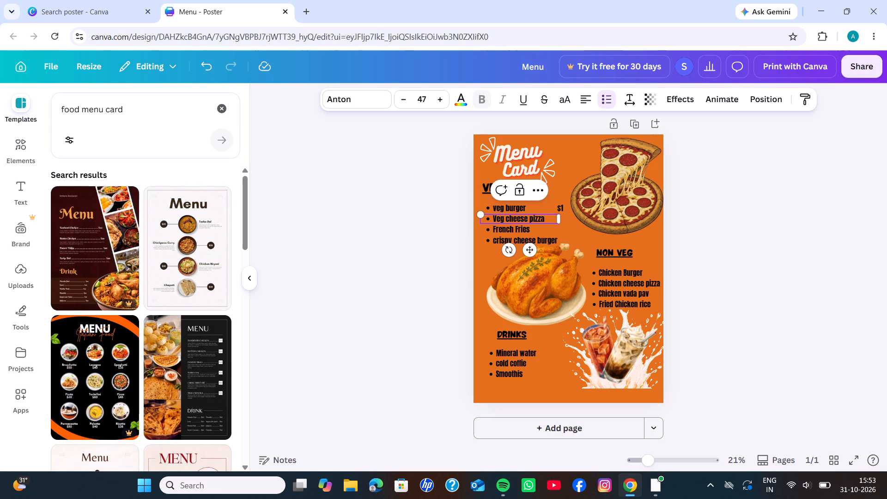
pyautogui.hotkey('shift', '$')
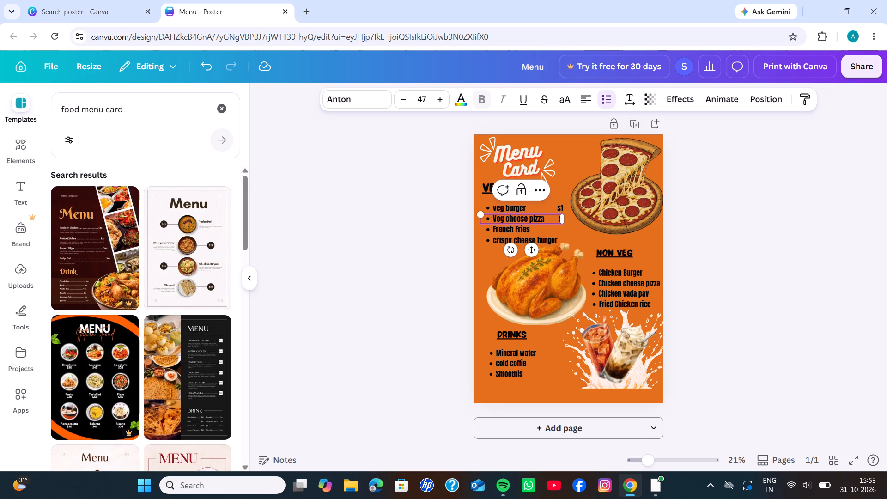
pyautogui.press('3')
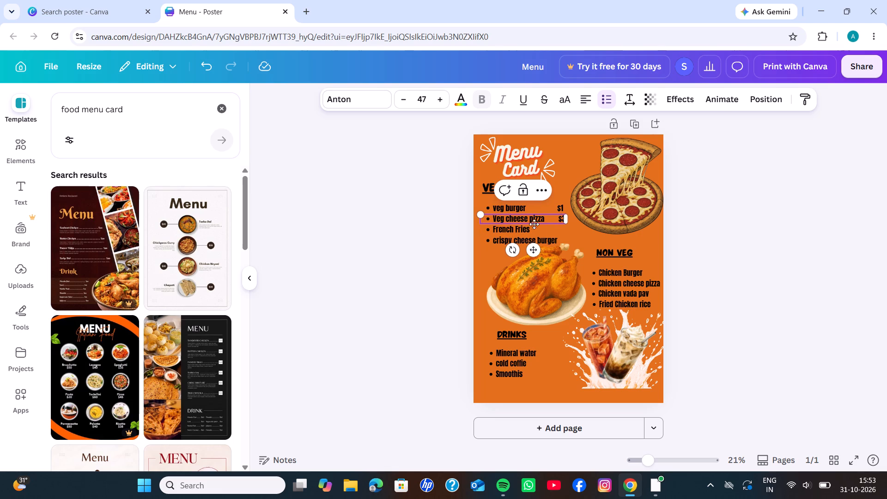
pyautogui.click(556, 219)
pyautogui.press('BackSpace')
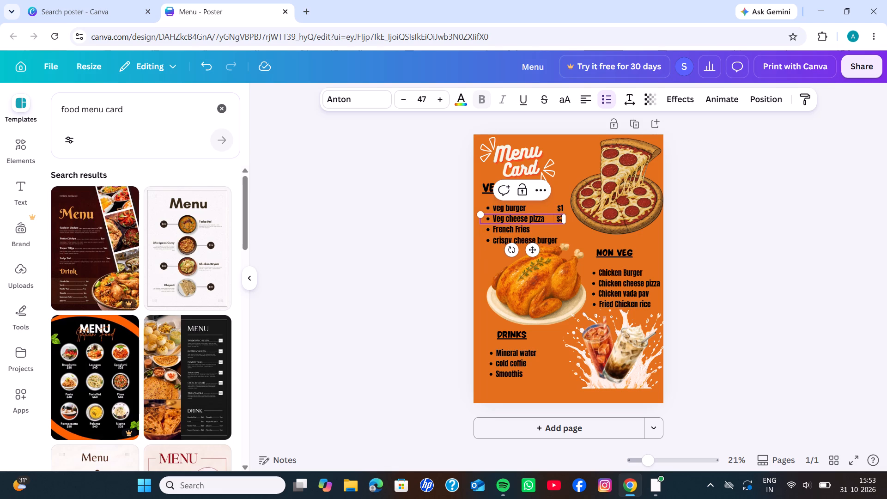
pyautogui.click(430, 233)
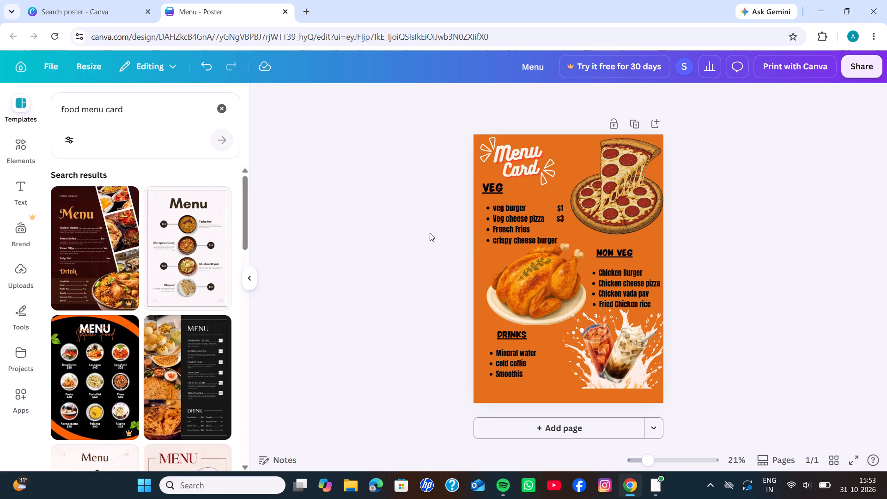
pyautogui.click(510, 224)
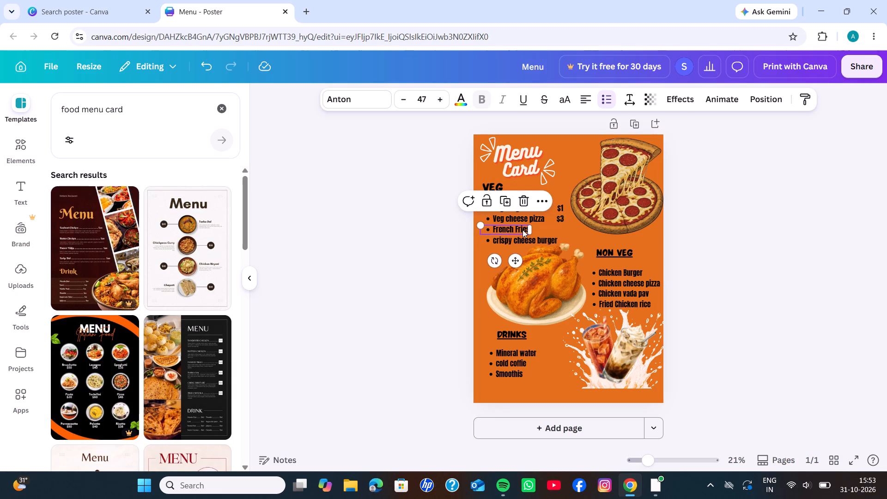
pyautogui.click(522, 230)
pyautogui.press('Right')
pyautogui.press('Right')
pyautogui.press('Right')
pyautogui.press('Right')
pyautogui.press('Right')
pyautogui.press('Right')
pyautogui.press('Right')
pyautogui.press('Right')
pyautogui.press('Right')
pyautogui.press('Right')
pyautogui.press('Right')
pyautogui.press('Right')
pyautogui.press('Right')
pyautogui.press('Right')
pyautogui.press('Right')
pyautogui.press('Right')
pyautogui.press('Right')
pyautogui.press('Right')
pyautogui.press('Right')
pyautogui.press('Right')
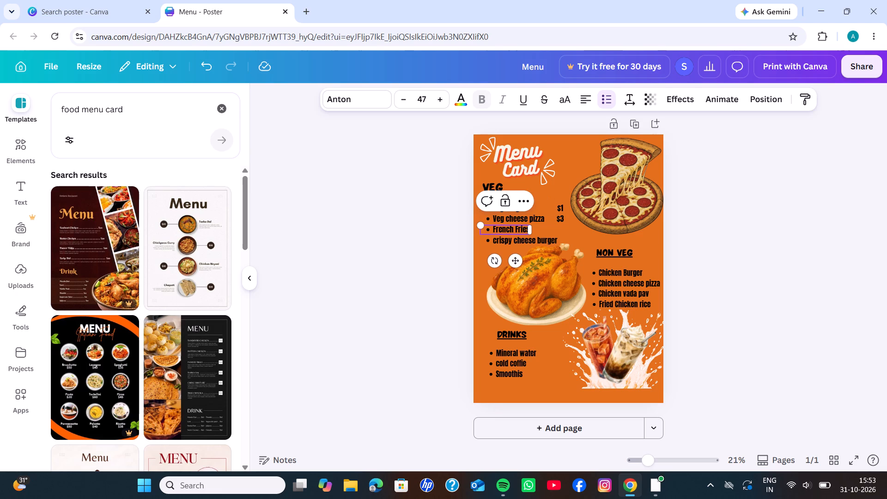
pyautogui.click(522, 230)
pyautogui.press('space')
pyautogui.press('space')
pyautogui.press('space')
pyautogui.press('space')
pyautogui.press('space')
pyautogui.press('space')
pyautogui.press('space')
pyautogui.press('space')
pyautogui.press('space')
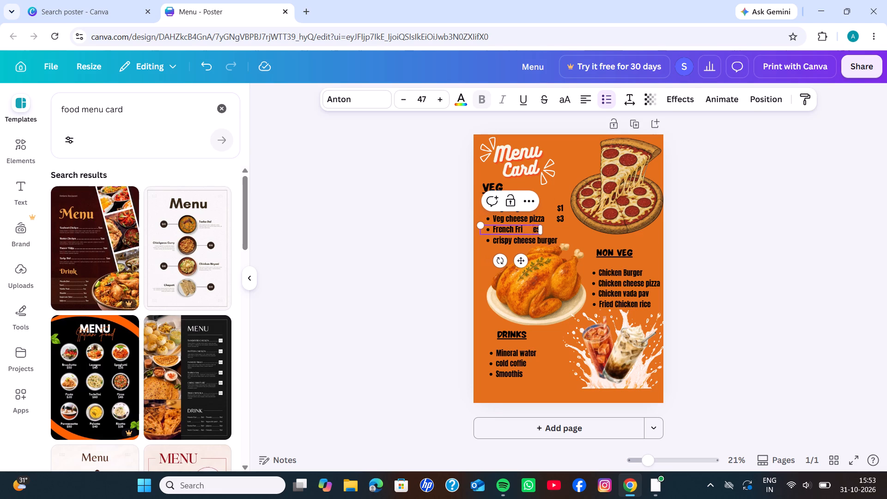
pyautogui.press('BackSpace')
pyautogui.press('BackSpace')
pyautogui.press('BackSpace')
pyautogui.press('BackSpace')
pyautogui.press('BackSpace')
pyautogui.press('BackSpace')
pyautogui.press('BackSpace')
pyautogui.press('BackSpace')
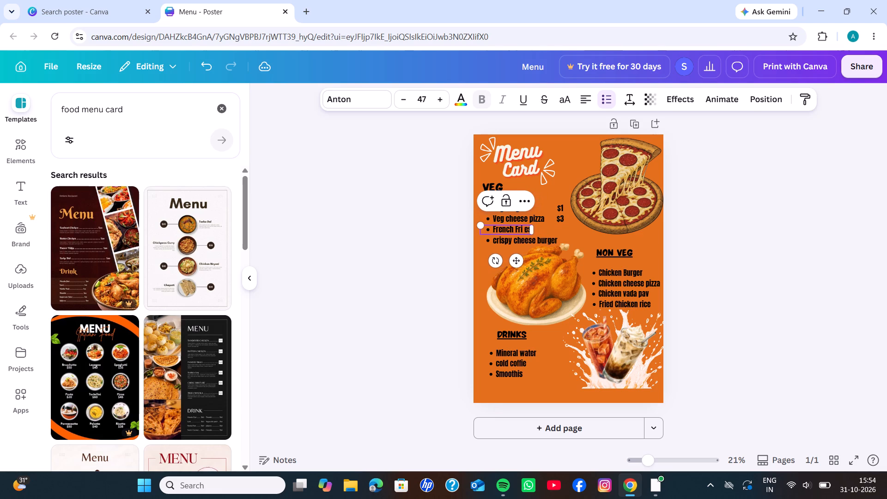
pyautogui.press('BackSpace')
# Add the price $1 after "French Fries" in the Veg list, separated from the item name by a wide gap of spaces.
pyautogui.press('Right')
pyautogui.press('Right')
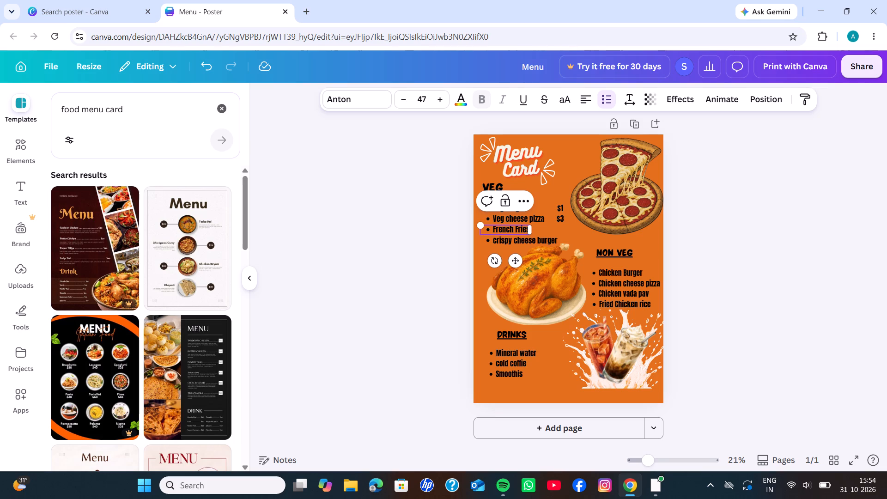
pyautogui.press('Right')
pyautogui.press('Right')
pyautogui.press('Right')
pyautogui.press('Right')
pyautogui.press('Right')
pyautogui.press('Right')
pyautogui.press('space')
pyautogui.press('space')
pyautogui.press('space')
pyautogui.press('space')
pyautogui.press('space')
pyautogui.press('space')
pyautogui.press('space')
pyautogui.press('space')
pyautogui.press('space')
pyautogui.press('space')
pyautogui.press('space')
pyautogui.press('space')
pyautogui.press('space')
pyautogui.press('space')
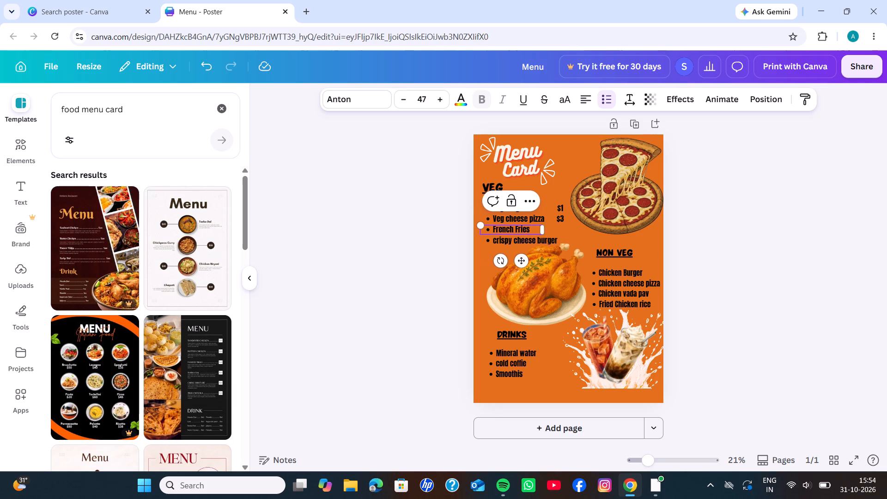
pyautogui.press('space')
pyautogui.press('space')
pyautogui.press('space')
pyautogui.press('space')
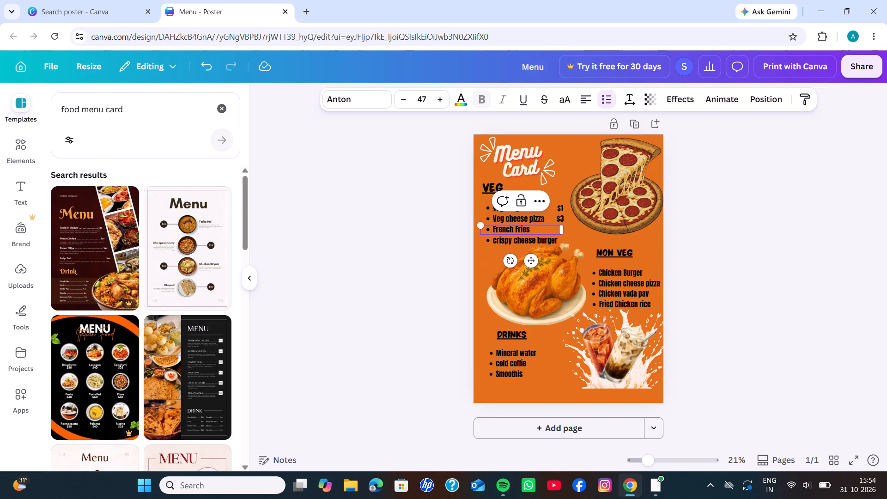
pyautogui.press('Left')
pyautogui.hotkey('shift', '$')
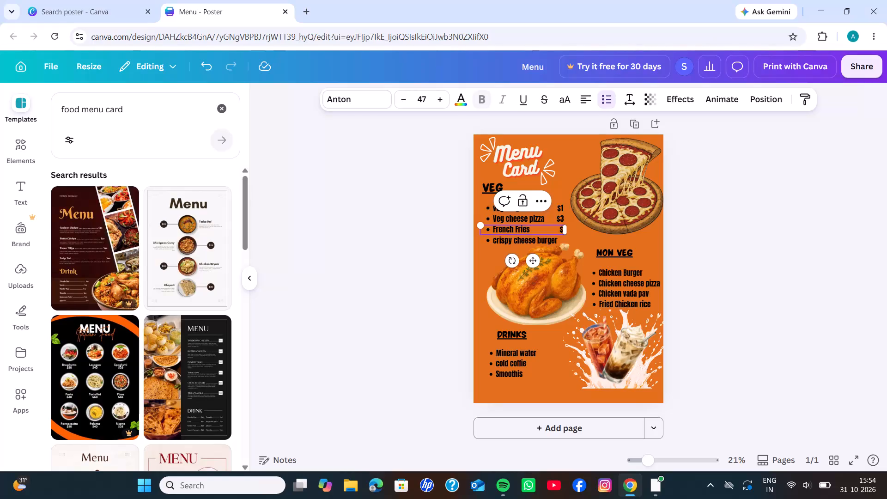
pyautogui.press('1')
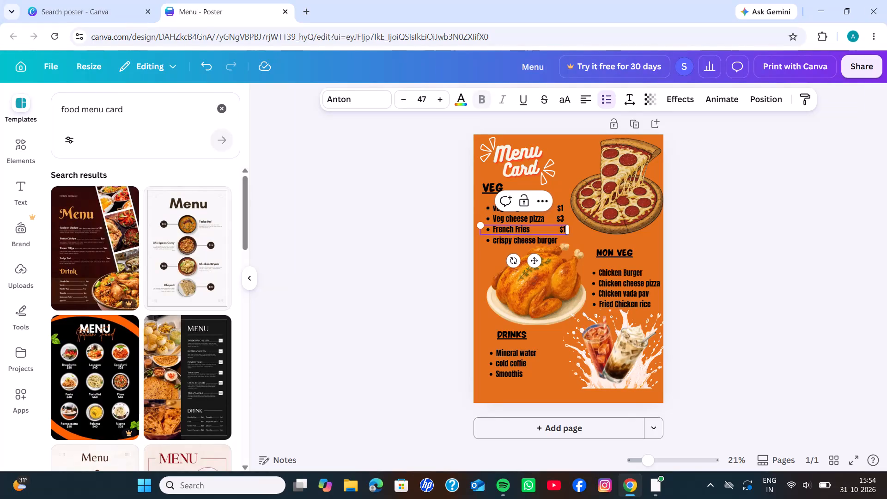
# Tighten the gap before the $1 price on the French Fries line by two spaces.
pyautogui.press('Left')
pyautogui.press('Left')
pyautogui.press('BackSpace')
pyautogui.scroll(1, 511, 234)
pyautogui.press('BackSpace')
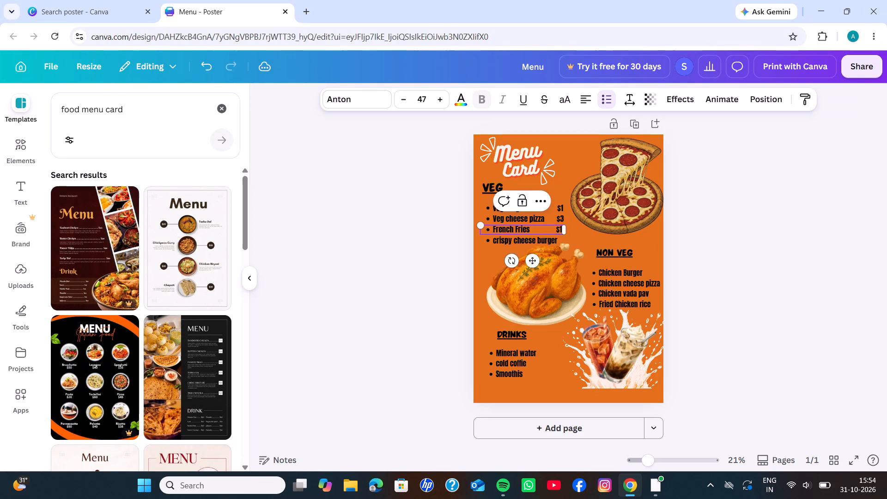
pyautogui.scroll(1, 511, 234)
pyautogui.click(395, 258)
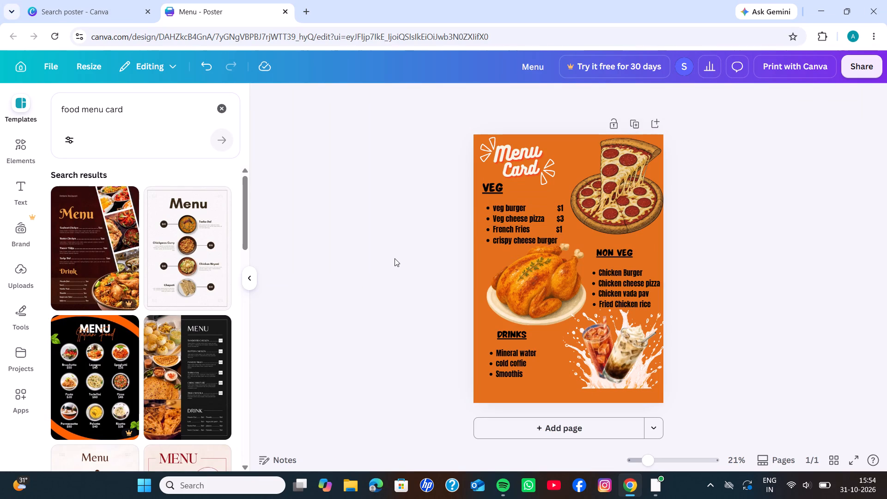
# Crop the top edge of the roast chicken image slightly to leave more room below the crispy cheese burger line.
pyautogui.click(542, 274)
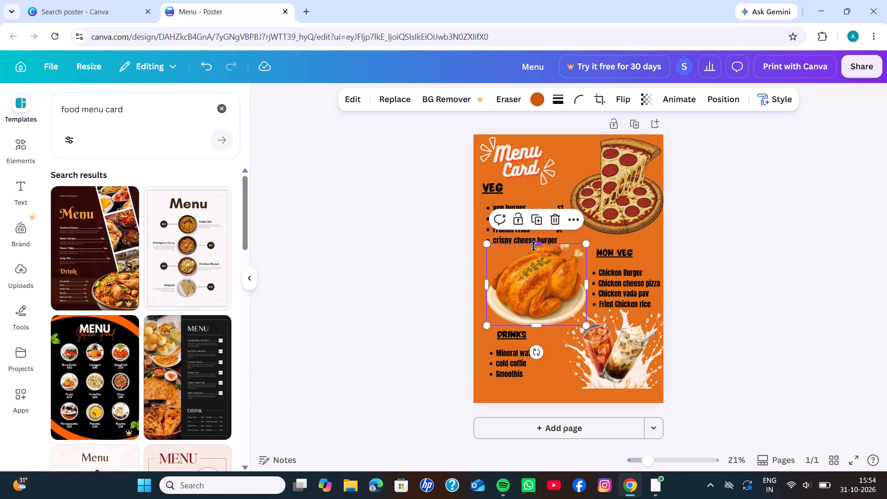
pyautogui.moveTo(535, 245); pyautogui.dragTo(535, 249)
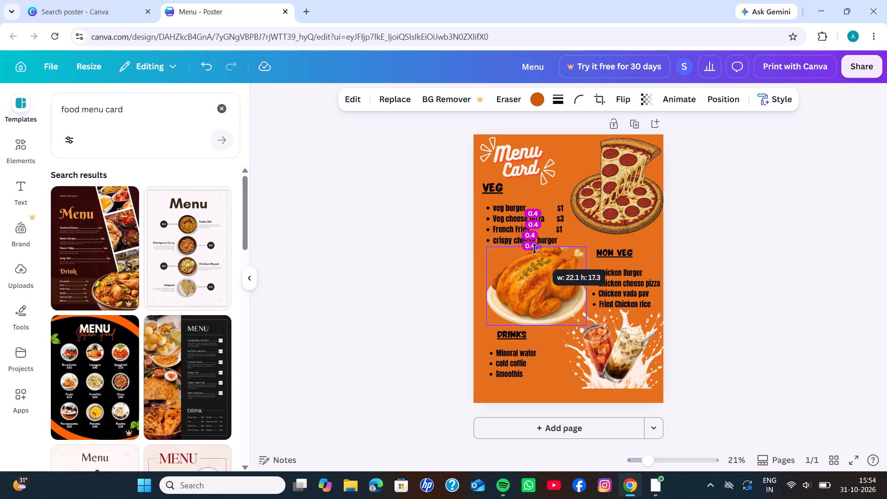
pyautogui.moveTo(535, 249); pyautogui.dragTo(535, 247)
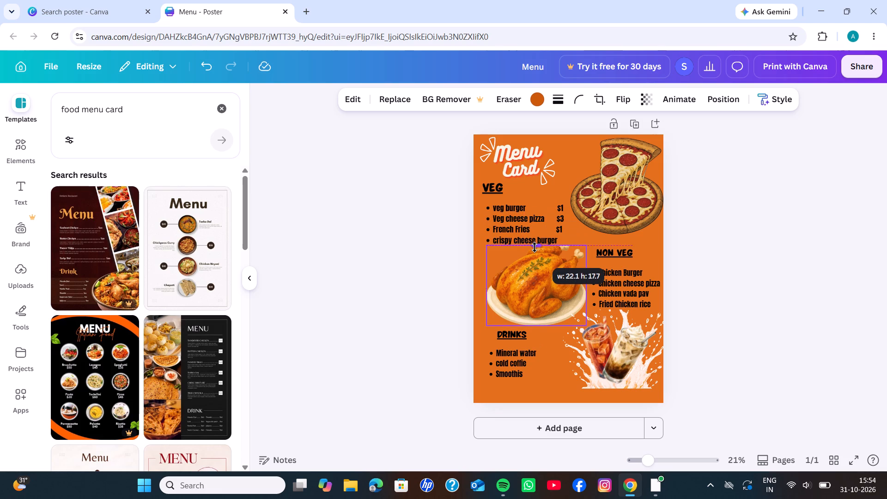
pyautogui.moveTo(535, 247); pyautogui.dragTo(535, 249)
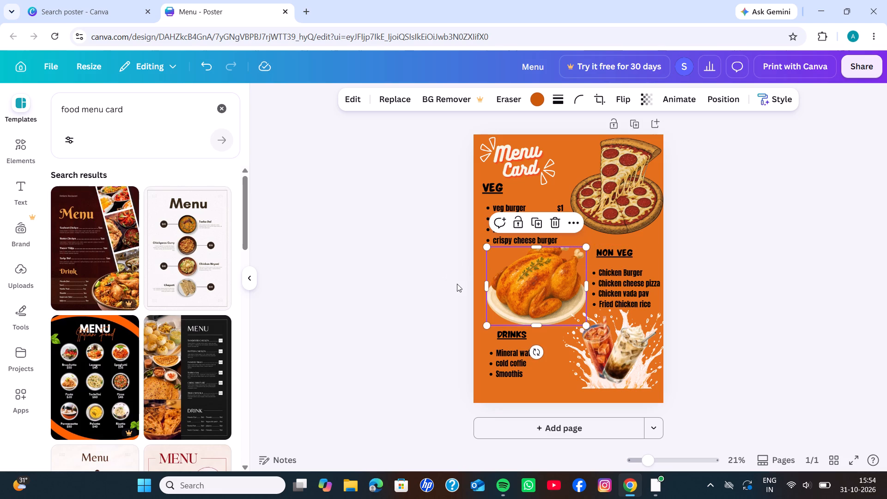
pyautogui.click(514, 292)
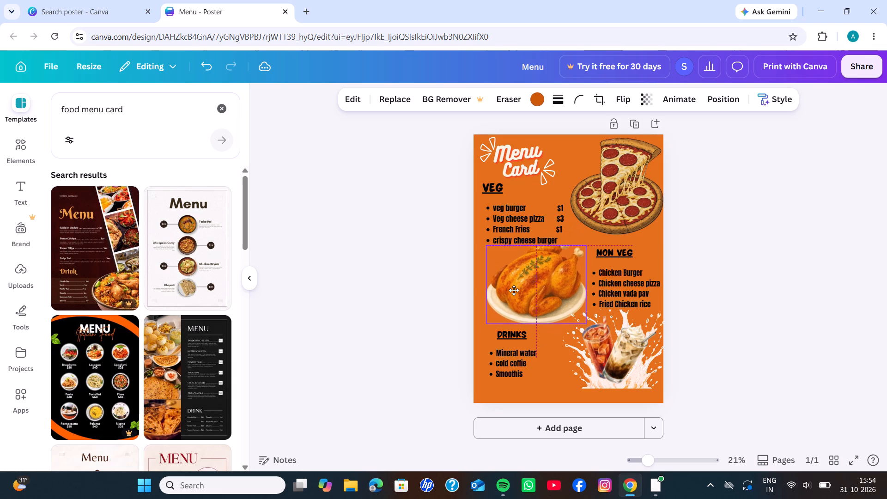
pyautogui.click(425, 267)
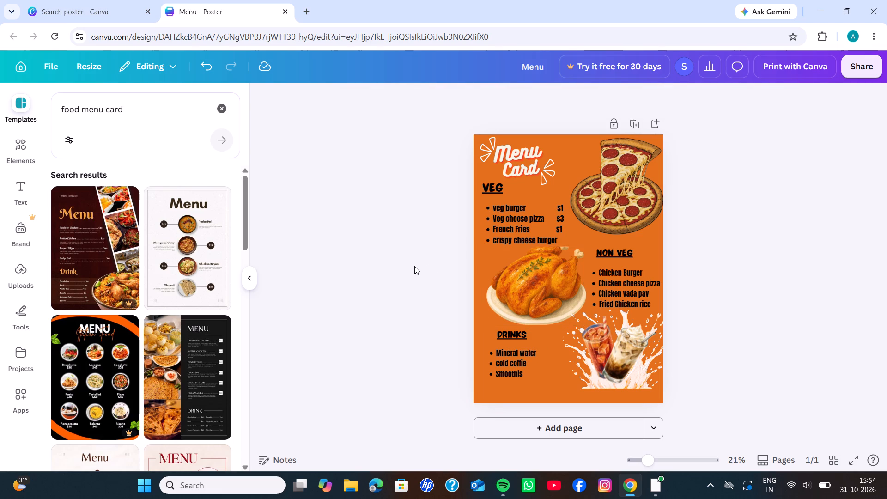
# Add a gap of three spaces after "crispy cheese burger" in the Veg list.
pyautogui.doubleClick(545, 238)
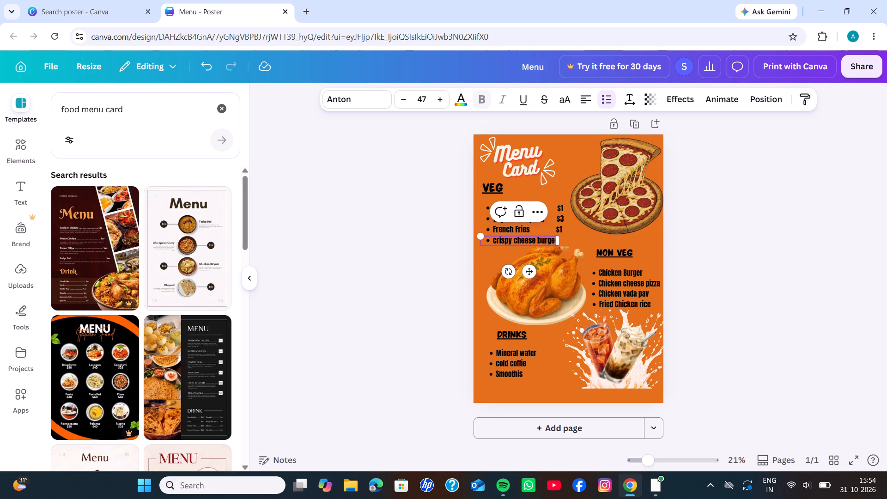
pyautogui.click(550, 241)
pyautogui.press('Right')
pyautogui.press('Right')
pyautogui.press('Right')
pyautogui.press('Right')
pyautogui.press('Right')
pyautogui.press('Right')
pyautogui.press('space')
pyautogui.press('space')
pyautogui.press('space')
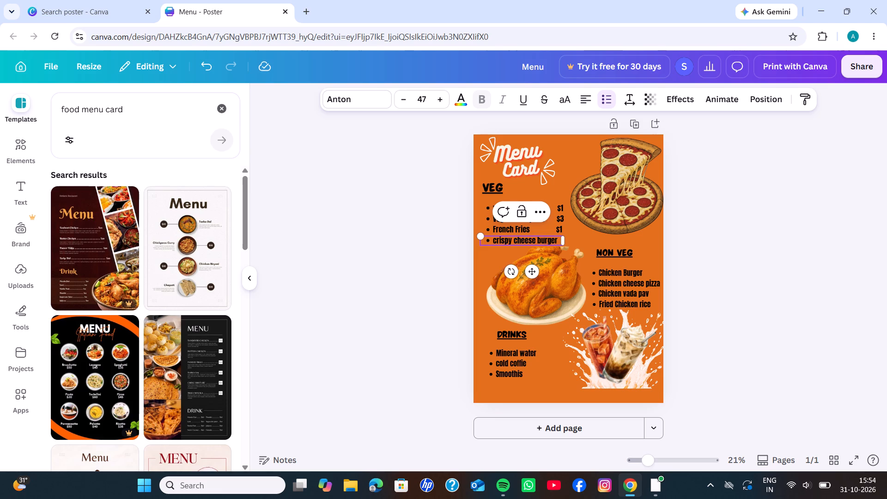
pyautogui.press('Left')
# Widen the gap before the $1 price on the French Fries line by one space to align it with the prices above.
pyautogui.click(559, 225)
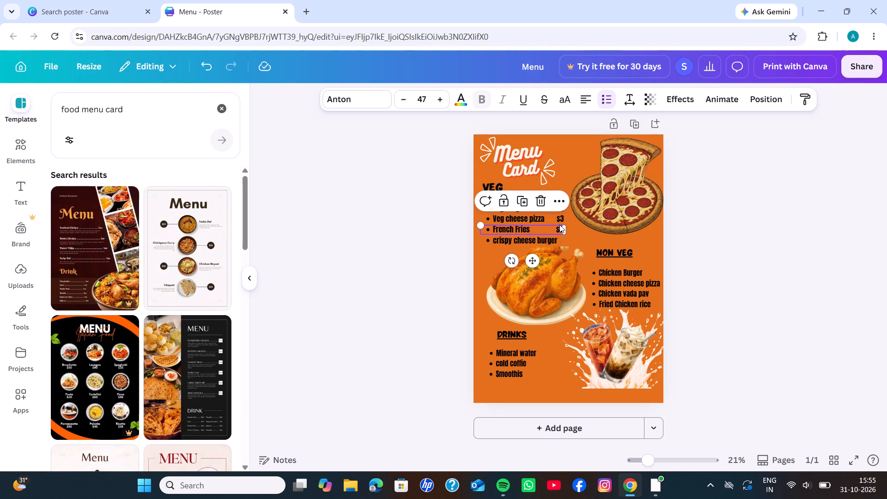
pyautogui.click(553, 228)
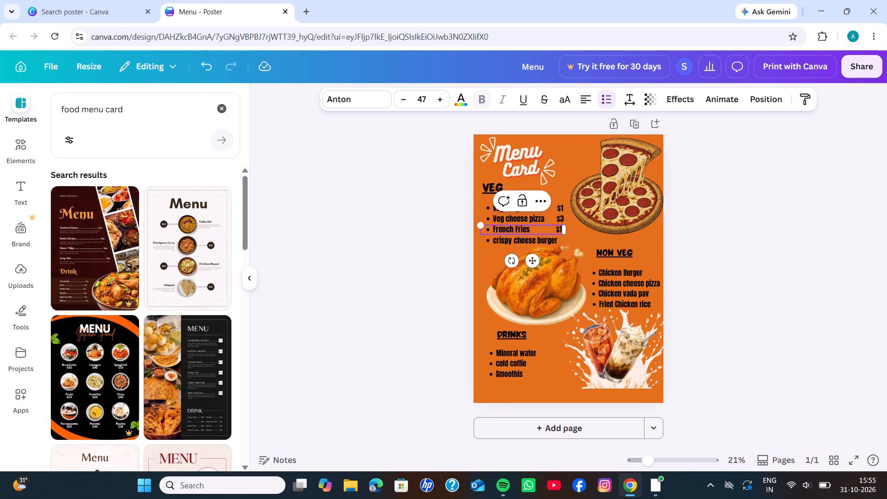
pyautogui.press('space')
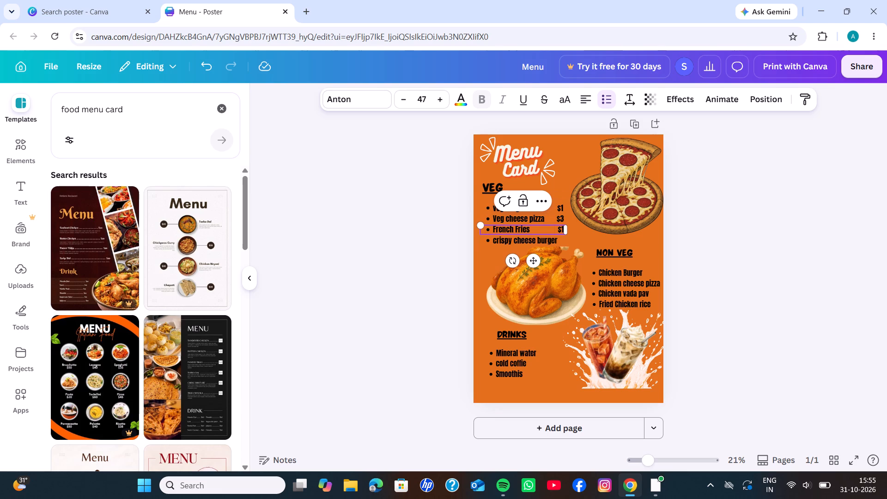
pyautogui.click(441, 239)
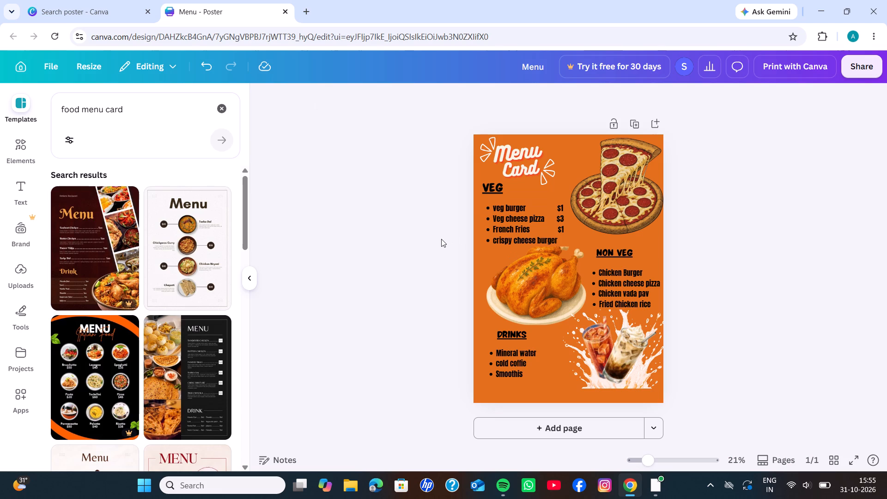
# Add one more space and the price $3 at the end of the crispy cheese burger line.
pyautogui.click(560, 240)
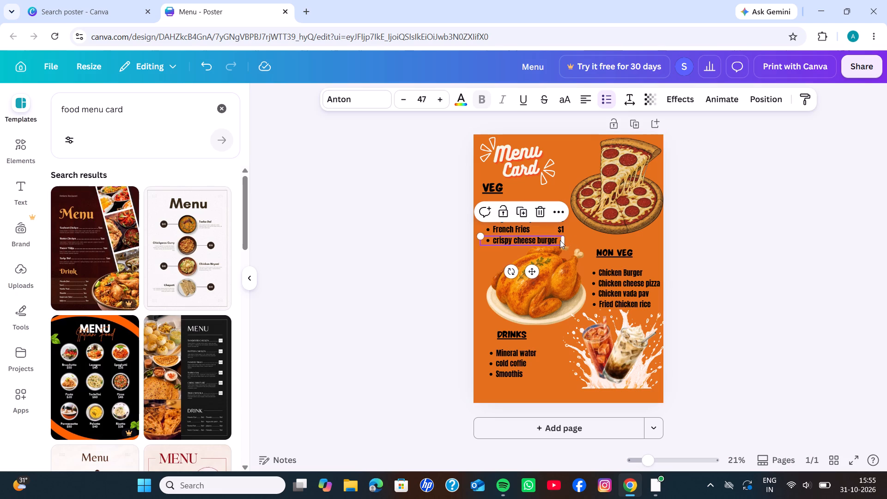
pyautogui.click(560, 240)
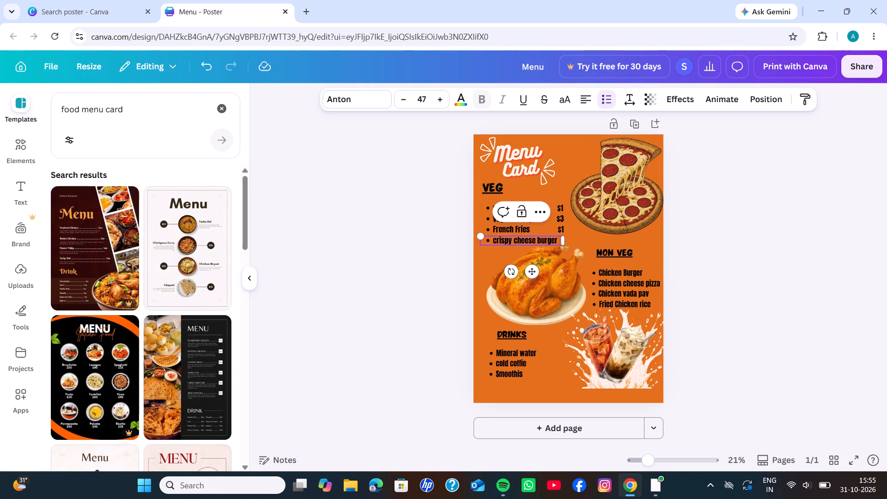
pyautogui.press('Right')
pyautogui.press('space')
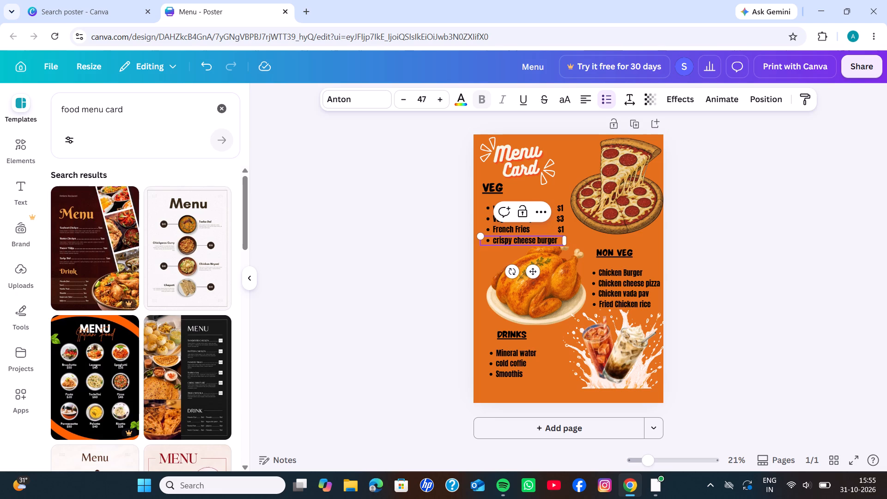
pyautogui.hotkey('shift', '$')
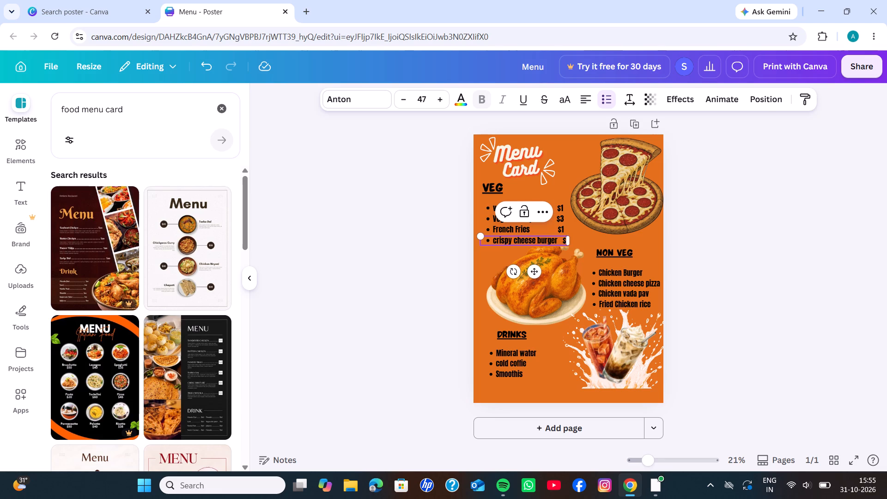
pyautogui.press('3')
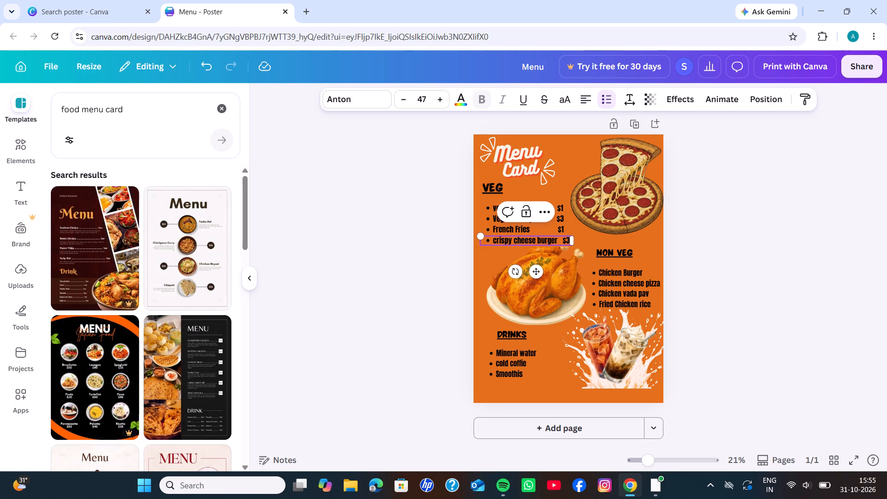
# Remove two spaces before the $3 price on the crispy cheese burger line to align it with the prices above.
pyautogui.click(559, 242)
pyautogui.press('BackSpace')
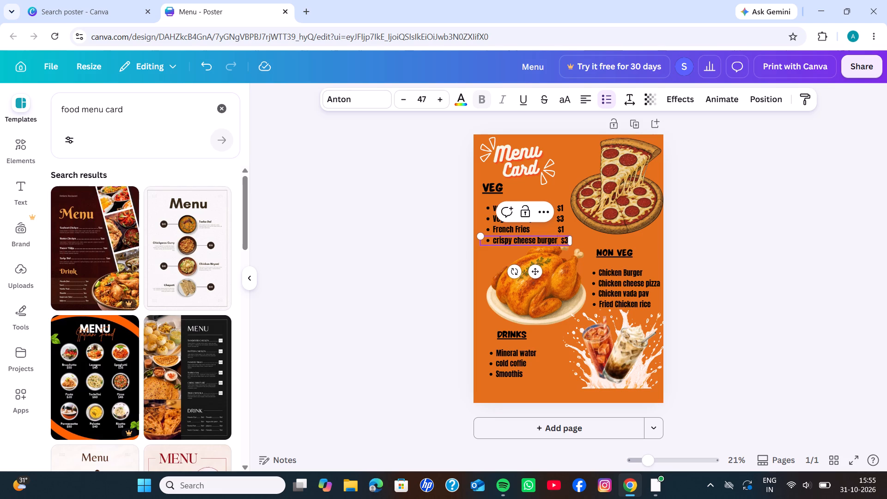
pyautogui.press('Right')
pyautogui.press('\\')
pyautogui.press('BackSpace')
pyautogui.press('BackSpace')
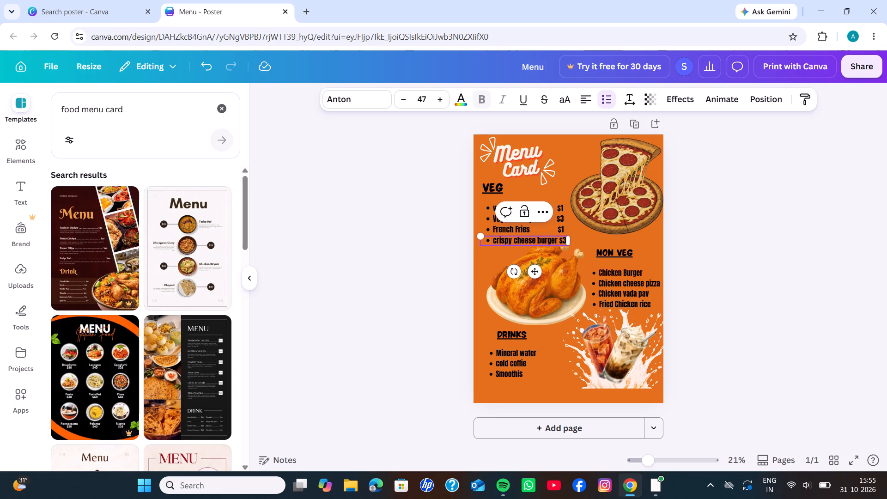
pyautogui.click(492, 257)
pyautogui.click(482, 258)
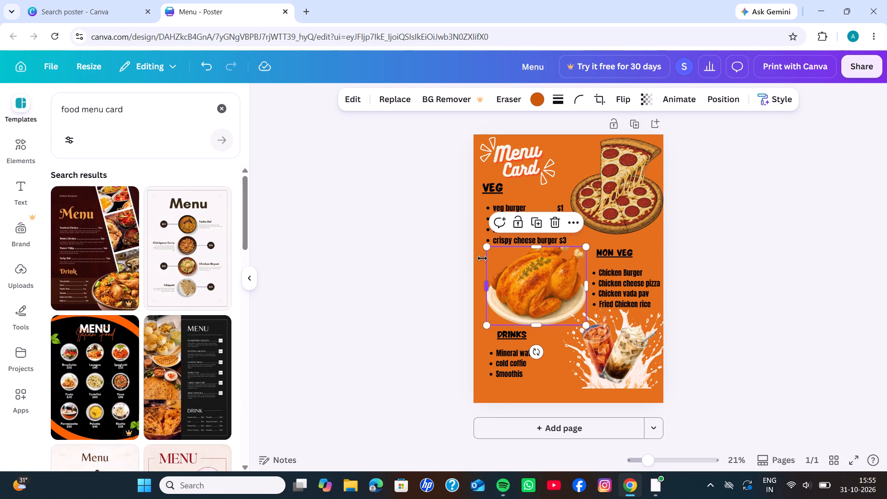
pyautogui.click(482, 258)
pyautogui.click(443, 262)
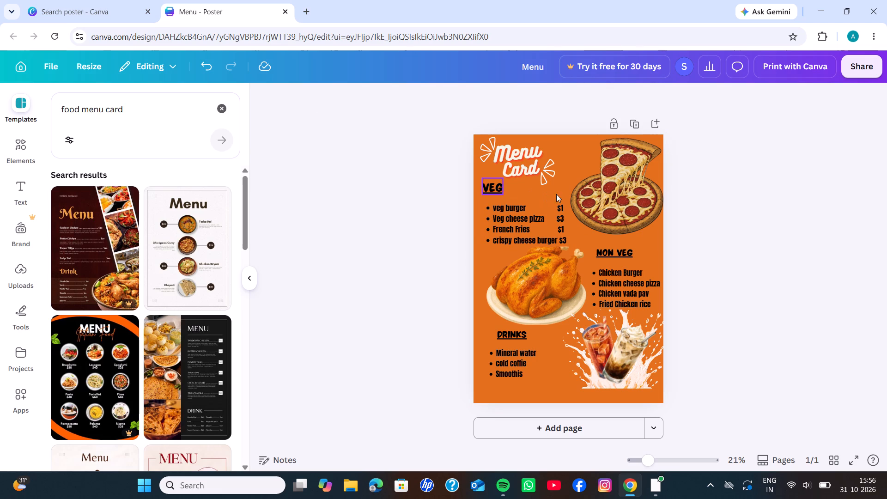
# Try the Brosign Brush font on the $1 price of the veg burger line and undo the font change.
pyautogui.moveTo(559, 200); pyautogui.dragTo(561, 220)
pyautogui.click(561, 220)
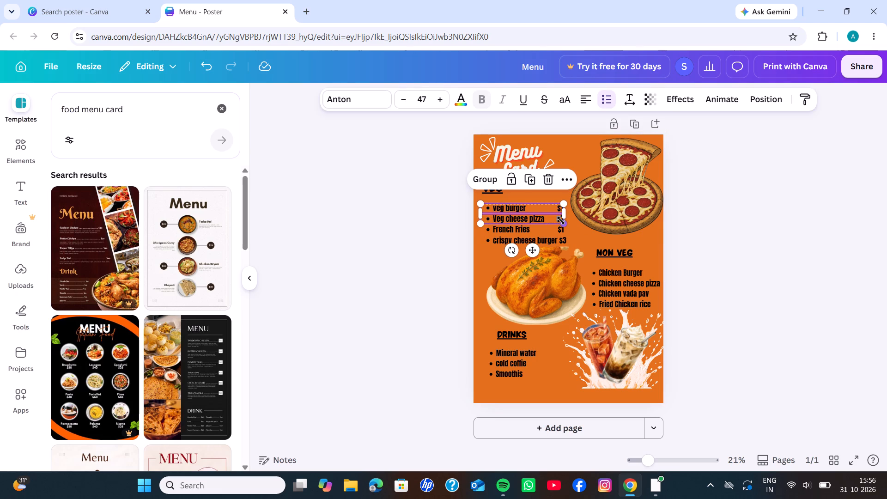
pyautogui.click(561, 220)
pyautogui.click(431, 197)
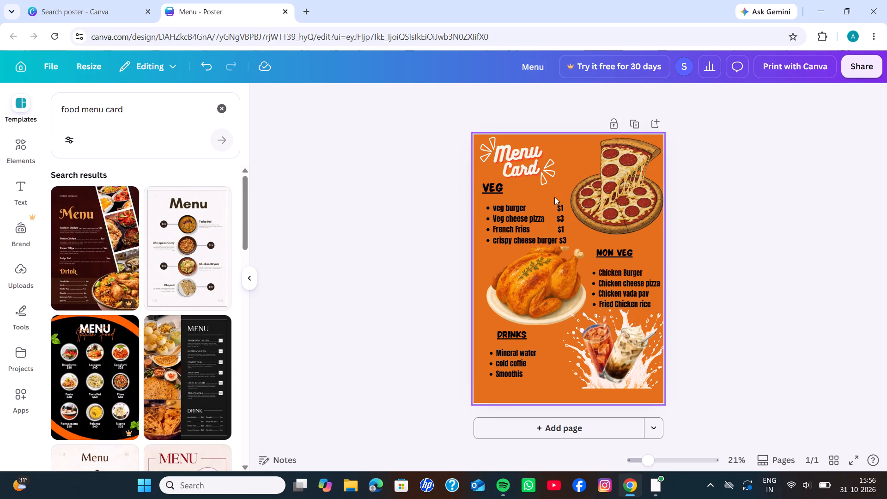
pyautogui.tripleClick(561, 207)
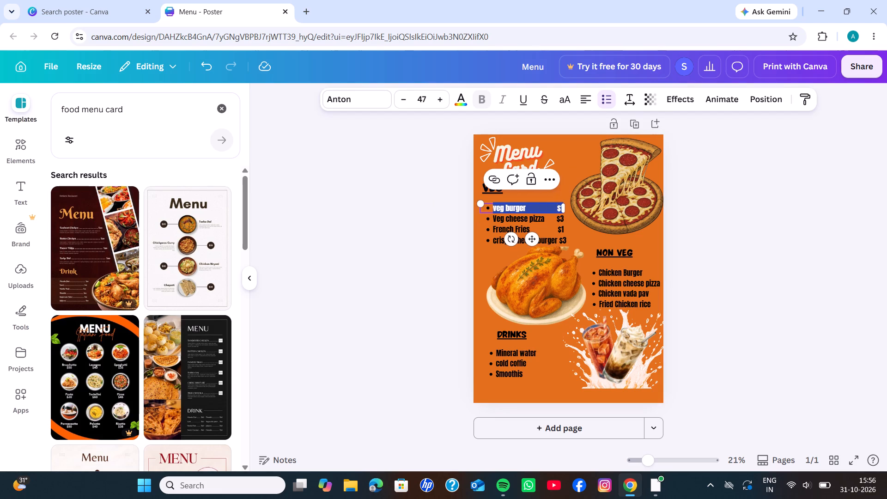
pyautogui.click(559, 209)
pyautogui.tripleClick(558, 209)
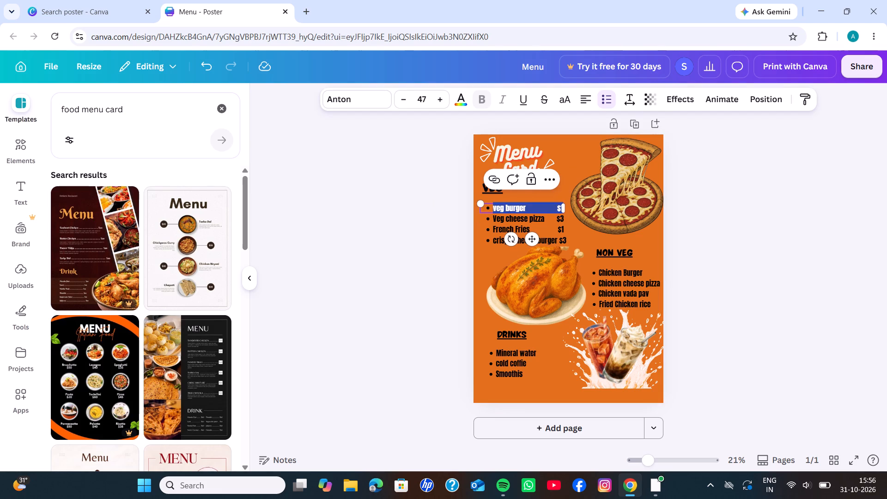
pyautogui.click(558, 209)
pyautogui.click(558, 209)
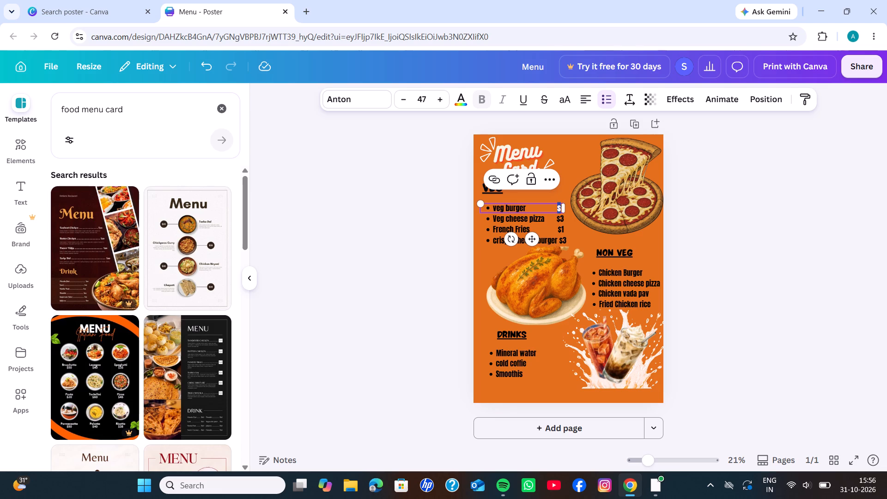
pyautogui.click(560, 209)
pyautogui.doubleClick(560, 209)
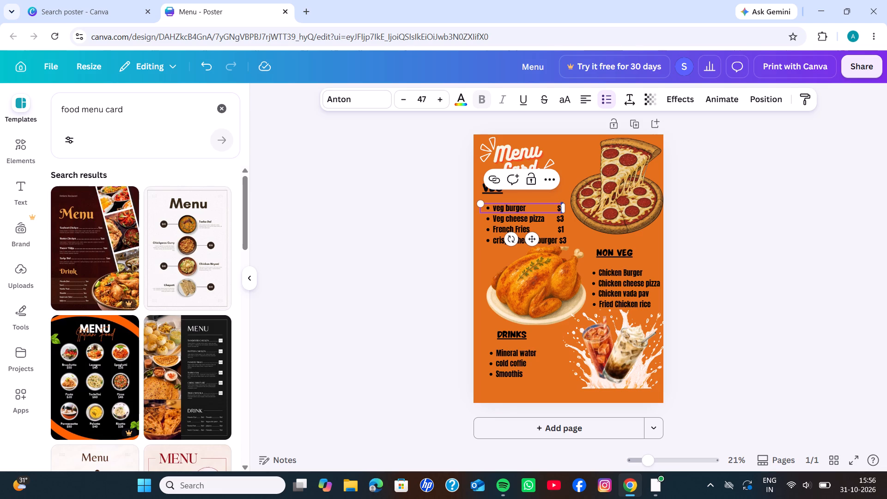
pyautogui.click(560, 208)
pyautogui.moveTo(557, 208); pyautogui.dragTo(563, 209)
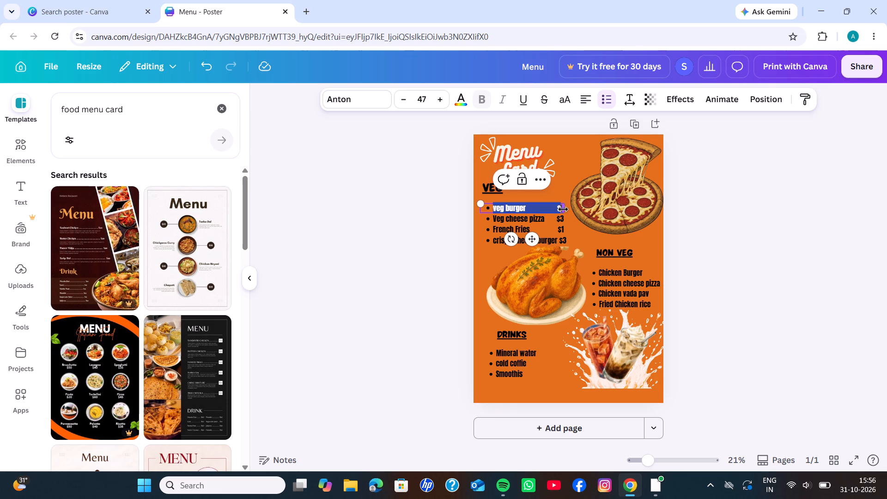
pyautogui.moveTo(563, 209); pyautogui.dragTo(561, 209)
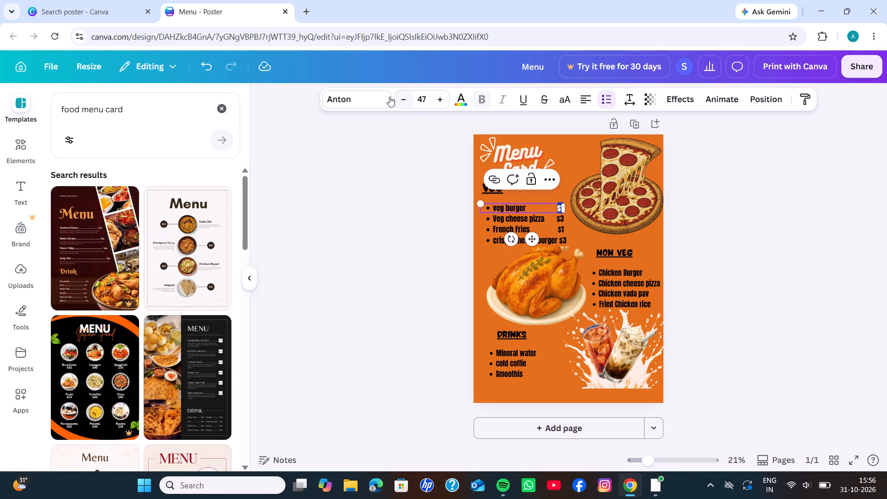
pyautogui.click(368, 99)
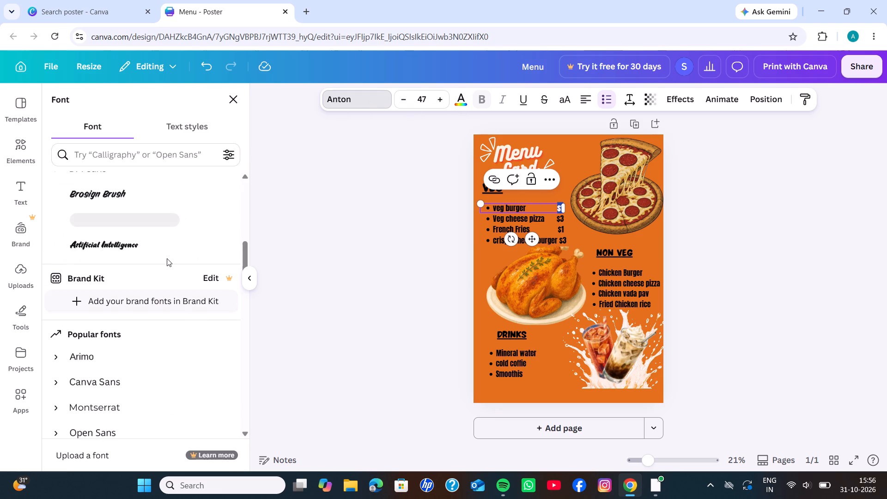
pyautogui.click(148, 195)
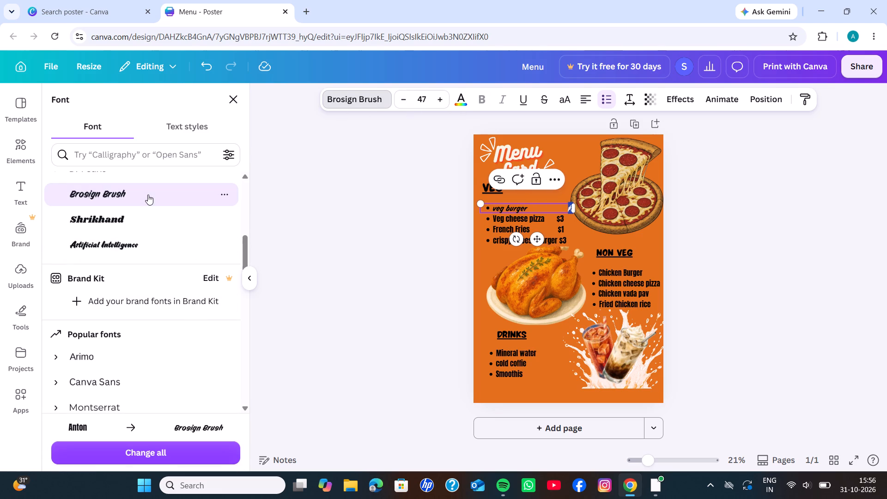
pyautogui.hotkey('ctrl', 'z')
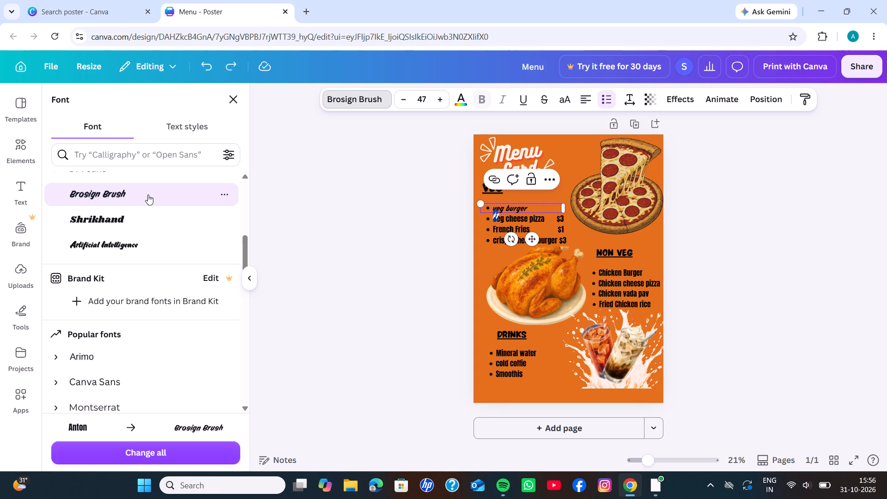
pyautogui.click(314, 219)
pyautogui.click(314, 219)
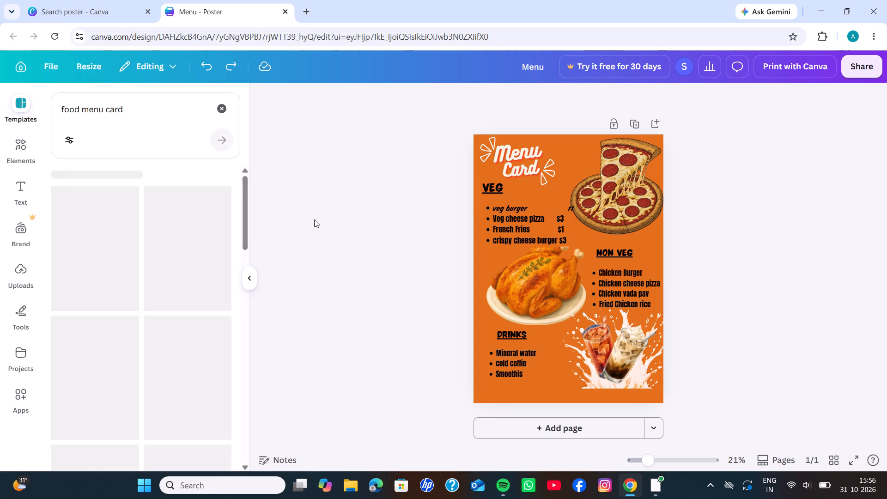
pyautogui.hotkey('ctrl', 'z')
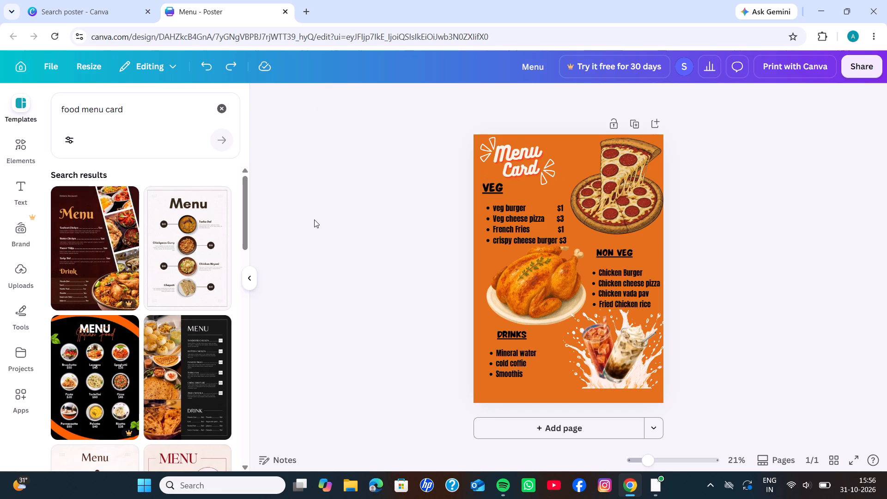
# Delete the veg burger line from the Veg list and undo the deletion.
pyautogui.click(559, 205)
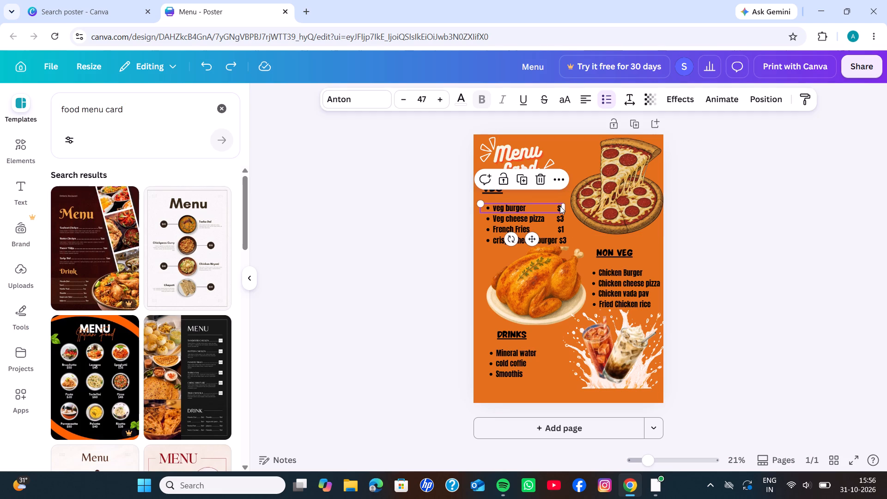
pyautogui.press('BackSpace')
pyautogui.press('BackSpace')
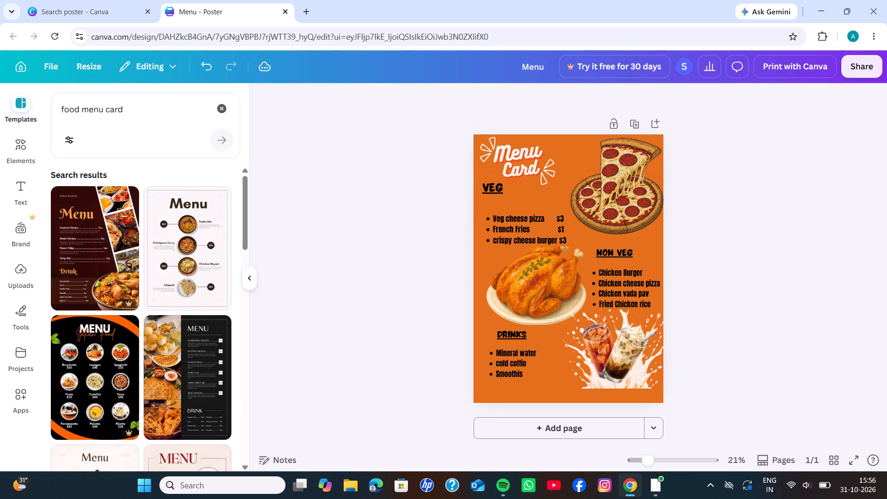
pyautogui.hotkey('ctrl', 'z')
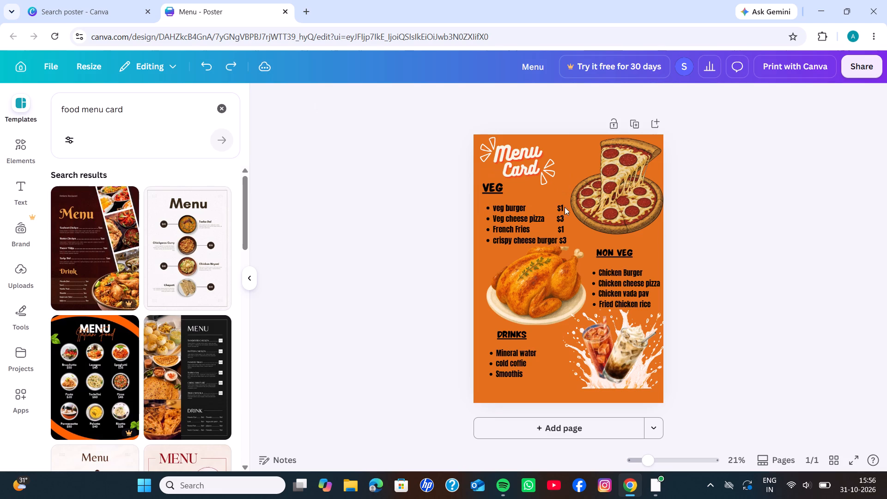
# Delete the $1 price from the veg burger line, keeping the item name.
pyautogui.doubleClick(559, 205)
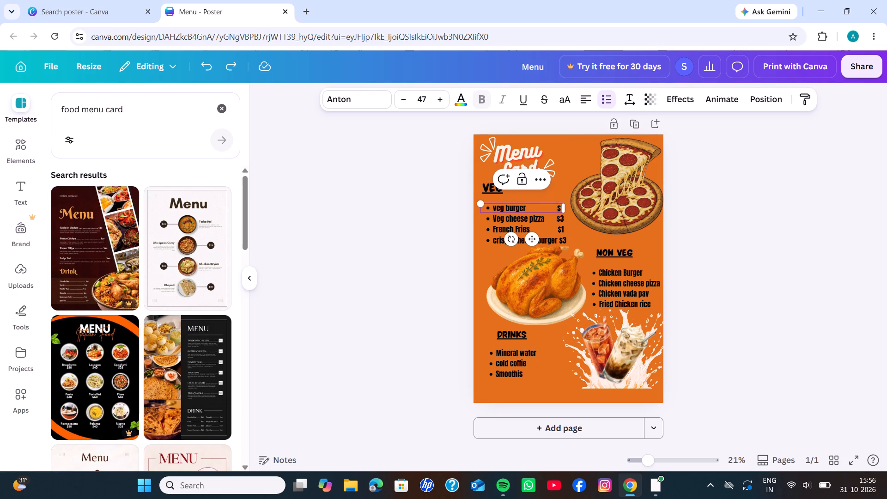
pyautogui.doubleClick(559, 205)
pyautogui.tripleClick(559, 205)
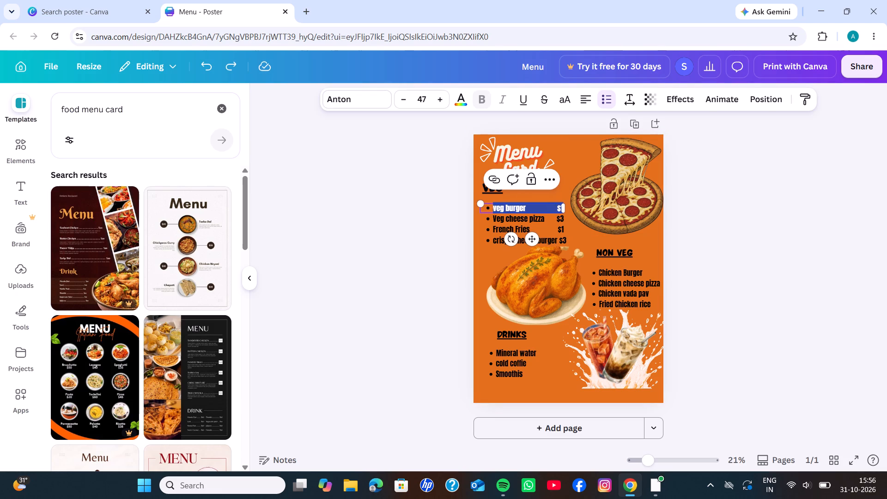
pyautogui.doubleClick(559, 205)
pyautogui.click(559, 205)
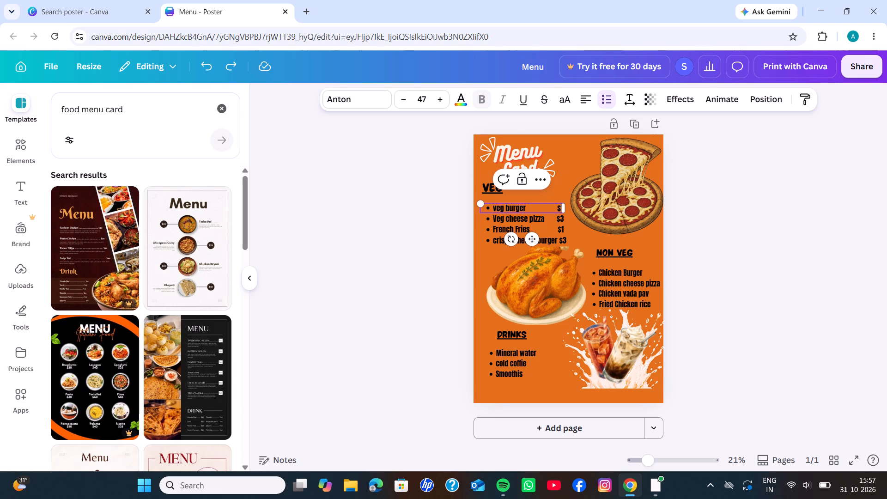
pyautogui.moveTo(562, 206); pyautogui.dragTo(554, 205)
pyautogui.press('BackSpace')
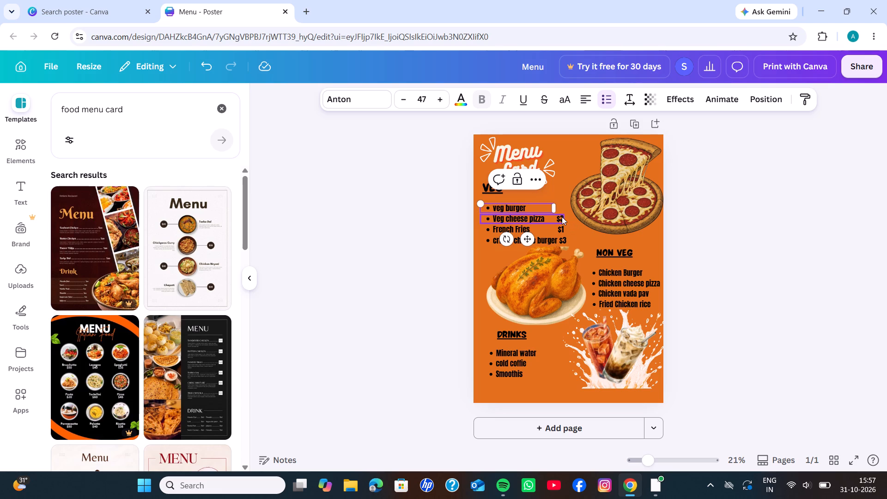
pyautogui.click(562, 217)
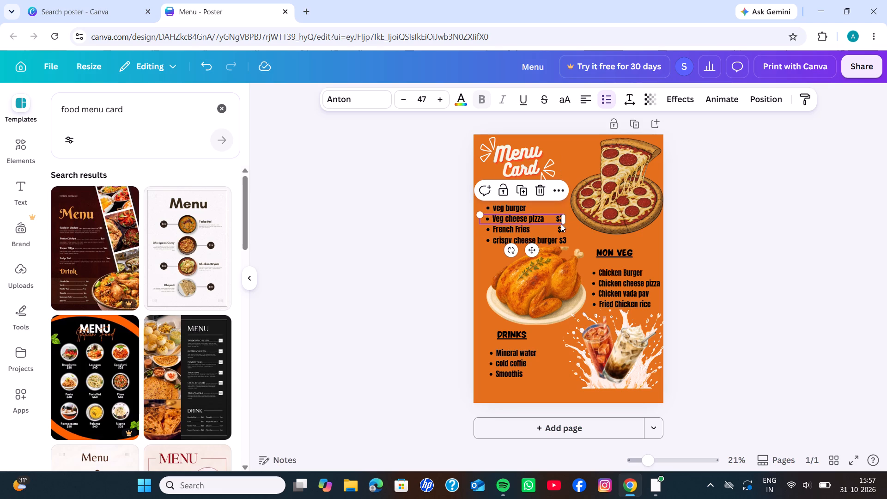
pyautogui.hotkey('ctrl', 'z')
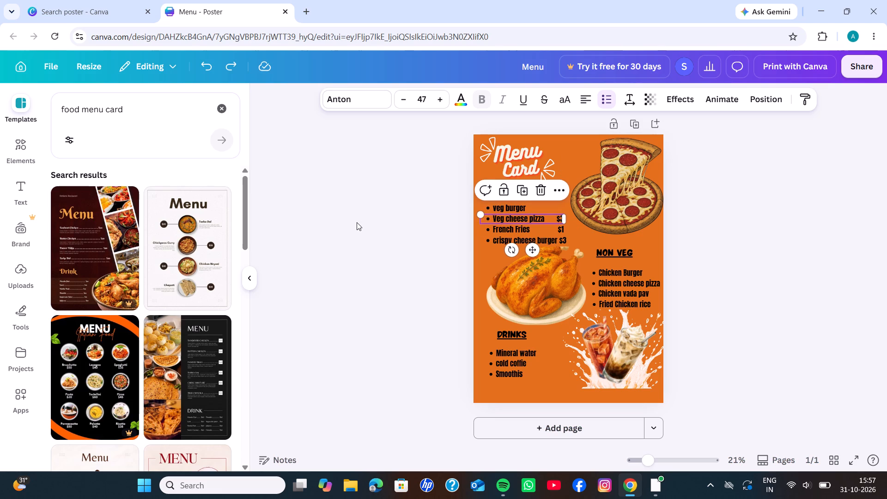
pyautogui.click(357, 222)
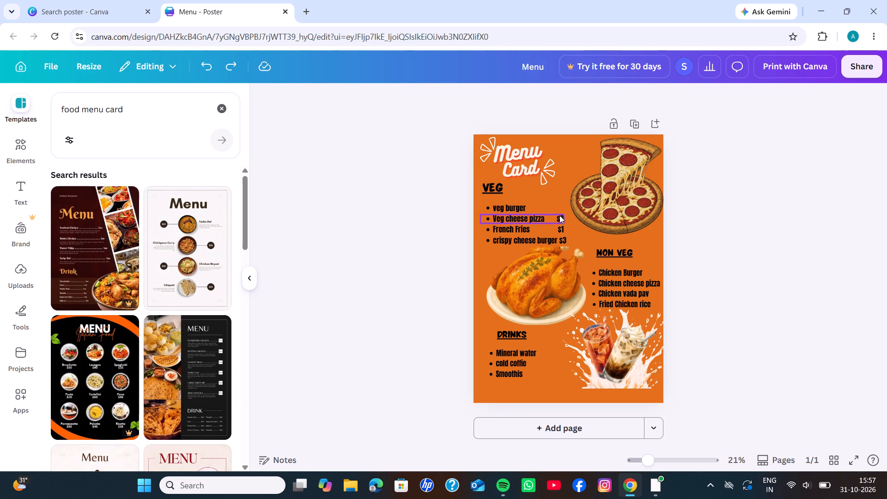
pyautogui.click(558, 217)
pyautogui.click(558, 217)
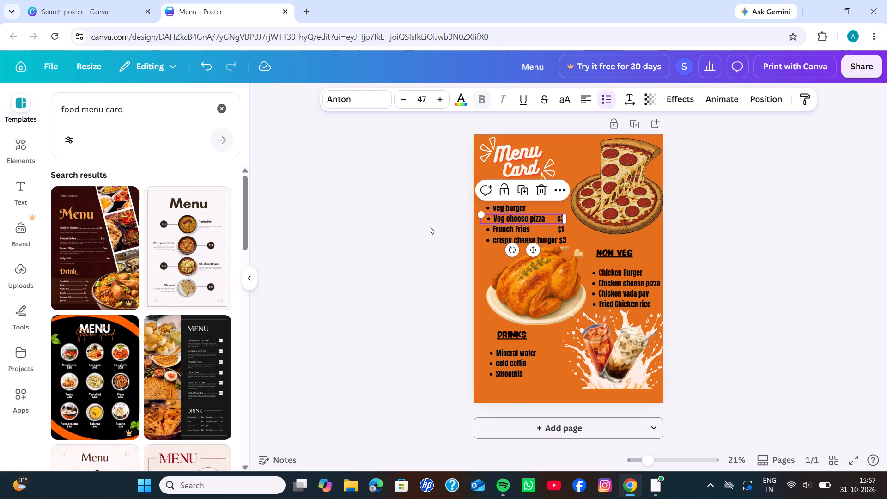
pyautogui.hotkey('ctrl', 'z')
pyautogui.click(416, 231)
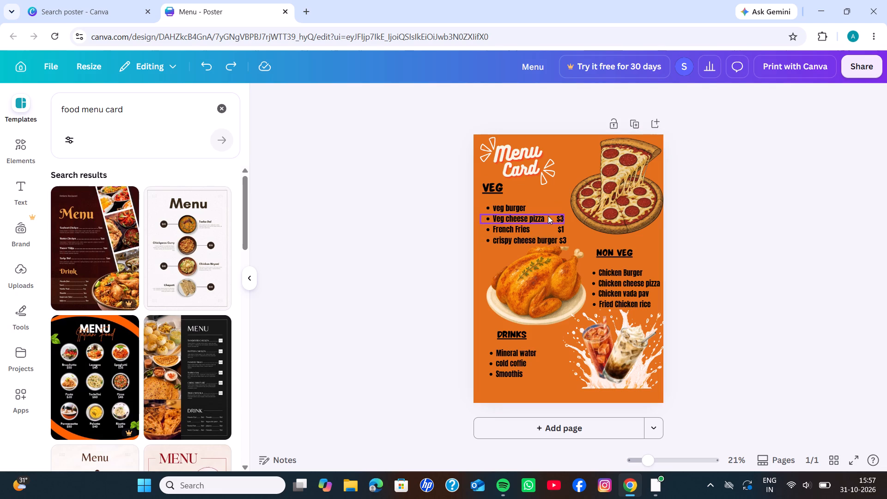
# Delete the $3 price from the Veg cheese pizza line, keeping the item name.
pyautogui.click(561, 217)
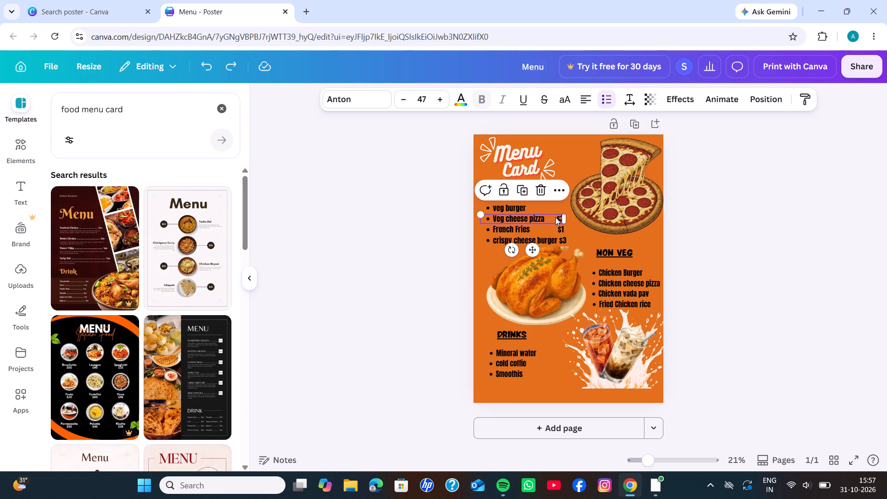
pyautogui.click(556, 218)
pyautogui.click(556, 218)
pyautogui.moveTo(556, 218); pyautogui.dragTo(562, 218)
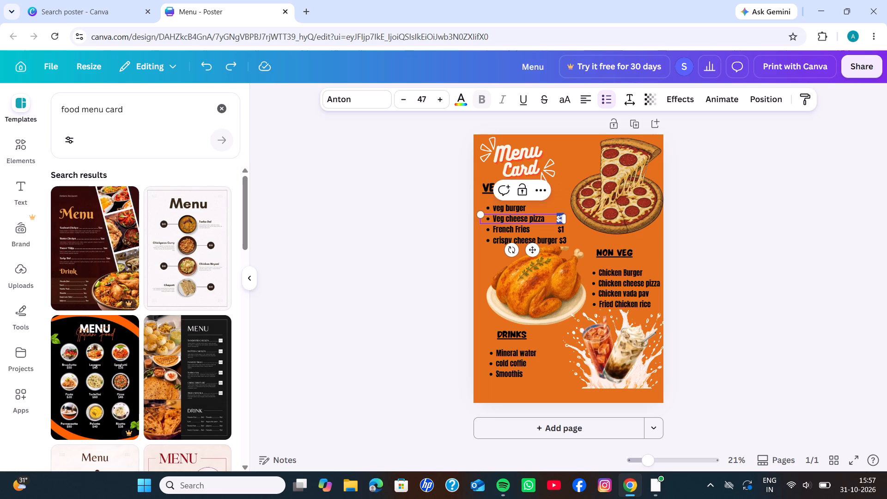
pyautogui.moveTo(562, 218); pyautogui.dragTo(562, 218)
pyautogui.click(562, 218)
pyautogui.doubleClick(562, 218)
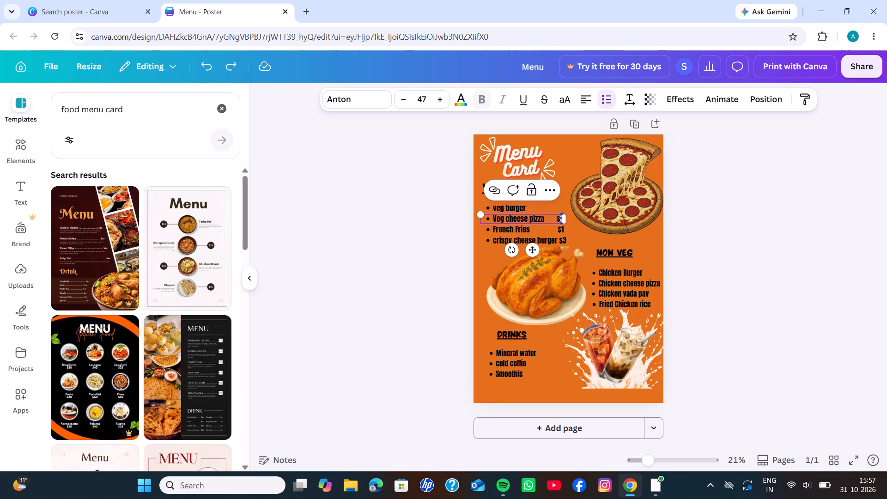
pyautogui.press('BackSpace')
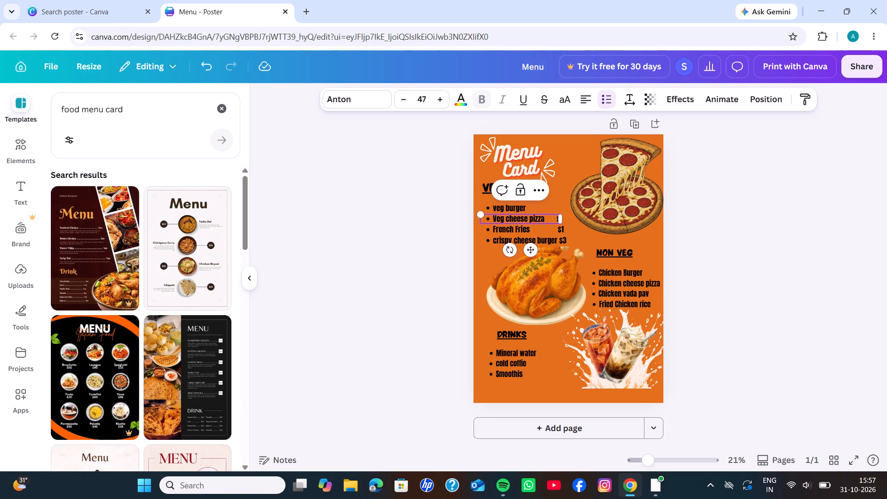
pyautogui.press('BackSpace')
# Delete the $1 price from the French Fries line, keeping the item name.
pyautogui.click(561, 227)
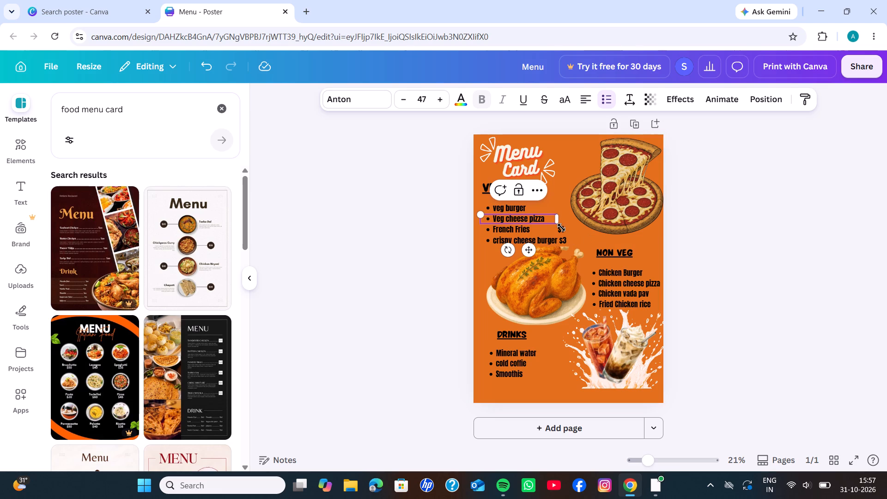
pyautogui.click(562, 231)
pyautogui.click(562, 231)
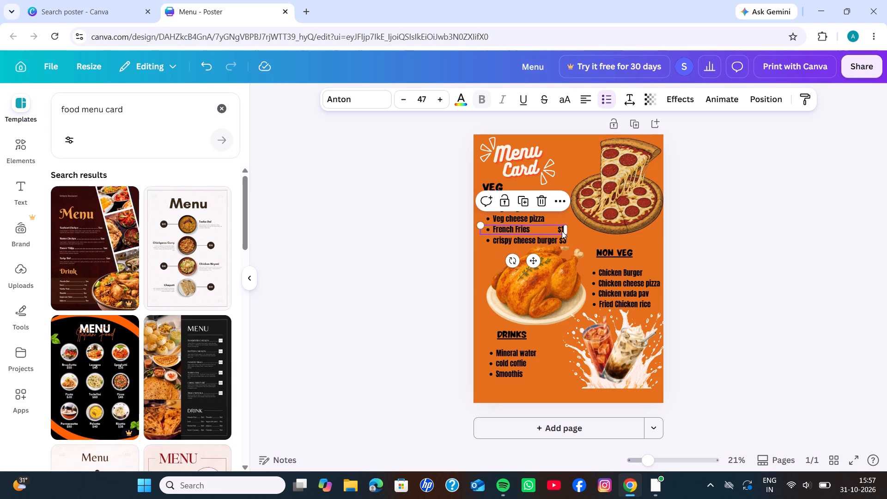
pyautogui.press('BackSpace')
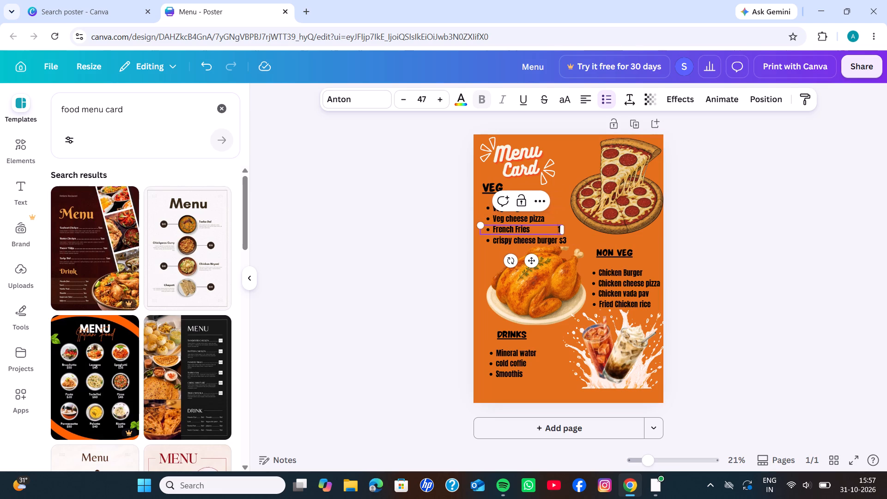
pyautogui.press('BackSpace')
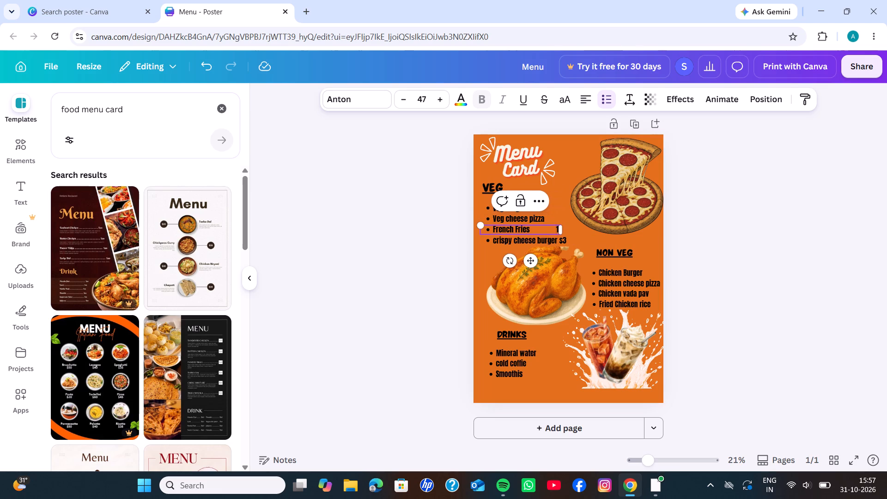
pyautogui.press('Right')
pyautogui.press('BackSpace')
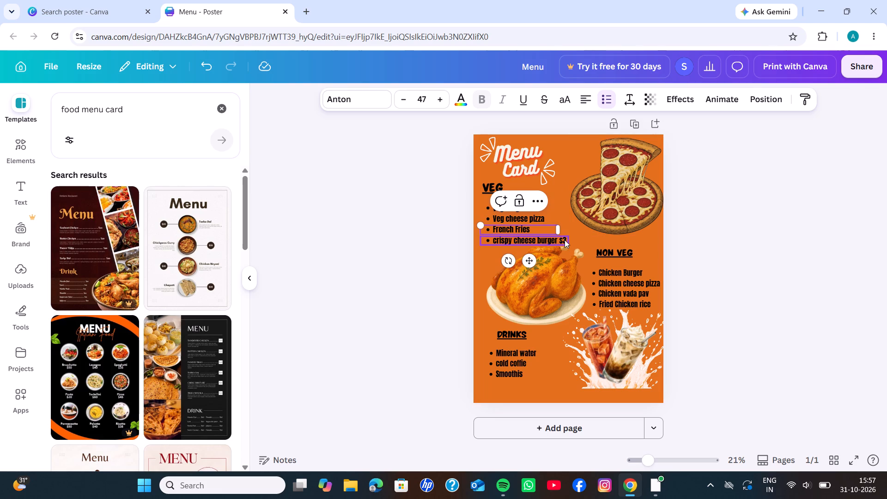
# Delete the $3 price from the crispy cheese burger line and deselect the text.
pyautogui.click(564, 240)
pyautogui.click(564, 240)
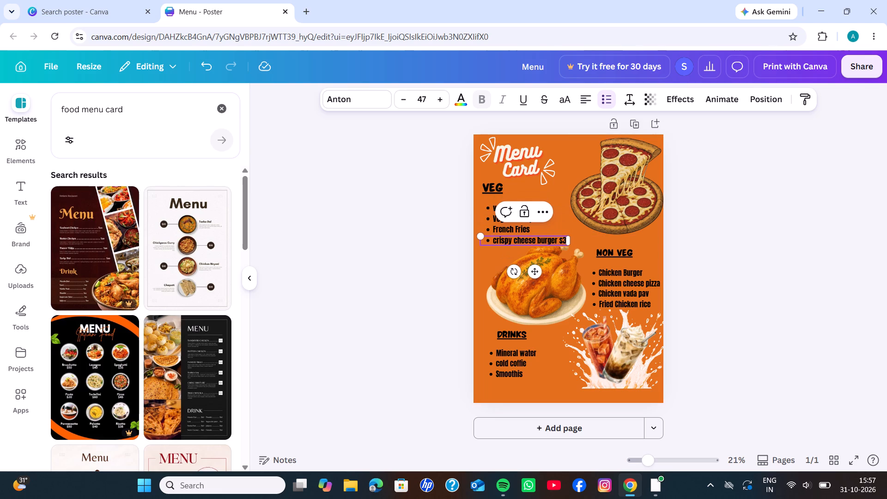
pyautogui.press('BackSpace')
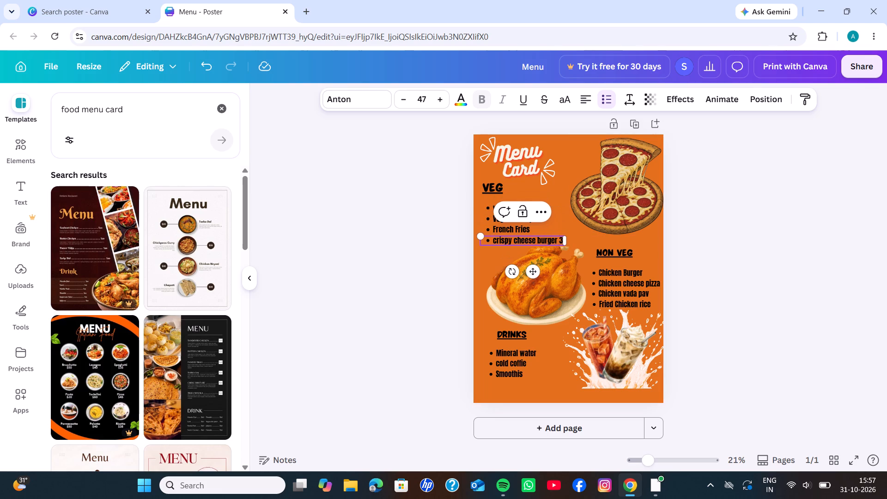
pyautogui.press('Right')
pyautogui.press('BackSpace')
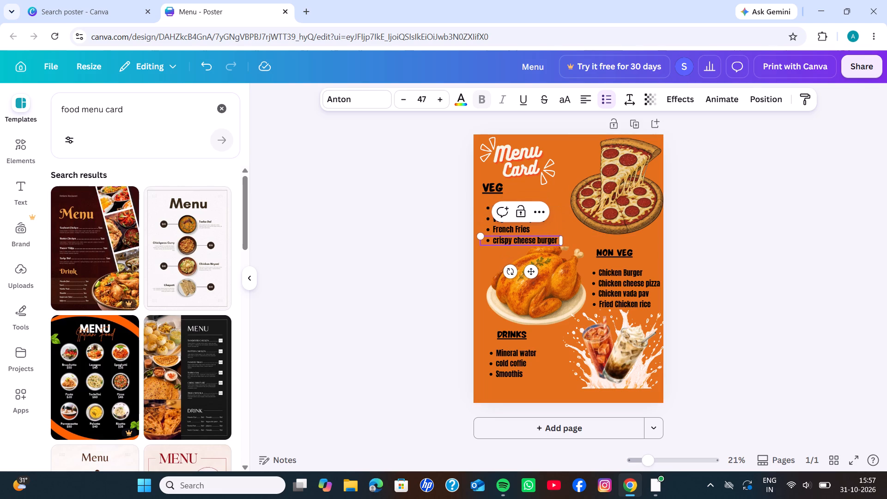
pyautogui.click(405, 254)
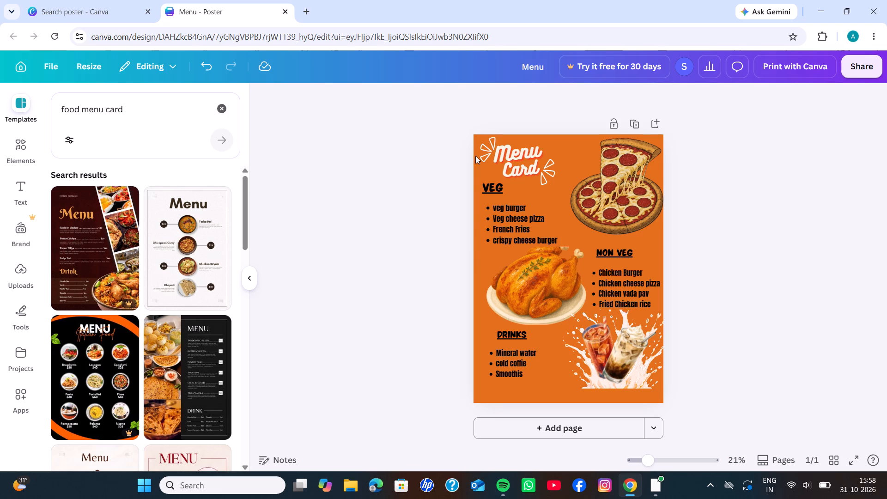
pyautogui.click(528, 189)
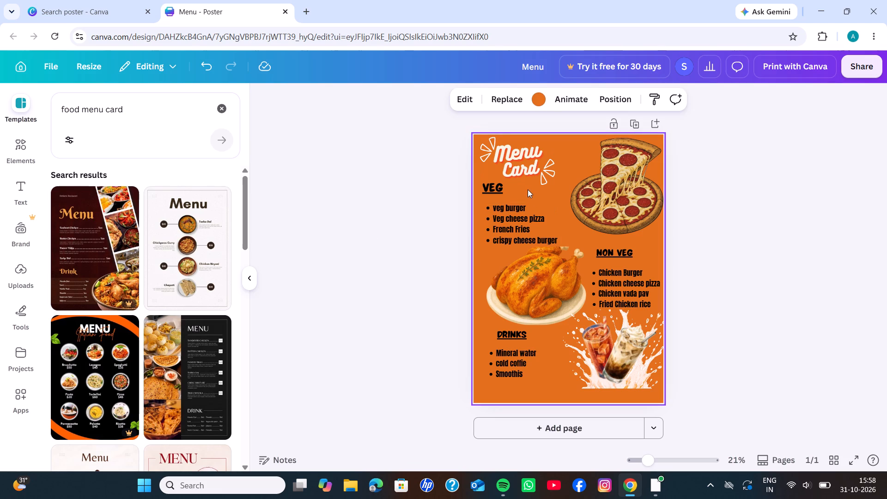
pyautogui.click(418, 262)
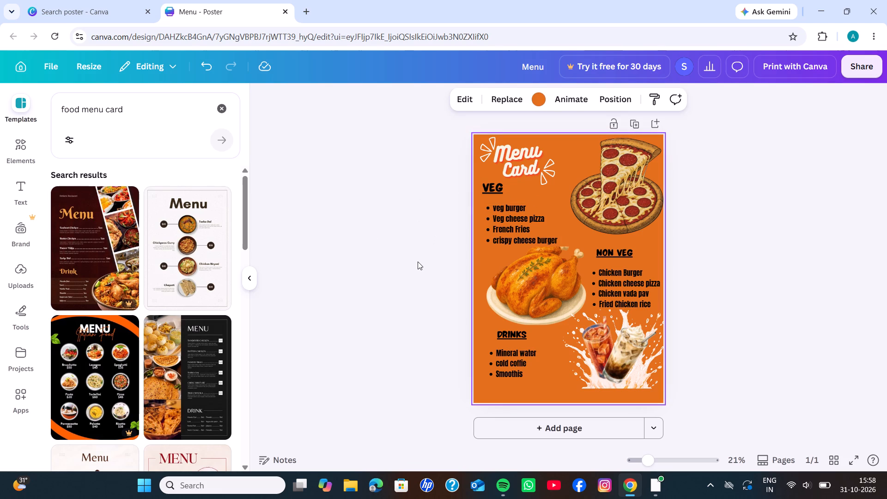
# Clear the template search and browse the graphics elements and text font combinations for something to use on the poster.
pyautogui.click(222, 104)
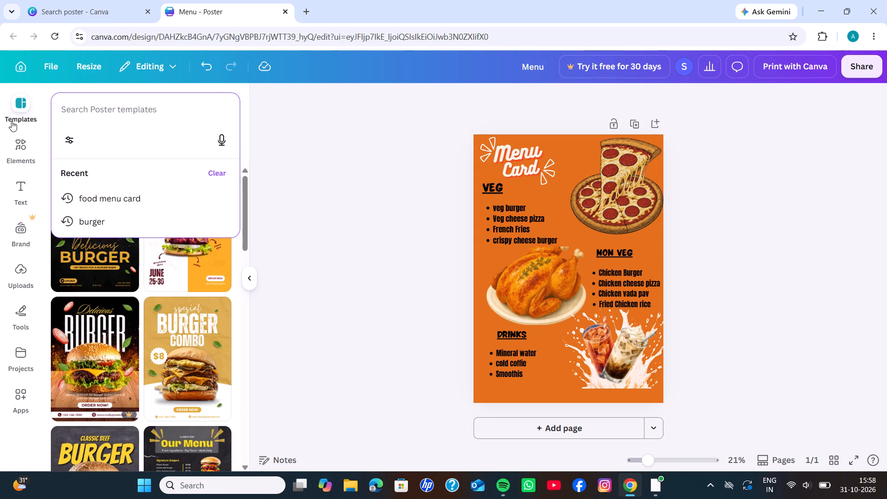
pyautogui.click(17, 155)
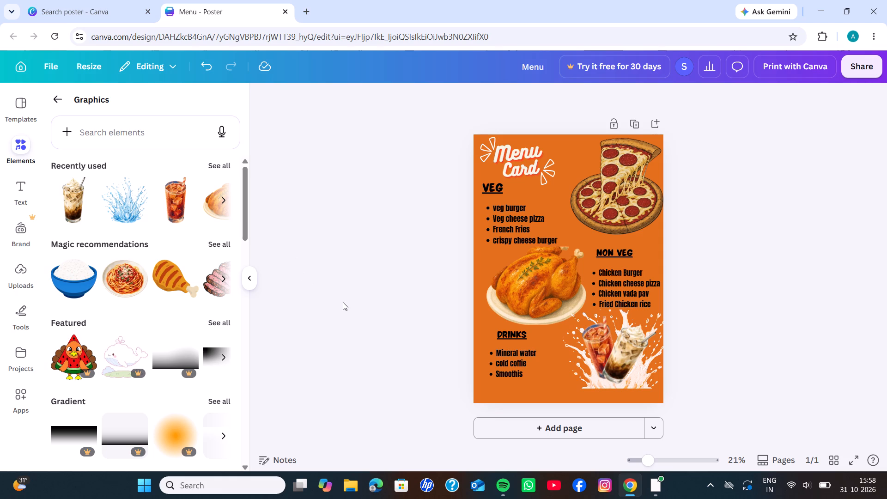
pyautogui.scroll(-2, 141, 345)
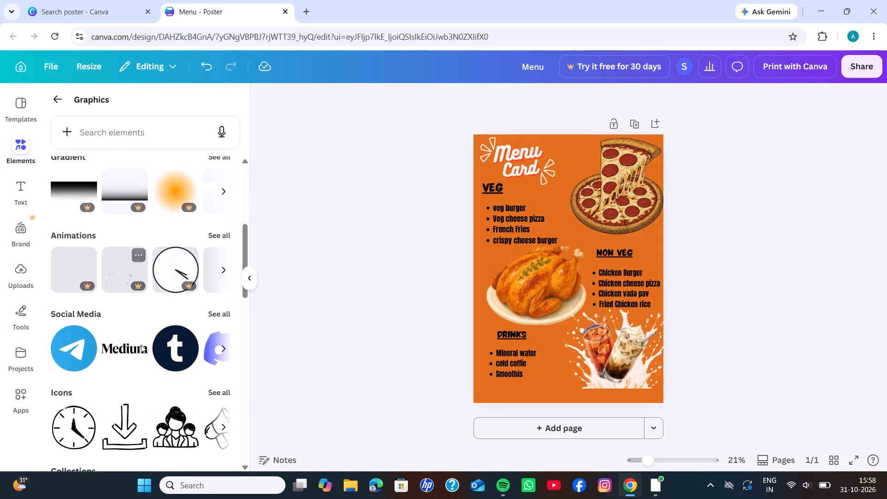
pyautogui.scroll(-2, 141, 345)
pyautogui.hscroll(2, 141, 345)
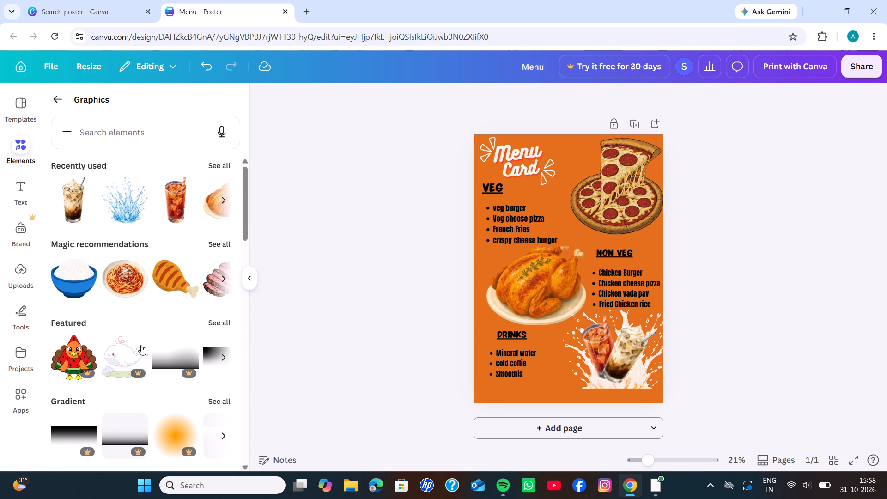
pyautogui.click(25, 184)
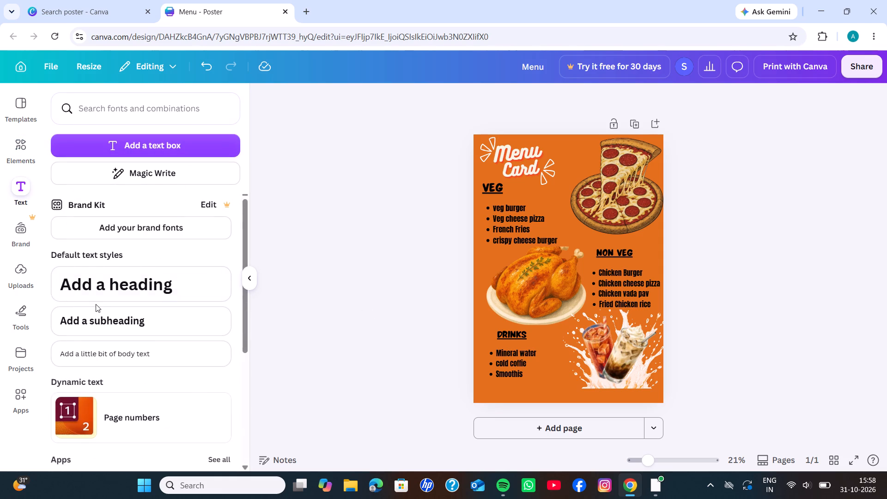
pyautogui.scroll(-6, 96, 304)
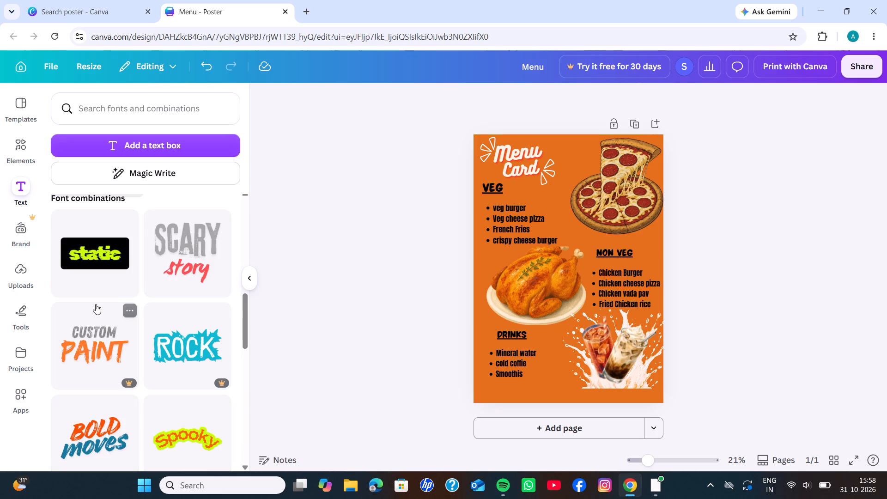
pyautogui.scroll(-8, 96, 304)
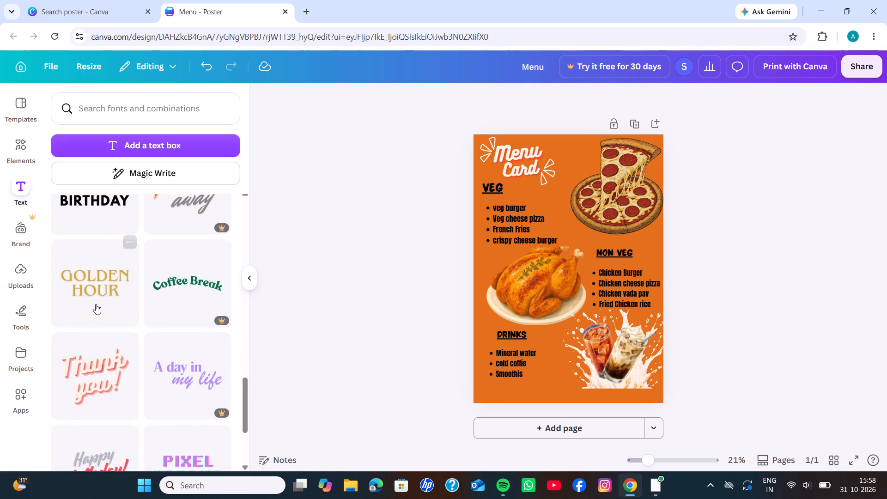
pyautogui.scroll(-2, 96, 304)
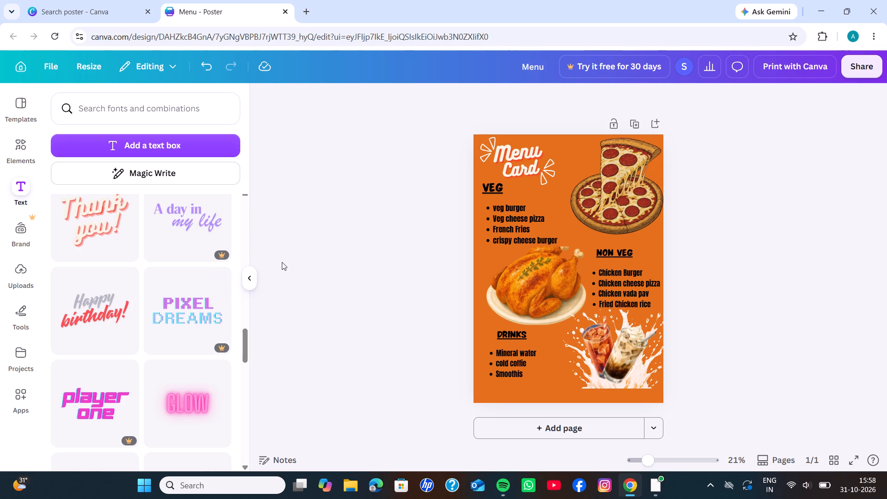
pyautogui.scroll(-2, 402, 273)
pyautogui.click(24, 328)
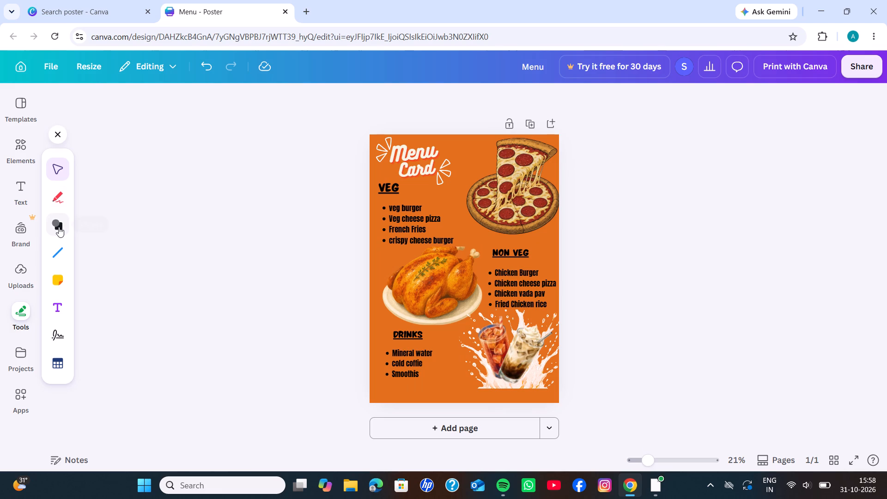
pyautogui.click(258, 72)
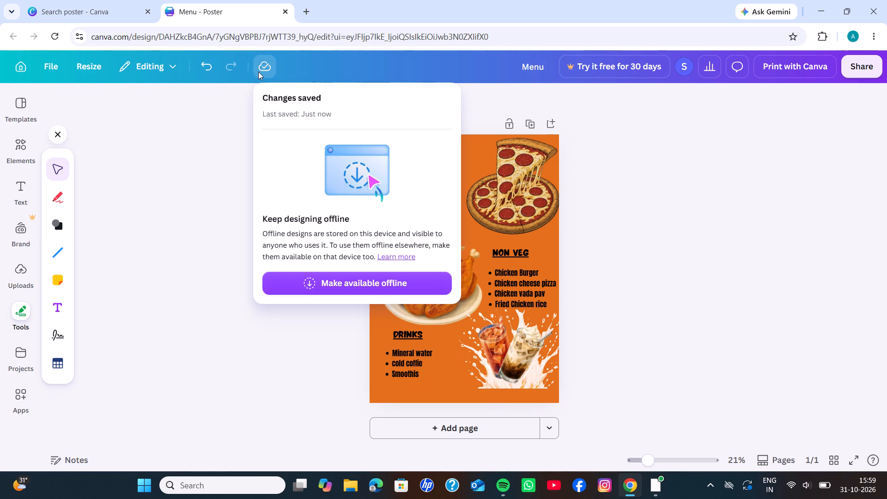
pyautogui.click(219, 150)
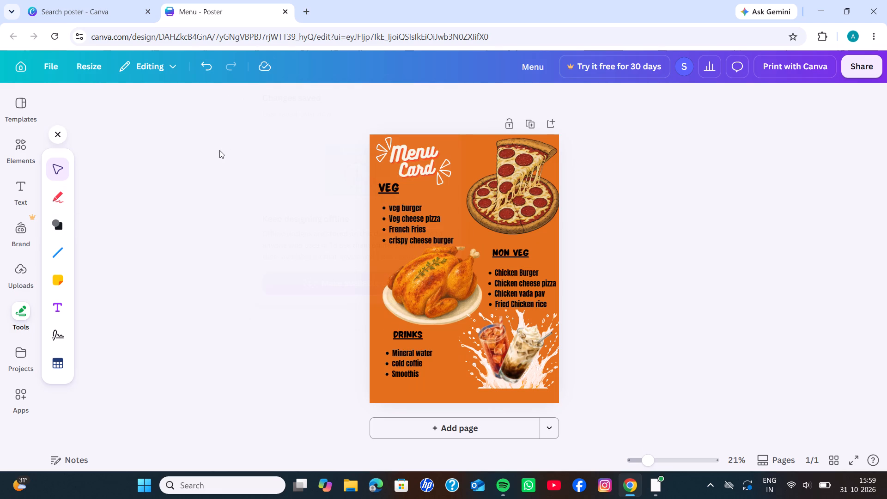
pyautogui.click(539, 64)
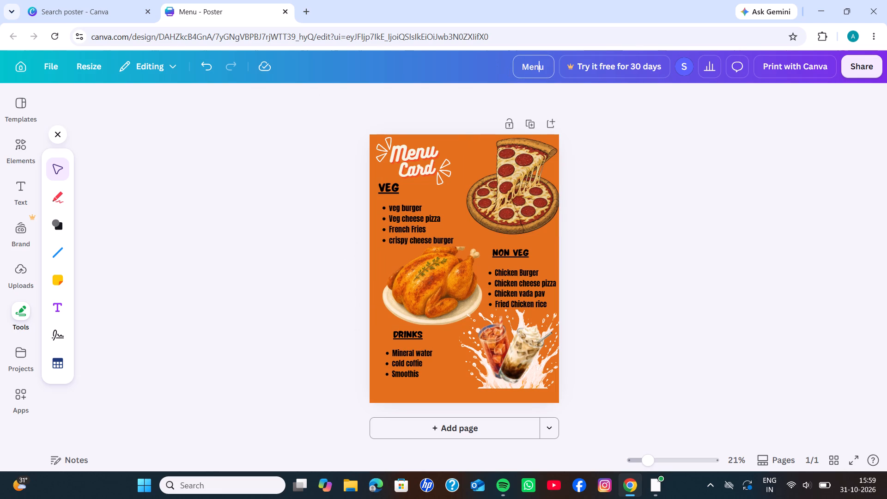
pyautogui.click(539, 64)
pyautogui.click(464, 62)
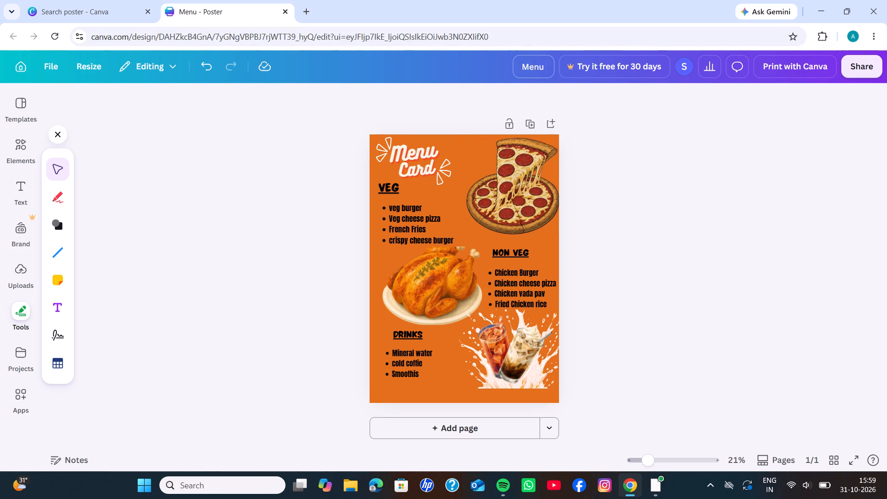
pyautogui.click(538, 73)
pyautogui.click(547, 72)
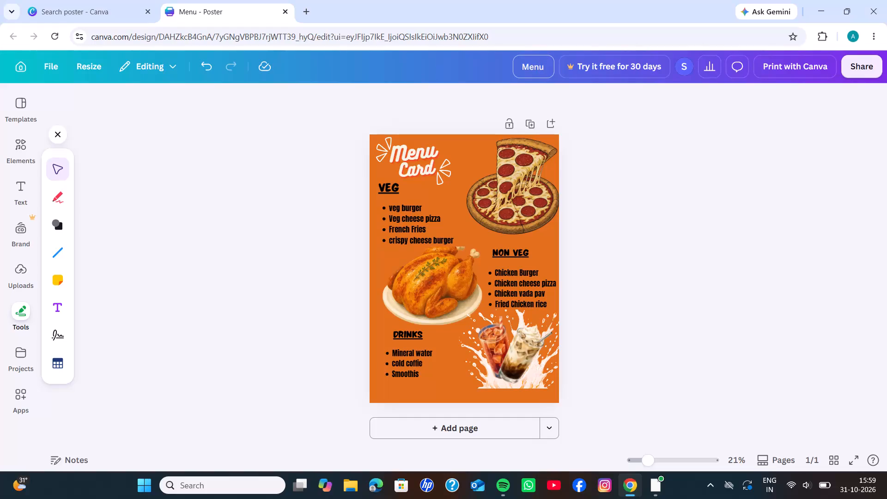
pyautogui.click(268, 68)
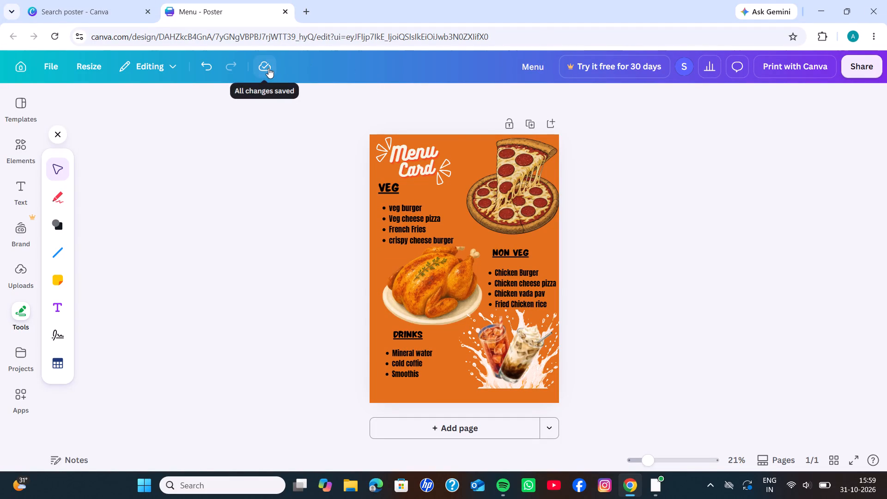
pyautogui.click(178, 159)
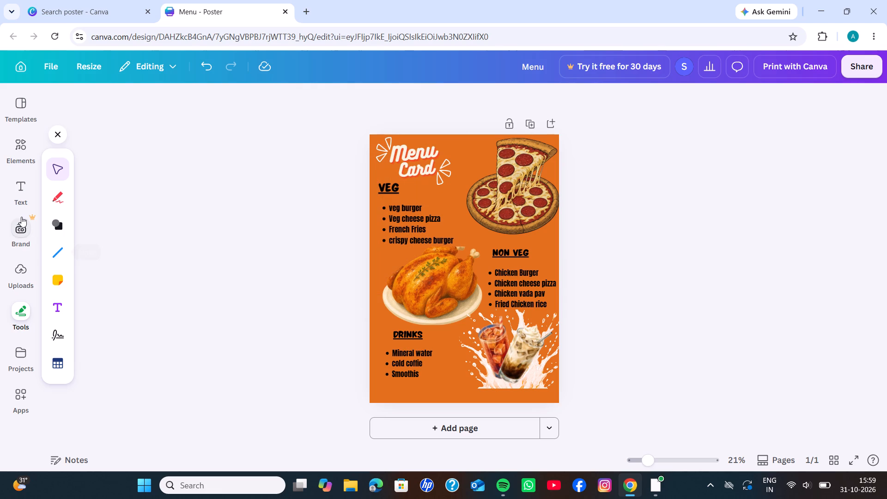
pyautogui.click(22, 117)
# Browse the poster templates and the design types available for an added page.
pyautogui.scroll(-1, 124, 254)
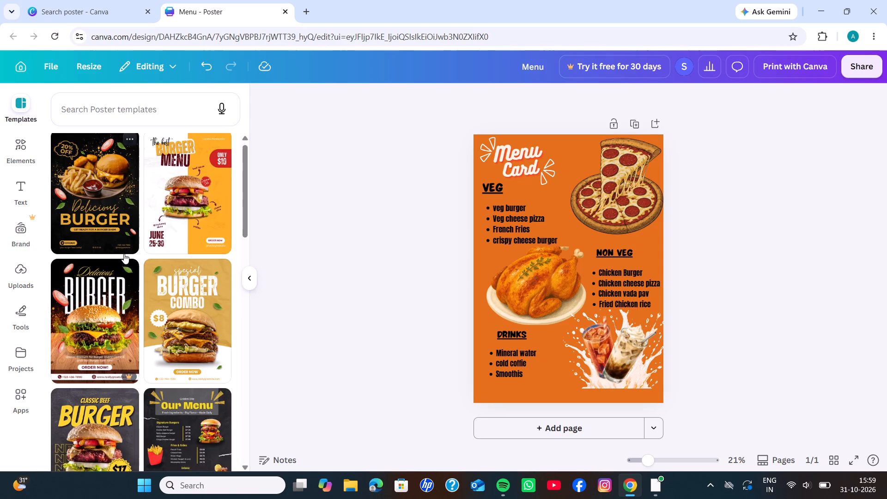
pyautogui.scroll(-1, 124, 254)
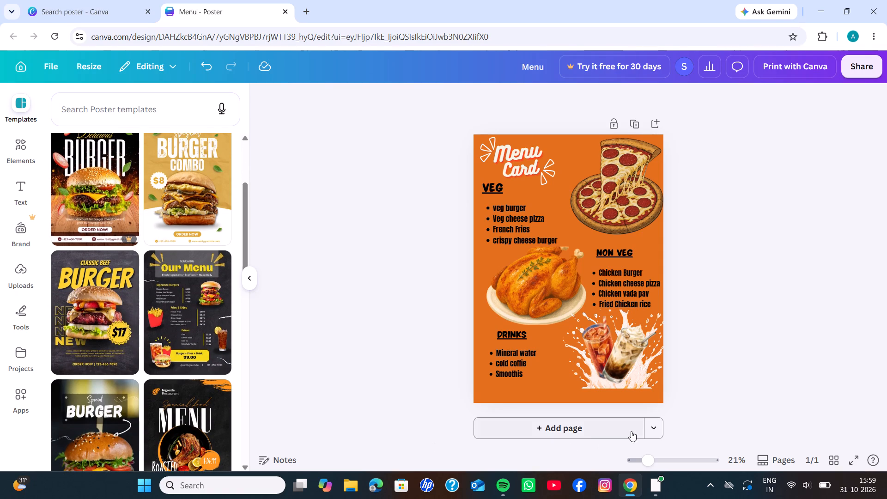
pyautogui.click(659, 427)
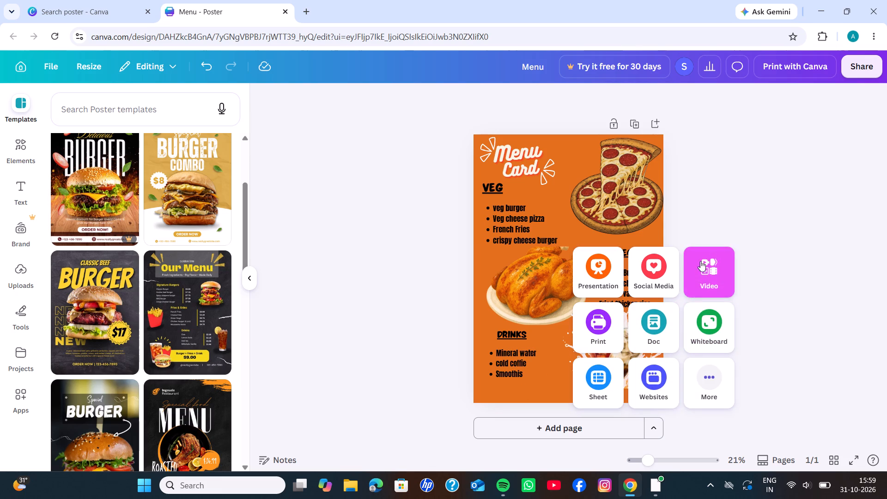
pyautogui.hscroll(-1, 470, 310)
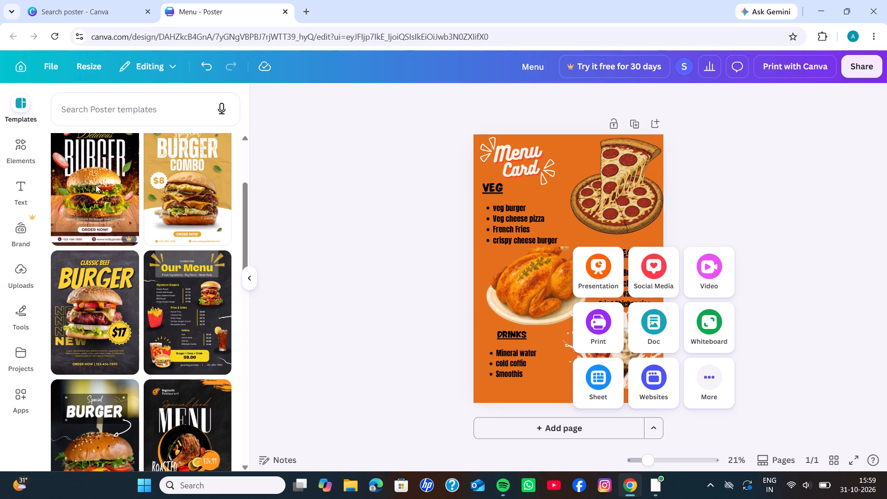
pyautogui.scroll(2, 115, 221)
pyautogui.scroll(-2, 115, 221)
pyautogui.scroll(2, 95, 293)
# Save the Menu poster design.
pyautogui.click(53, 66)
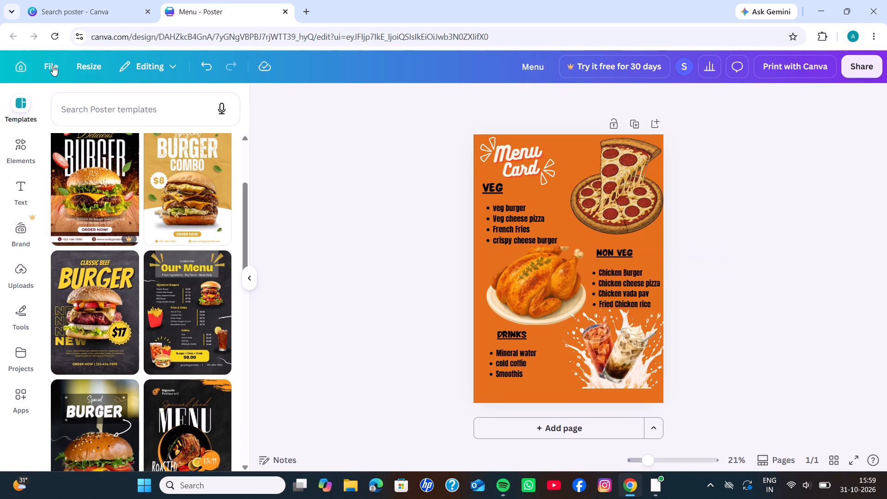
pyautogui.click(53, 66)
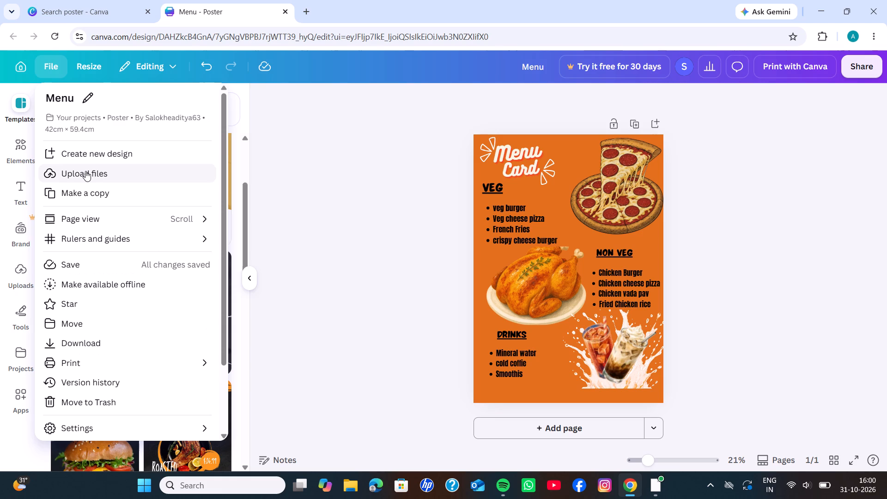
pyautogui.click(115, 267)
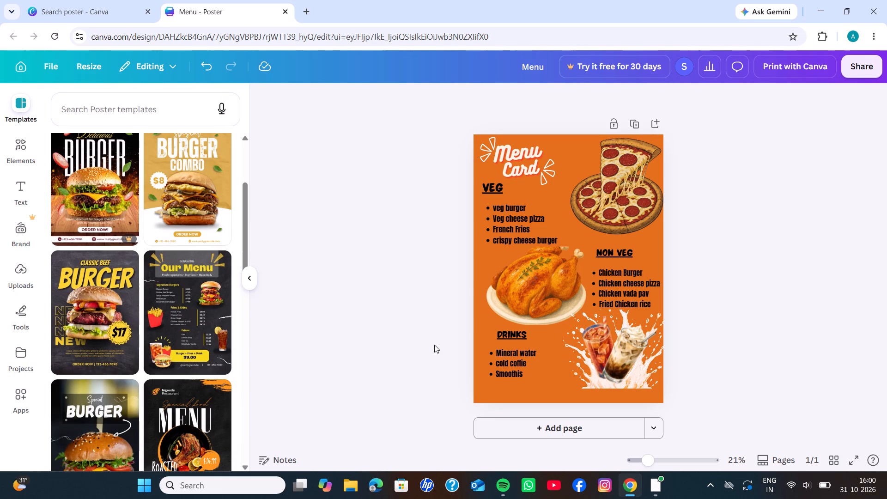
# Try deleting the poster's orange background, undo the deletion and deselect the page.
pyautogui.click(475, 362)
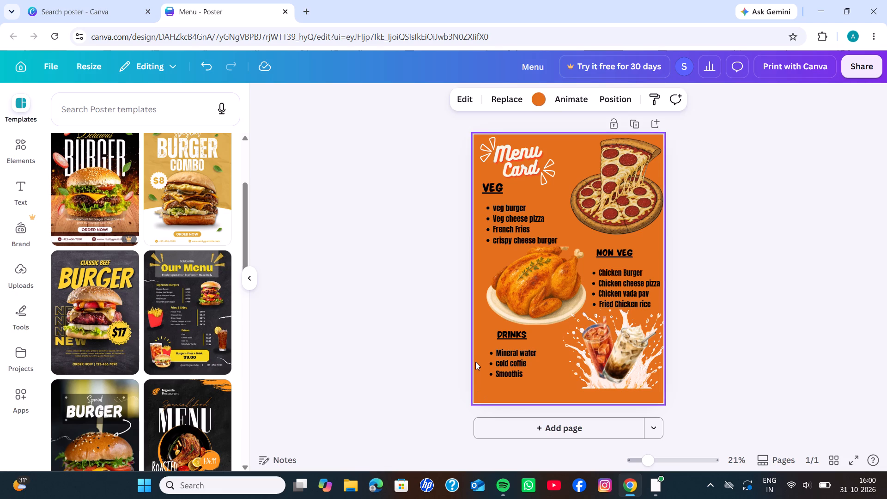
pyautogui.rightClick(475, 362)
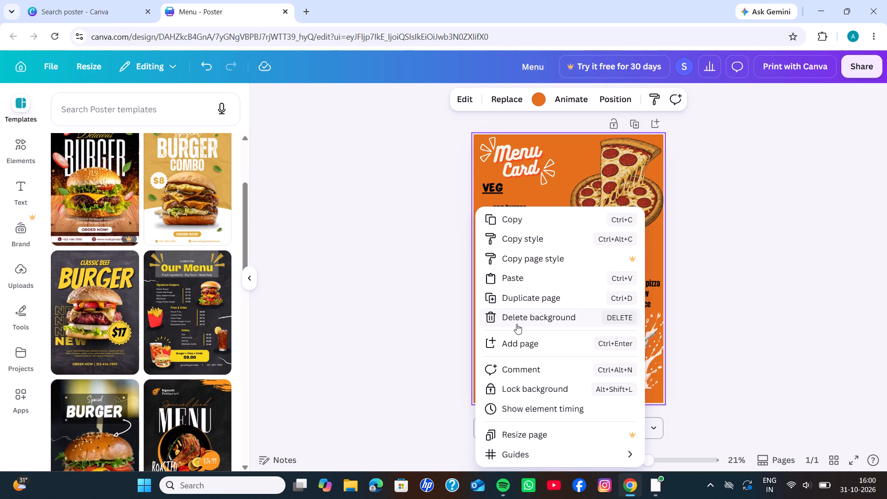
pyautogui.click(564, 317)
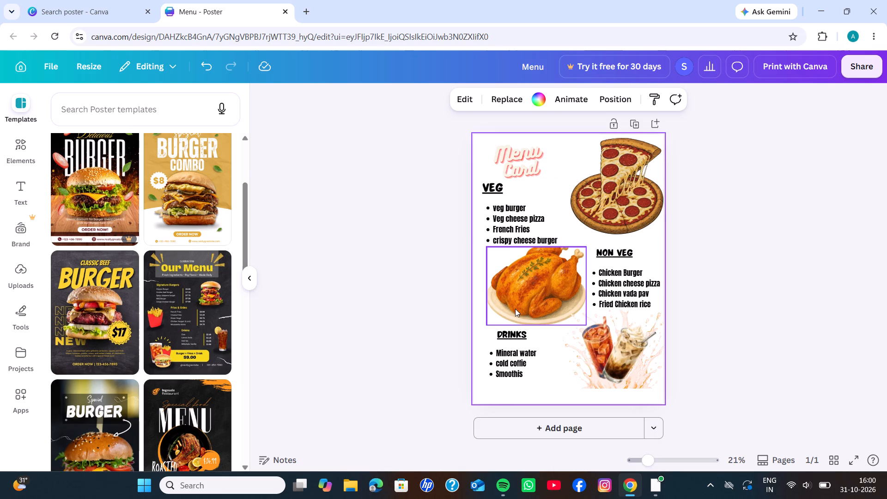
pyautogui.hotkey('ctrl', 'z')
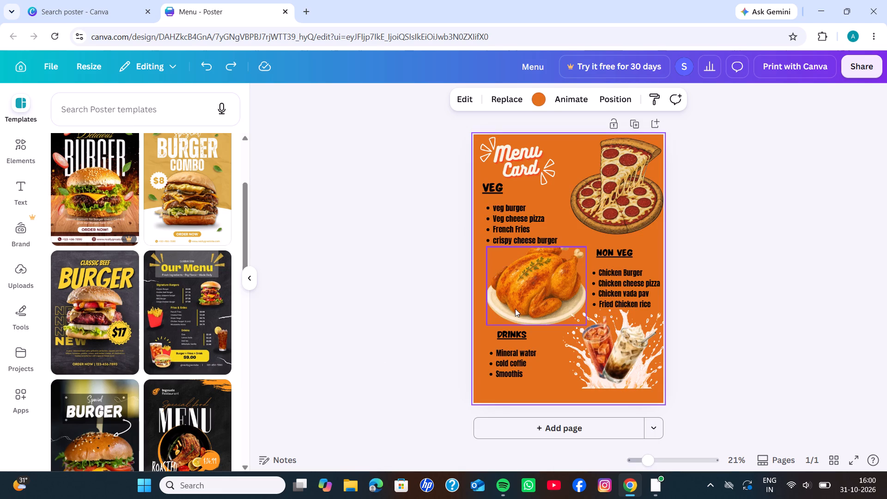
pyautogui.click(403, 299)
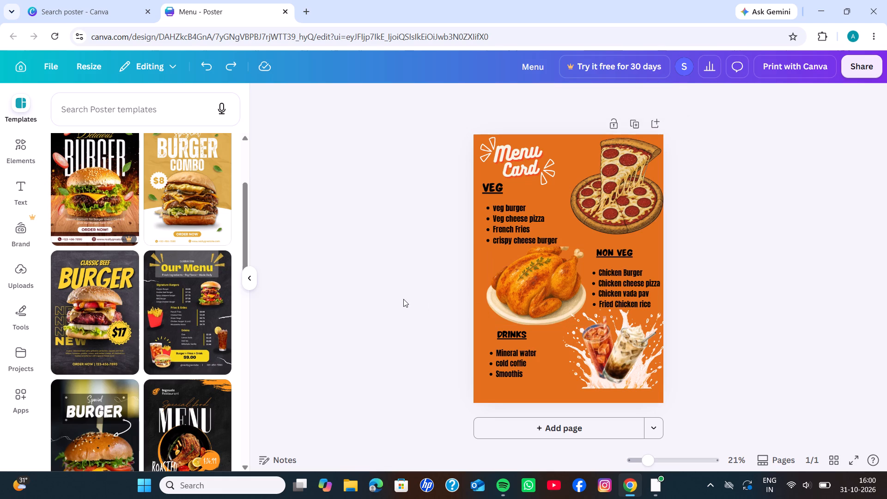
# Look through more poster templates and check the upload and share options for the design.
pyautogui.scroll(-2, 112, 290)
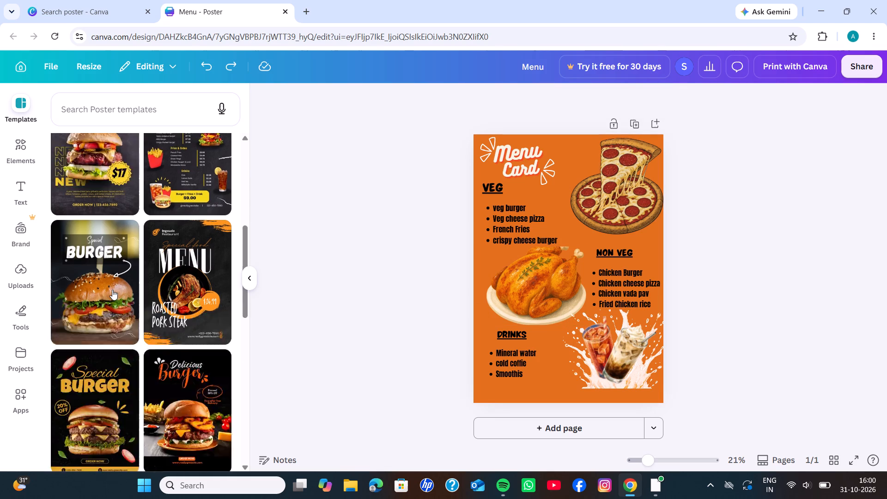
pyautogui.scroll(-4, 112, 290)
pyautogui.scroll(3, 112, 290)
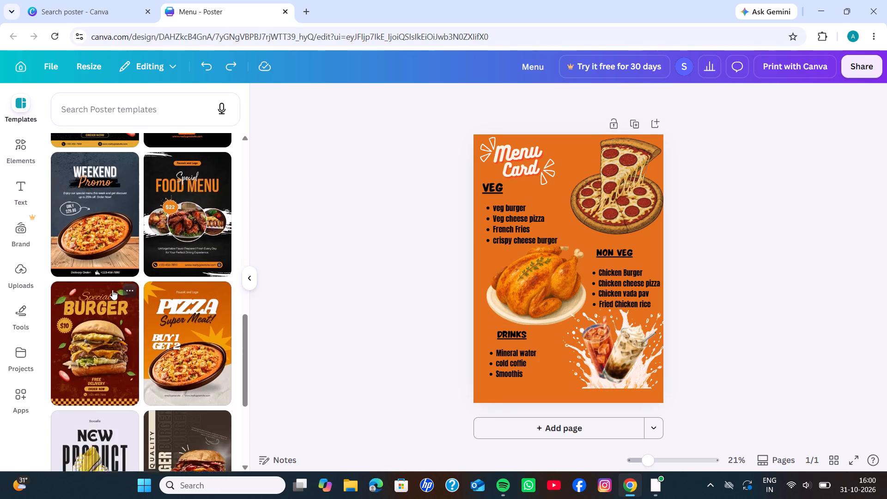
pyautogui.scroll(5, 112, 290)
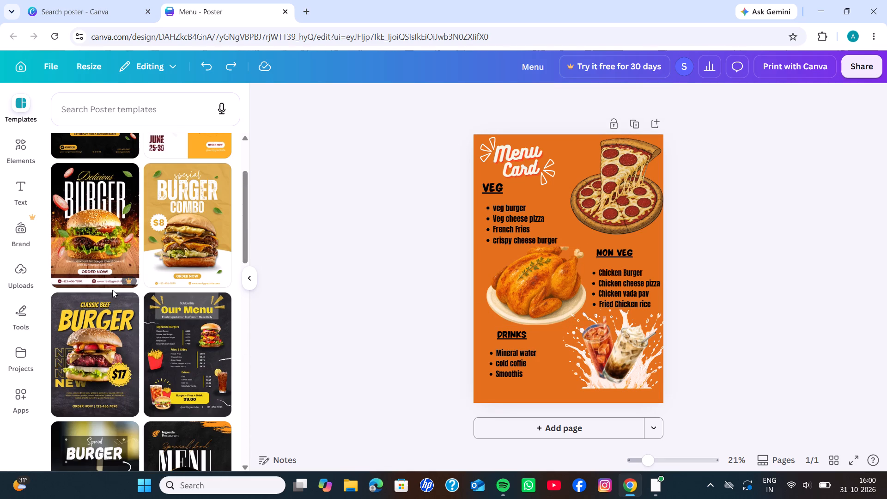
pyautogui.click(16, 279)
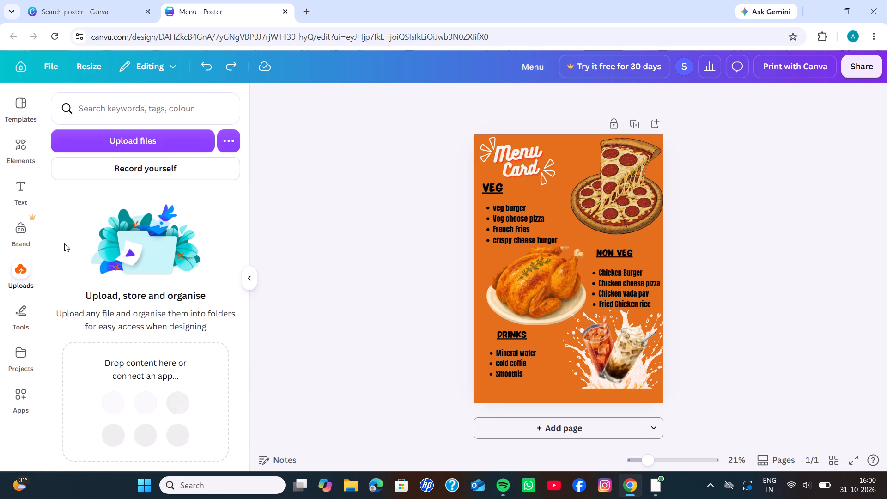
pyautogui.scroll(-1, 129, 436)
pyautogui.click(24, 199)
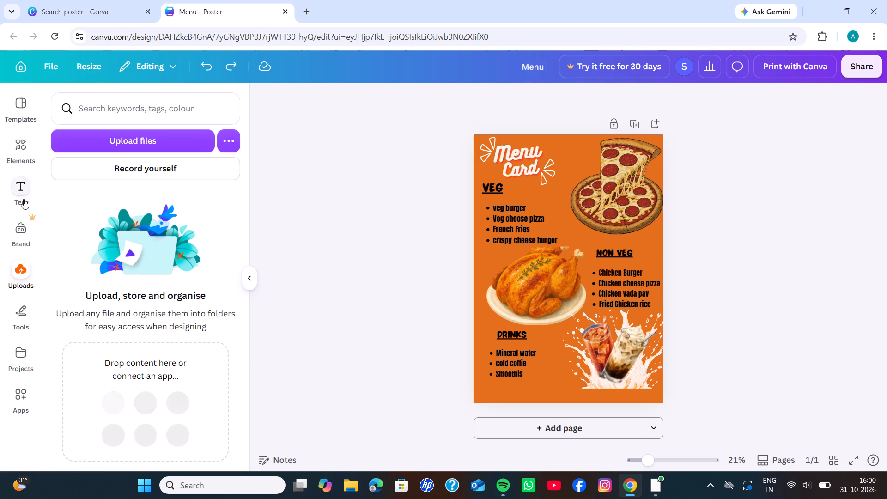
pyautogui.click(24, 199)
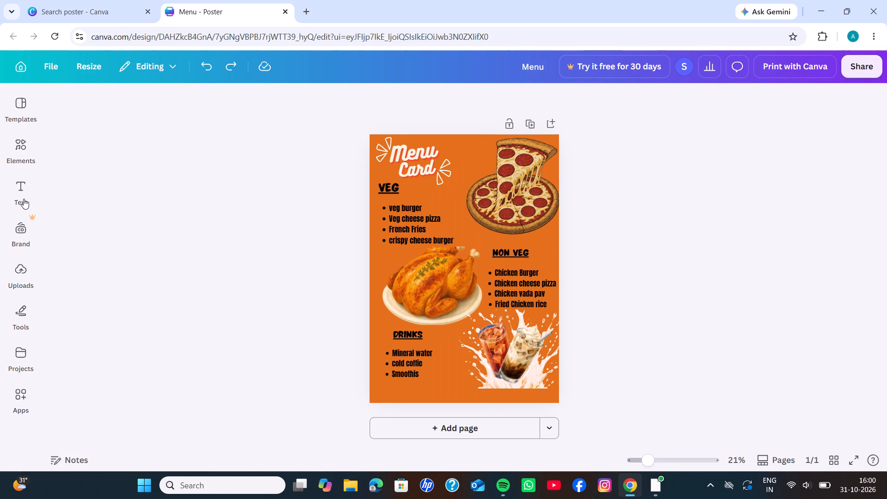
pyautogui.click(865, 74)
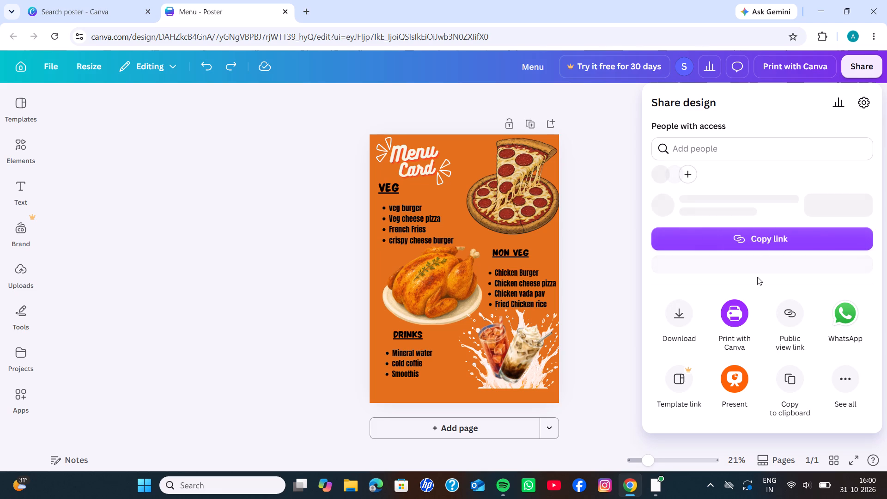
pyautogui.click(625, 235)
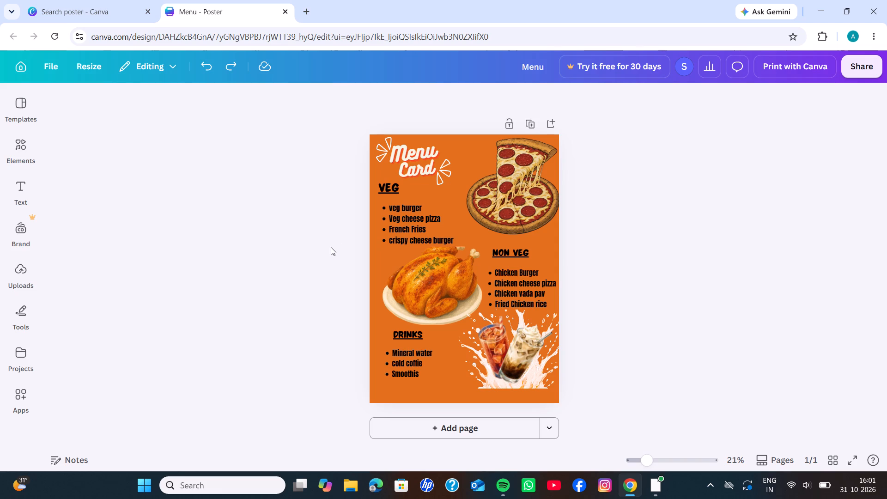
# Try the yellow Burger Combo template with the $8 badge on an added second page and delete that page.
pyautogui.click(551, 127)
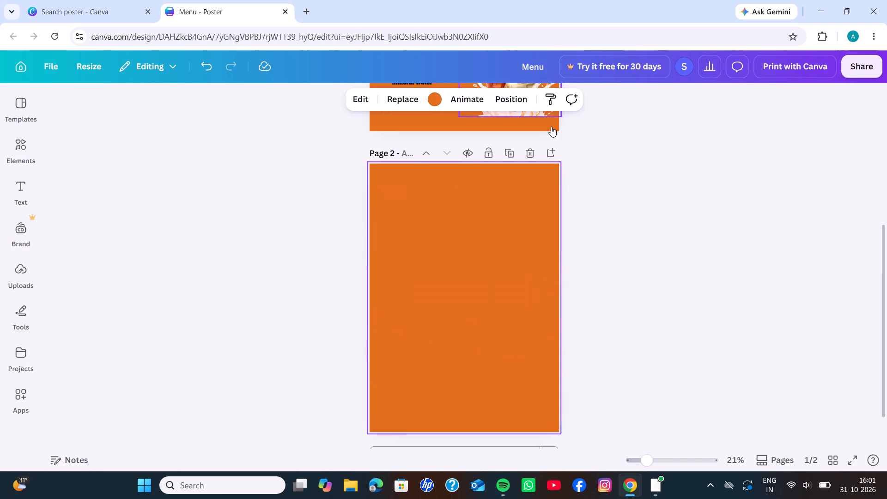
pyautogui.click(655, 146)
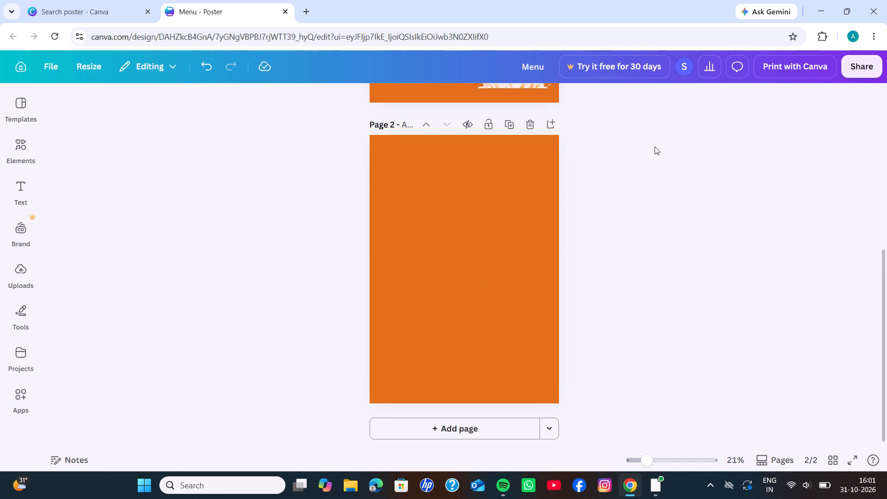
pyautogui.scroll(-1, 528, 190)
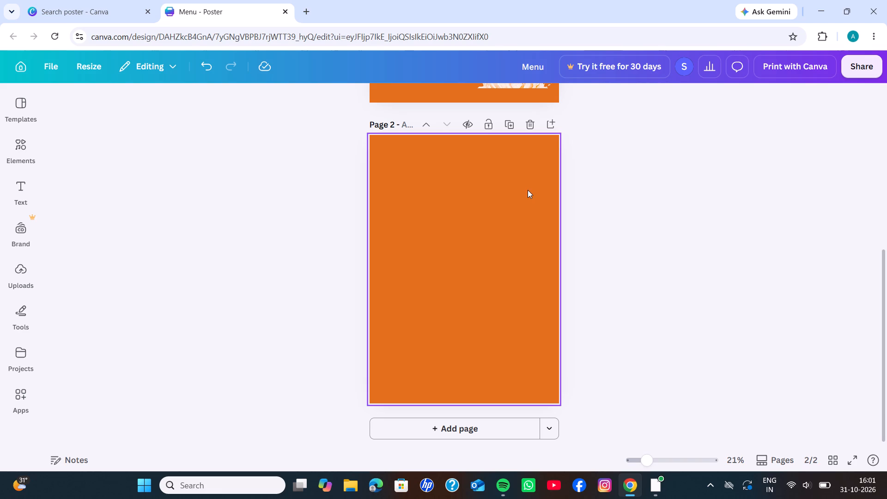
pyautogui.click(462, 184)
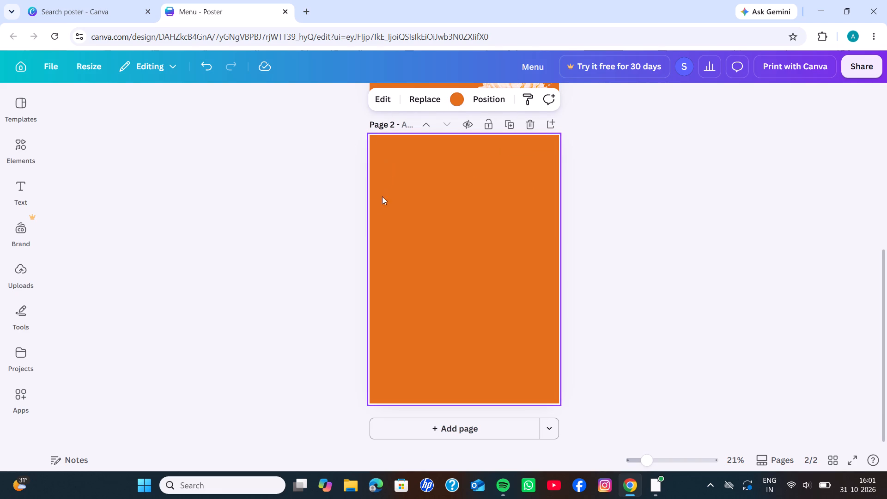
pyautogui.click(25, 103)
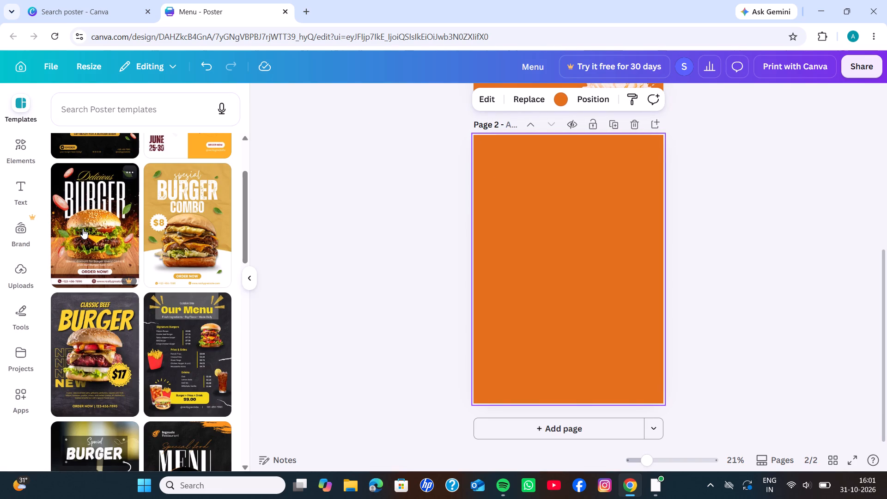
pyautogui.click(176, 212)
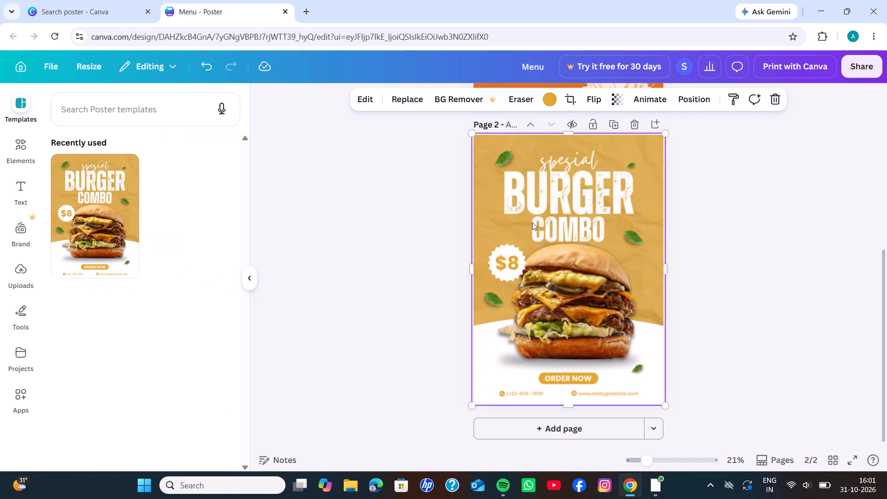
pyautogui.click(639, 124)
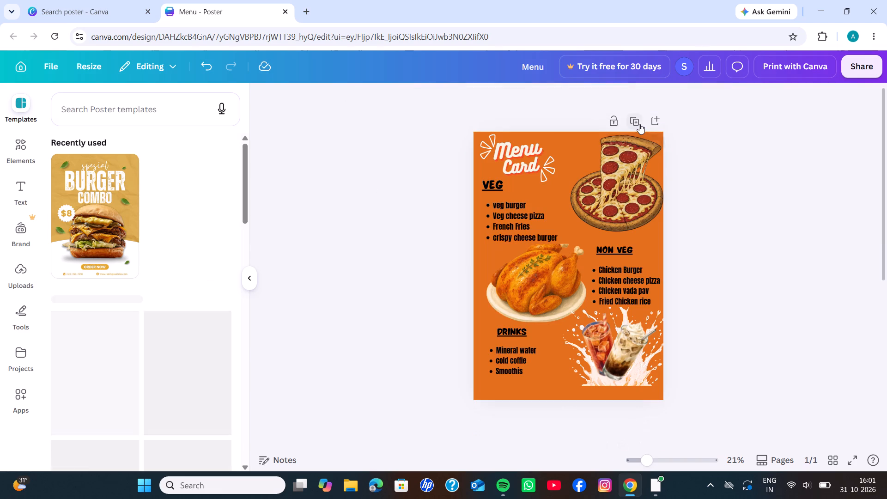
# Add a second page and apply the style and elements of the Yellow and White Modern Burger Combo Poster template.
pyautogui.click(656, 126)
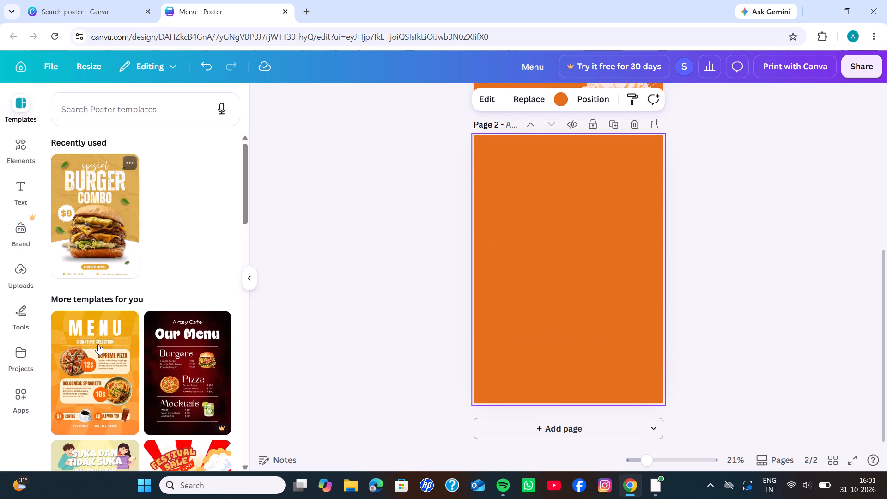
pyautogui.click(126, 161)
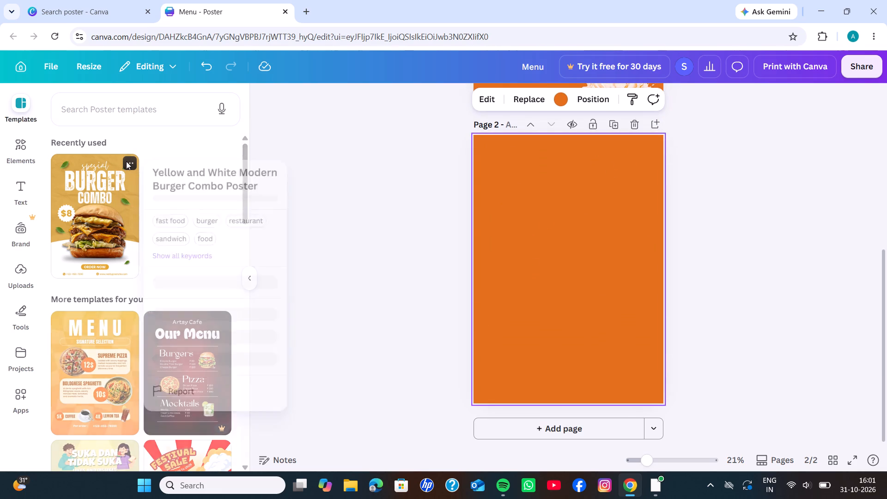
pyautogui.click(207, 382)
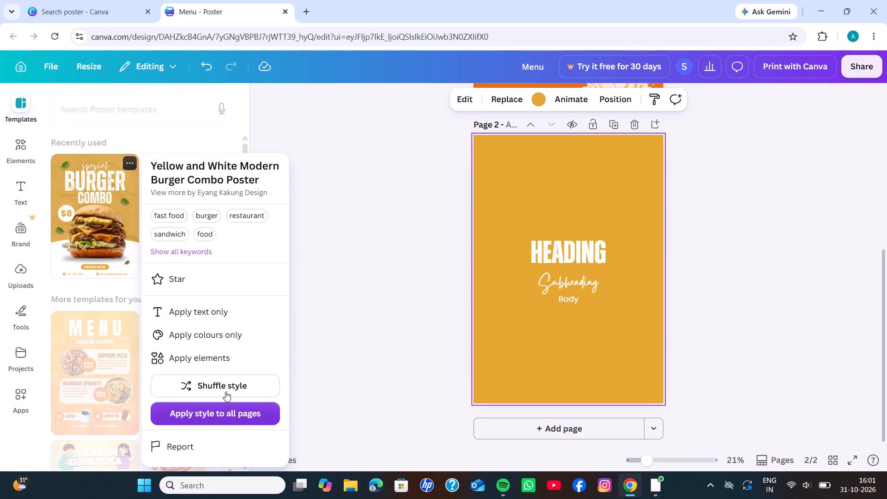
pyautogui.click(218, 359)
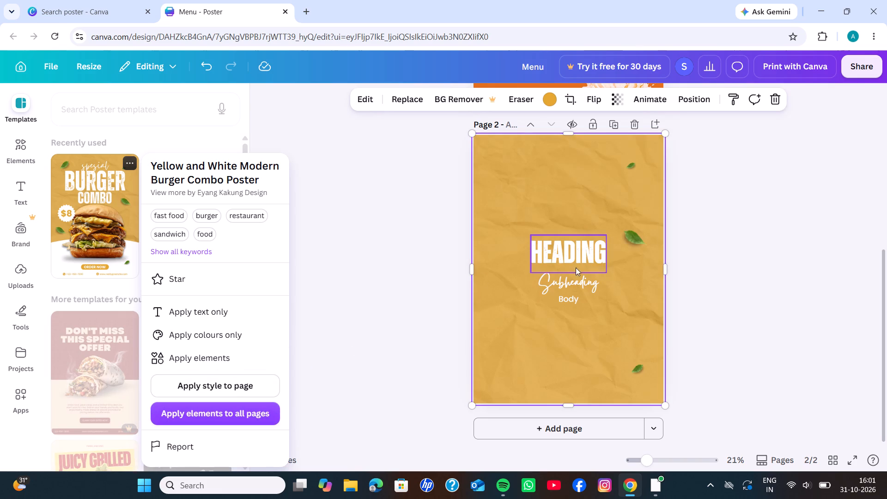
# Delete the Heading, Subheading and Body placeholder texts from page 2.
pyautogui.click(566, 260)
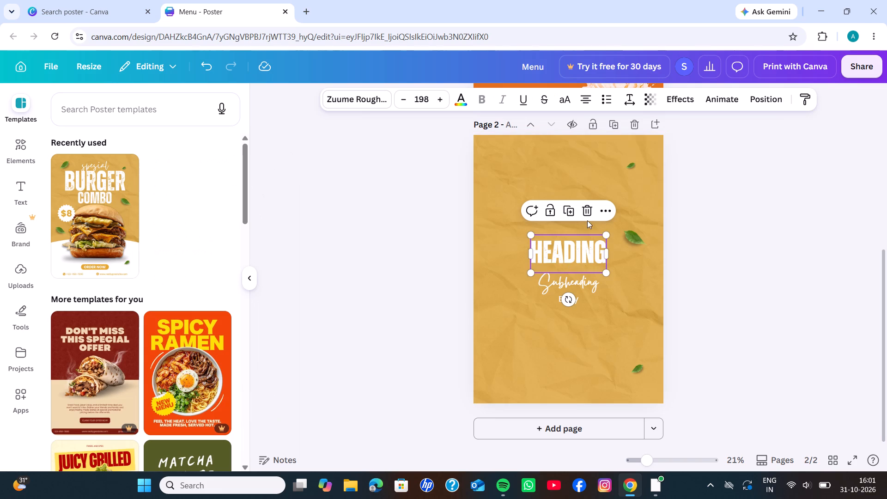
pyautogui.click(589, 213)
pyautogui.click(556, 290)
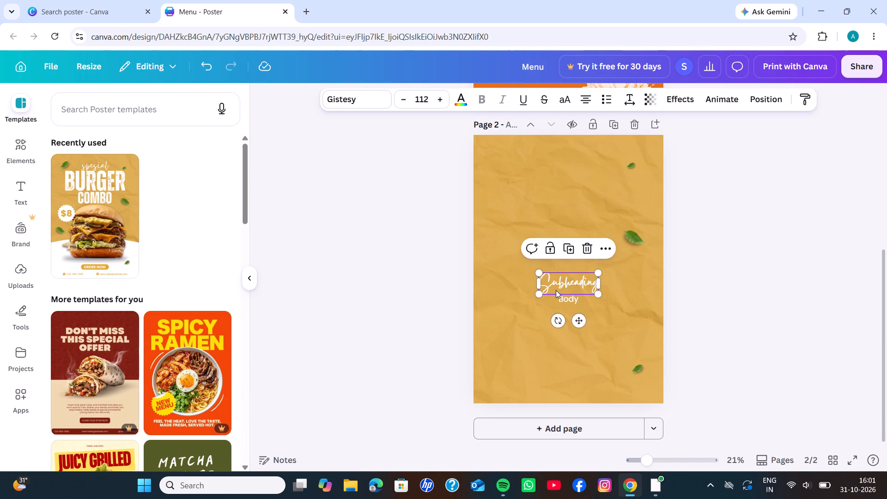
pyautogui.click(585, 243)
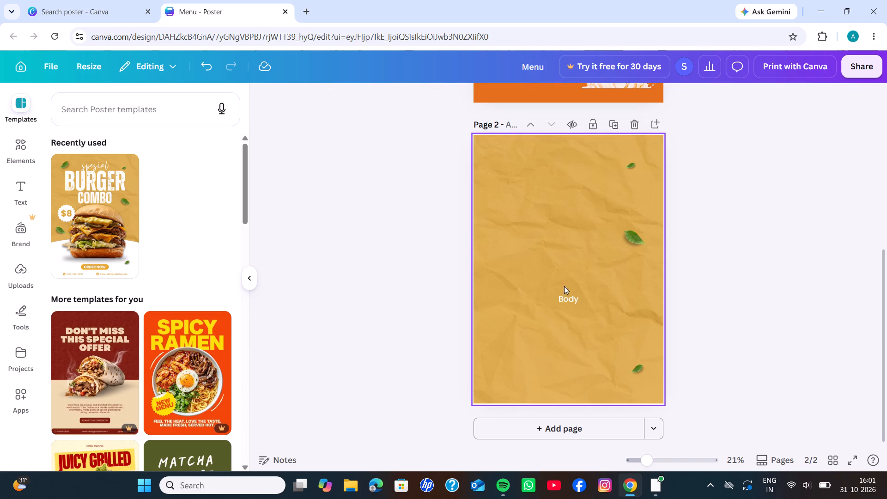
pyautogui.click(562, 298)
pyautogui.click(587, 263)
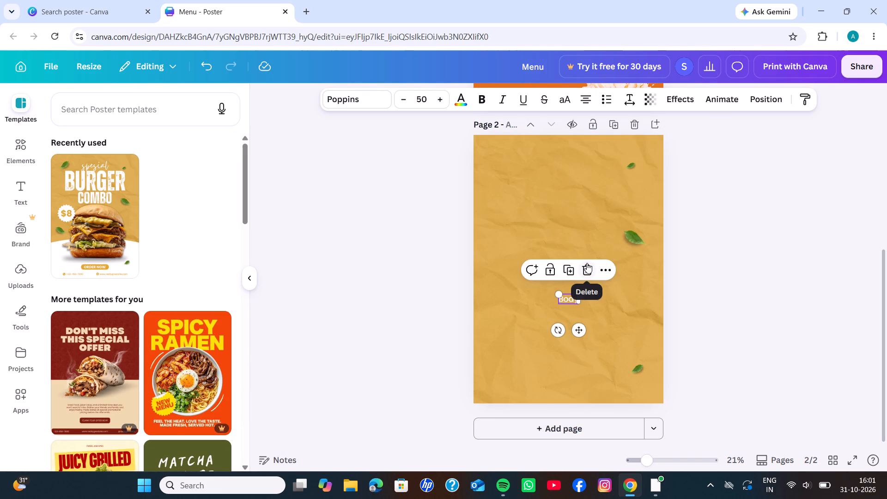
# Delete the three green leaf graphics from page 2, leaving only the crumpled yellow paper background.
pyautogui.moveTo(638, 243); pyautogui.dragTo(644, 198)
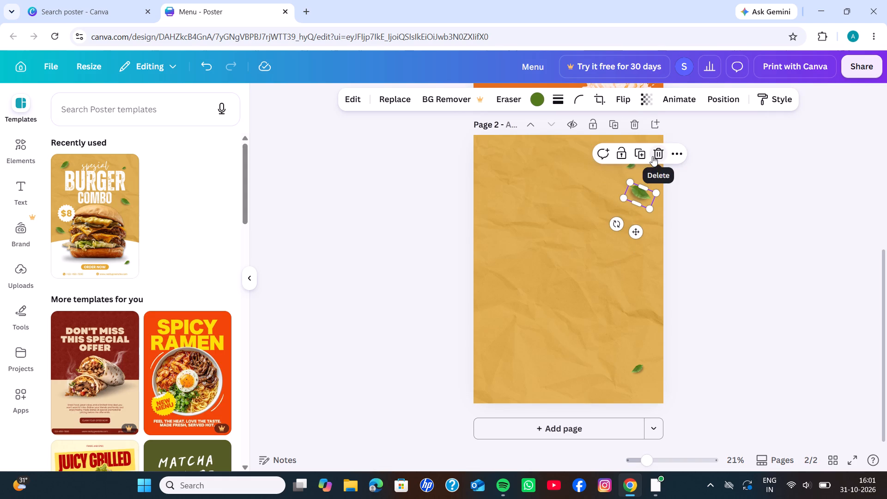
pyautogui.click(652, 156)
pyautogui.click(631, 166)
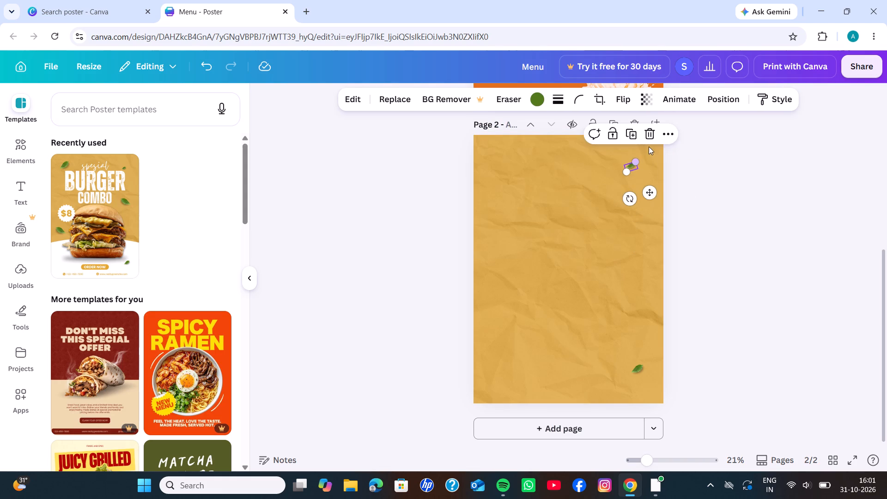
pyautogui.click(651, 132)
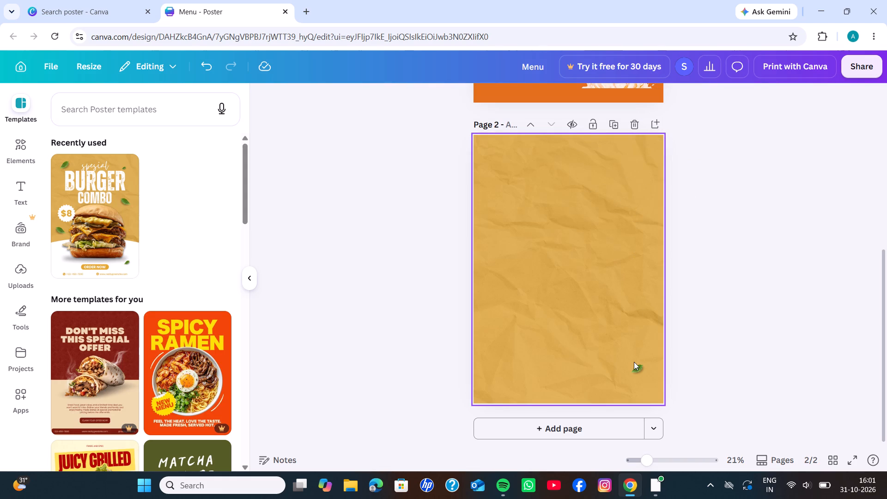
pyautogui.click(635, 366)
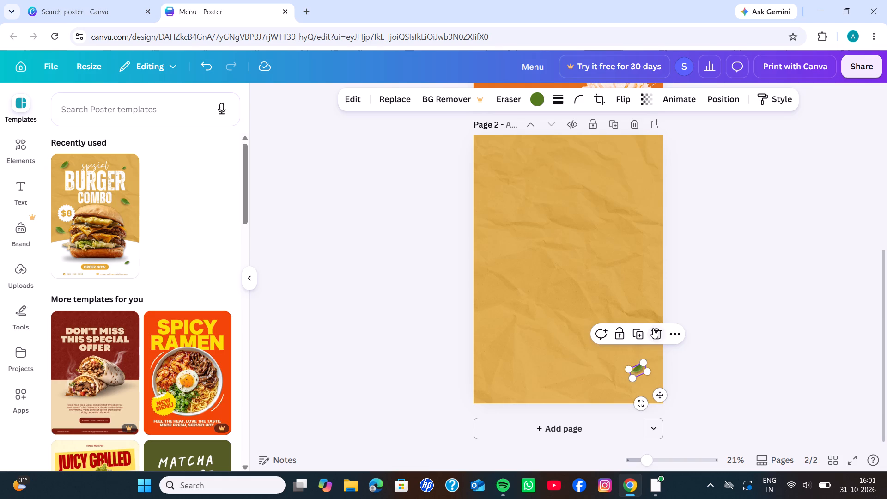
pyautogui.click(653, 329)
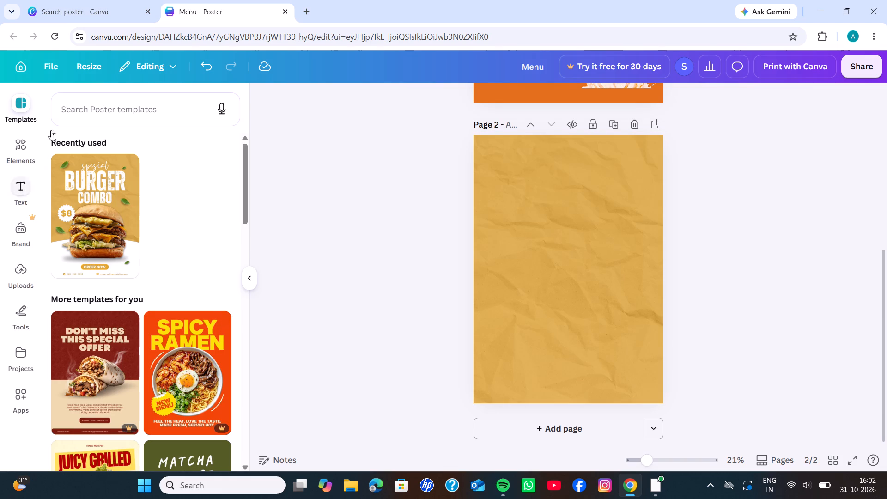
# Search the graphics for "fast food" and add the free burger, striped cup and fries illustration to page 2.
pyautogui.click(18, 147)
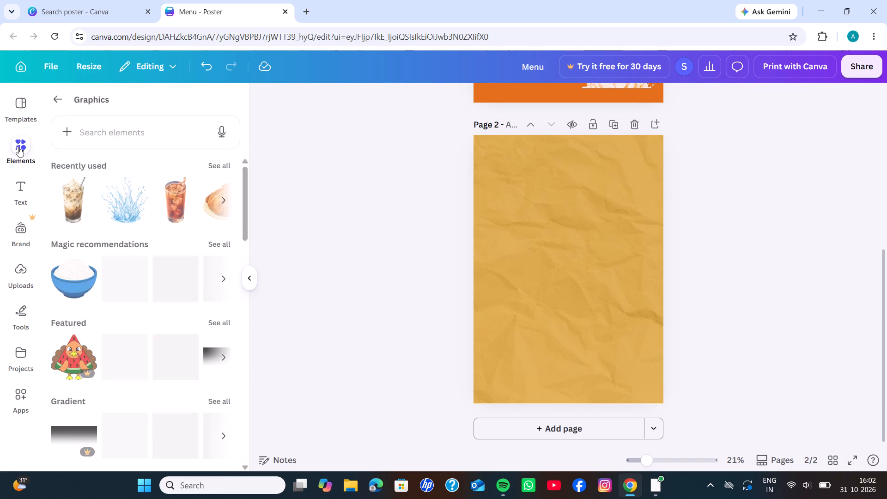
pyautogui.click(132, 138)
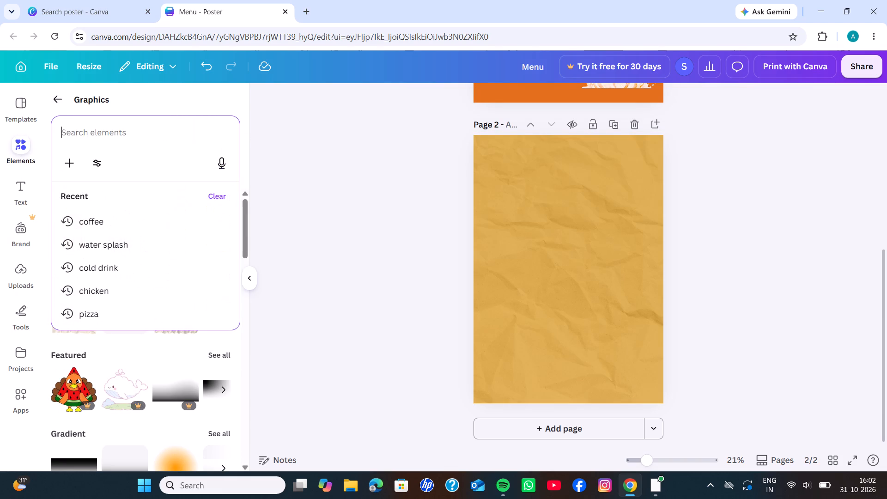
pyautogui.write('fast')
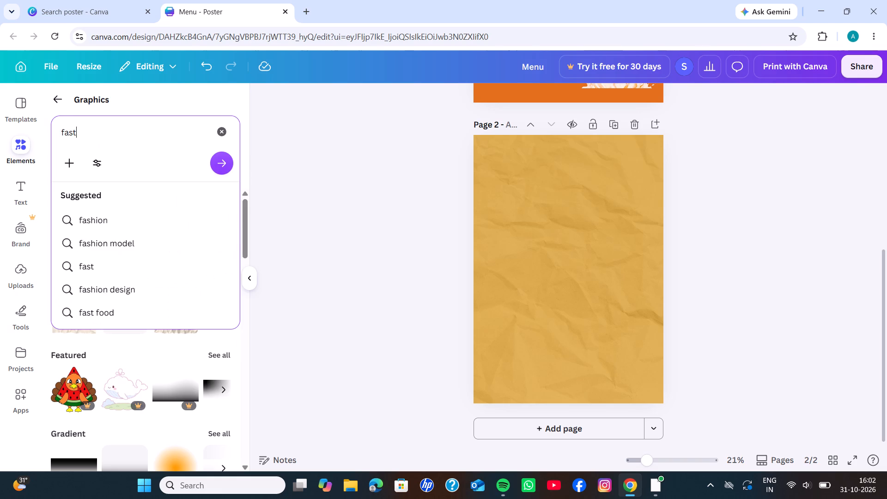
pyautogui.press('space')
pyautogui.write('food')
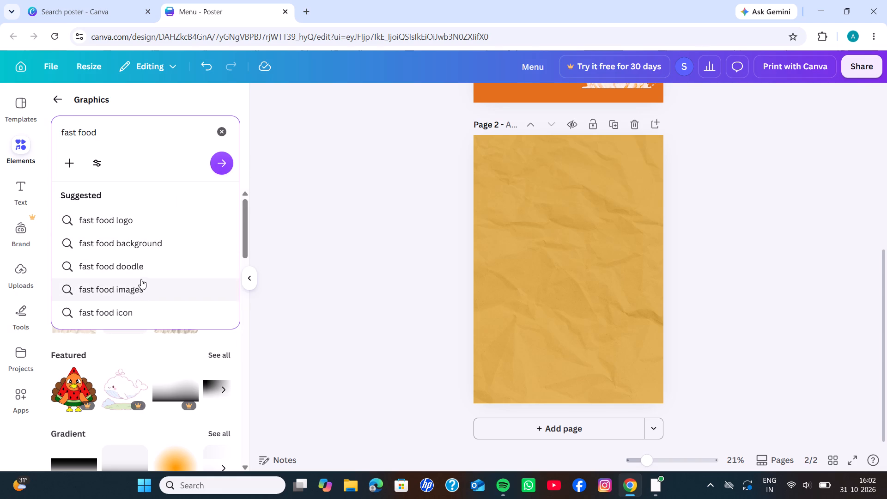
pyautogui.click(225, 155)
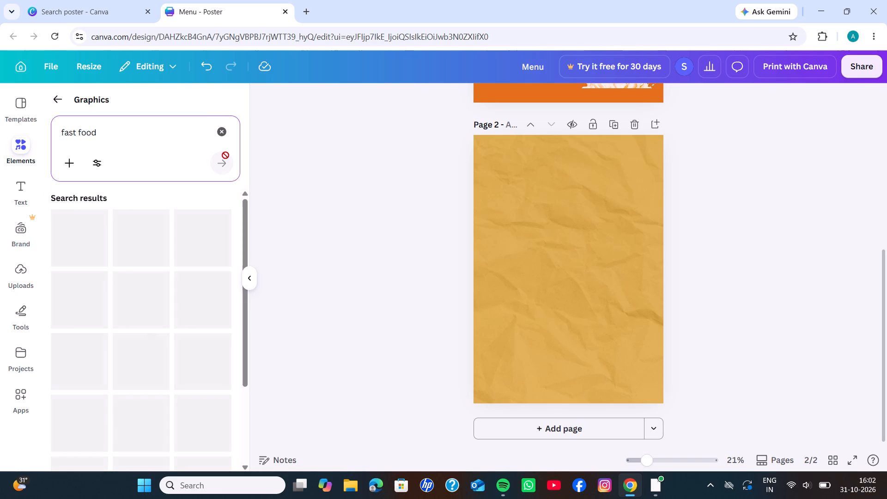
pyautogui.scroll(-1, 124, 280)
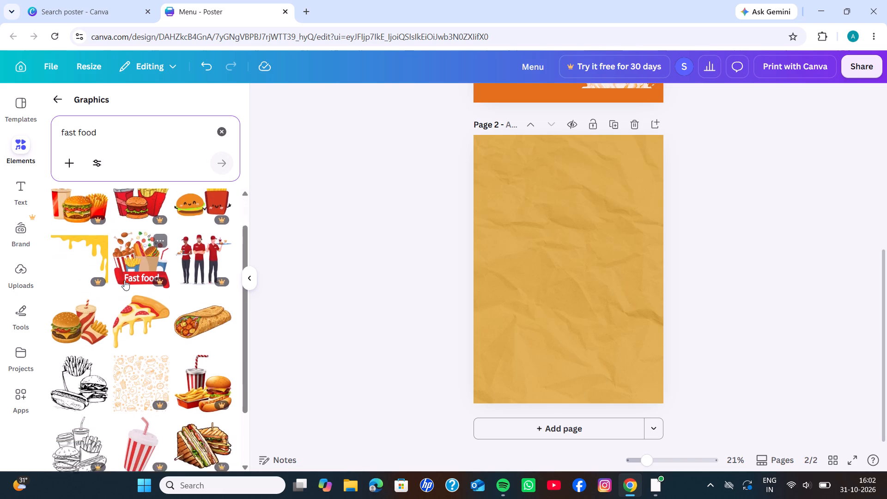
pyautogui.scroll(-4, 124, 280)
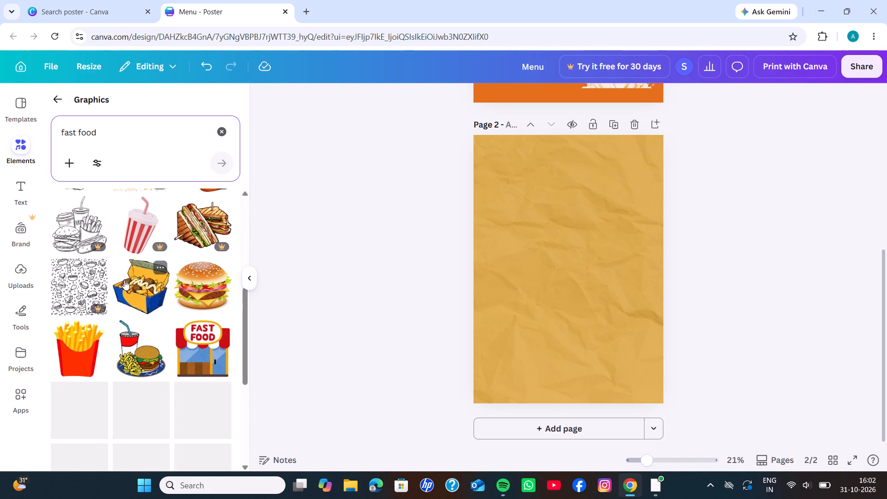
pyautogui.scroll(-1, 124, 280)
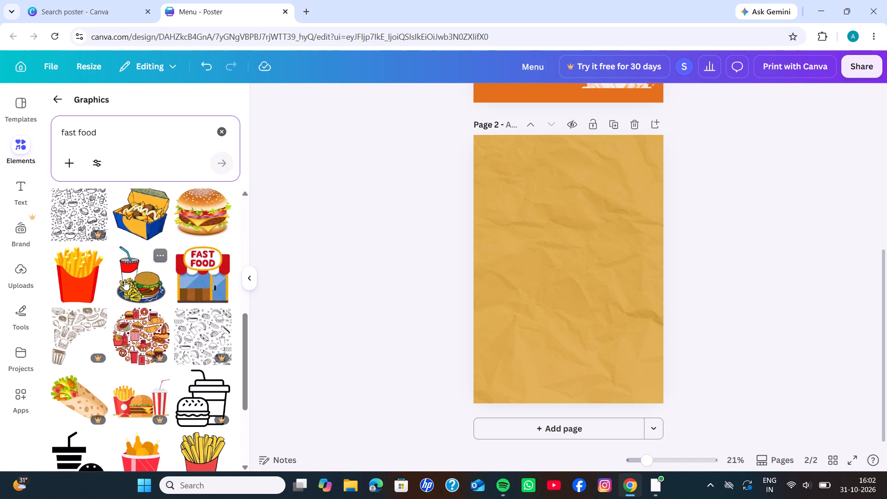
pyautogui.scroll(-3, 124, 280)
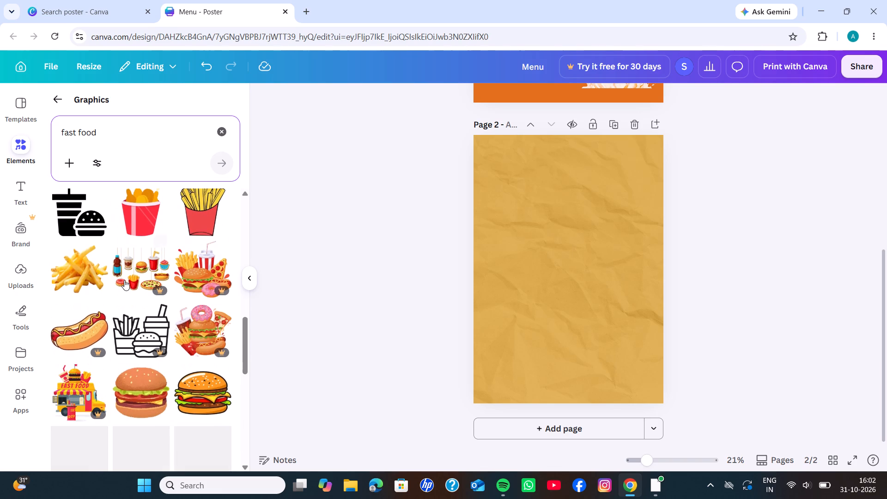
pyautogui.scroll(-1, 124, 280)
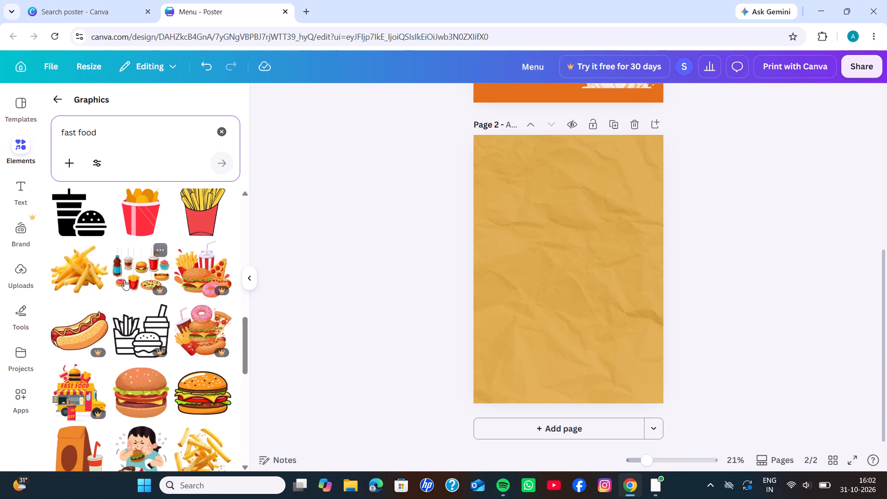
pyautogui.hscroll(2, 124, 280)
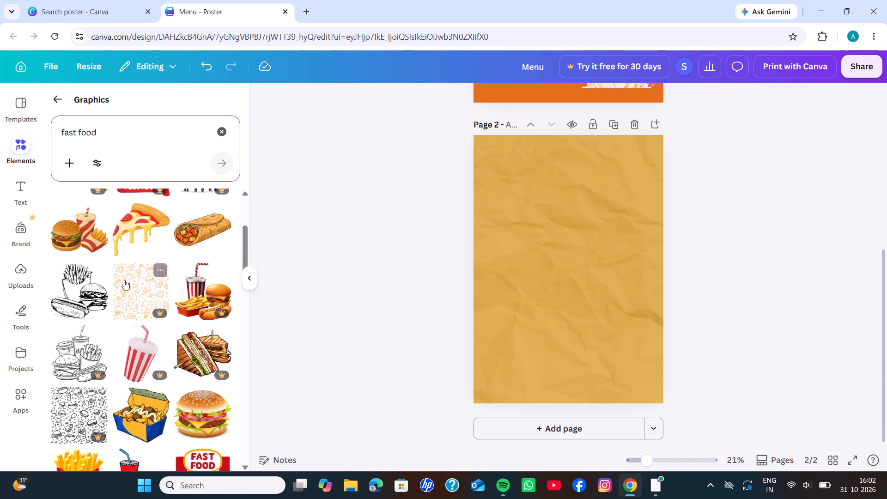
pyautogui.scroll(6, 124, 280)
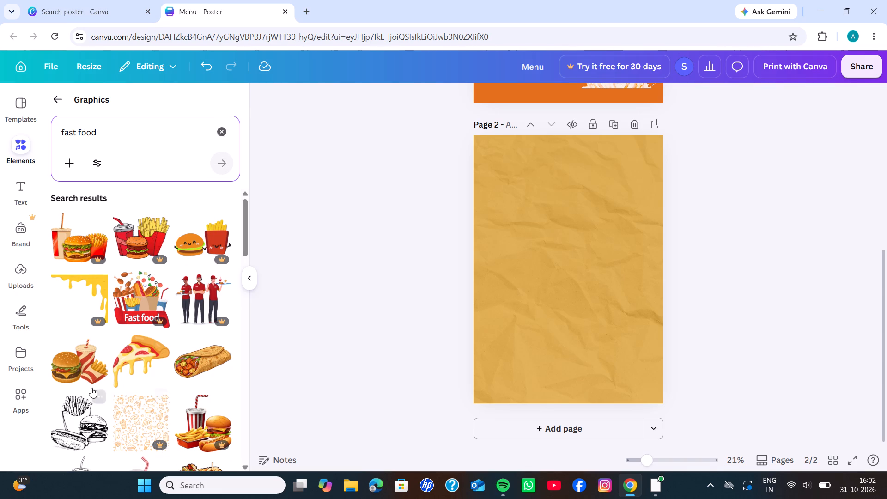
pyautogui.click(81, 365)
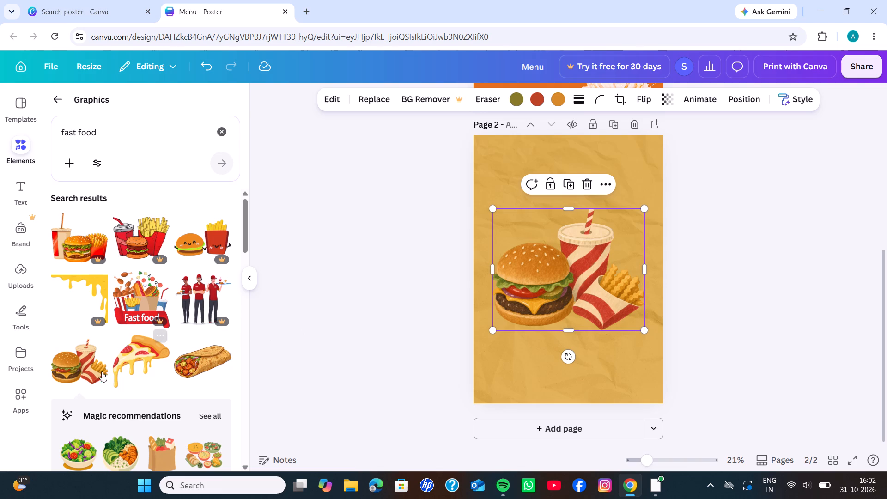
# Search the graphics using the fast food illustration's "cheeseburger" keyword.
pyautogui.click(96, 345)
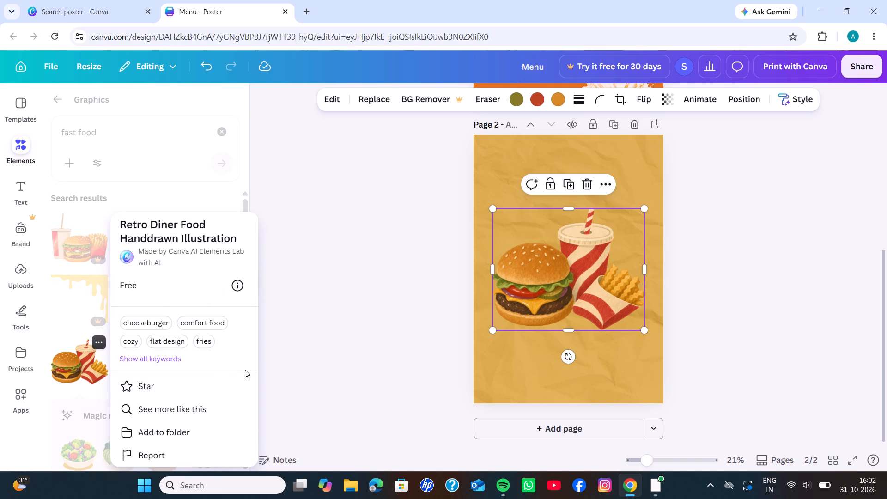
pyautogui.click(146, 323)
pyautogui.rightClick(146, 323)
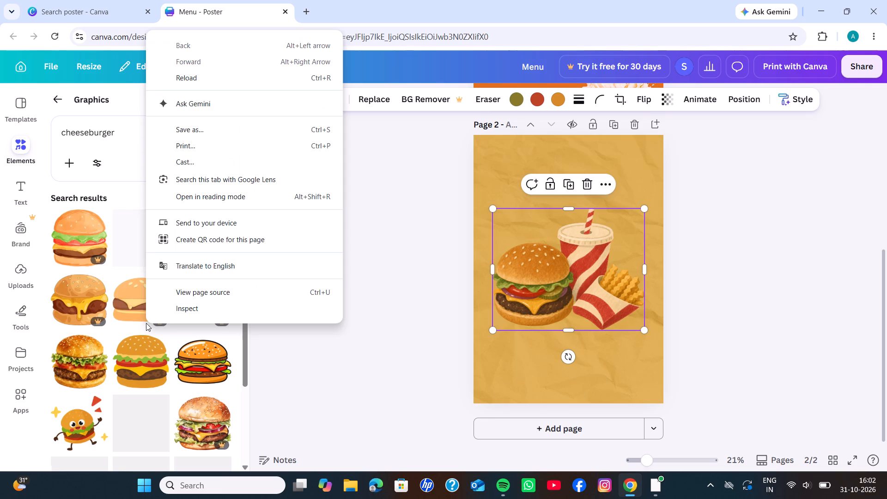
pyautogui.click(373, 428)
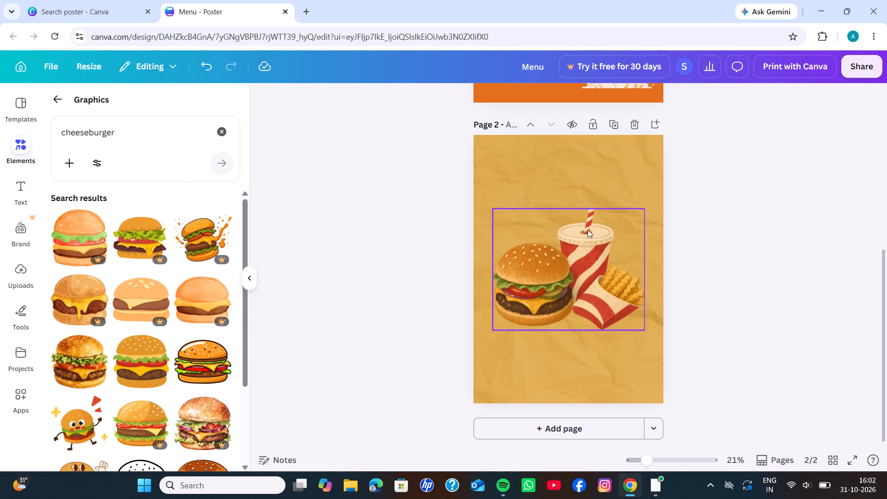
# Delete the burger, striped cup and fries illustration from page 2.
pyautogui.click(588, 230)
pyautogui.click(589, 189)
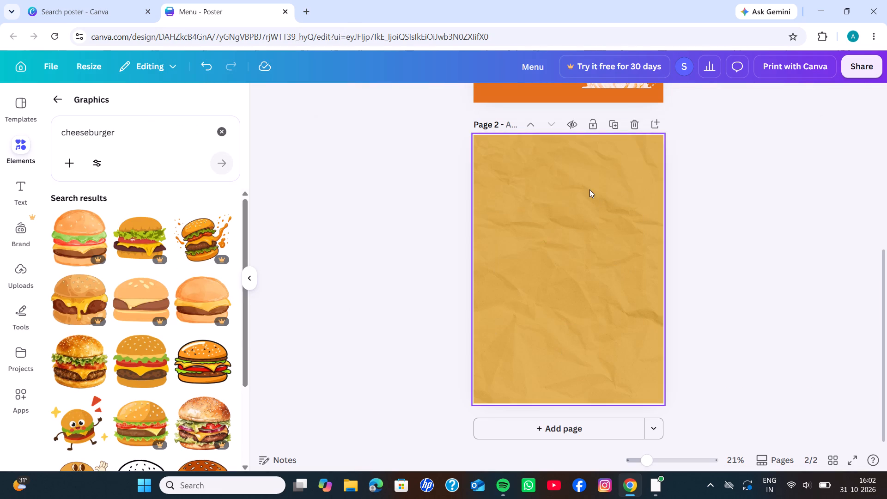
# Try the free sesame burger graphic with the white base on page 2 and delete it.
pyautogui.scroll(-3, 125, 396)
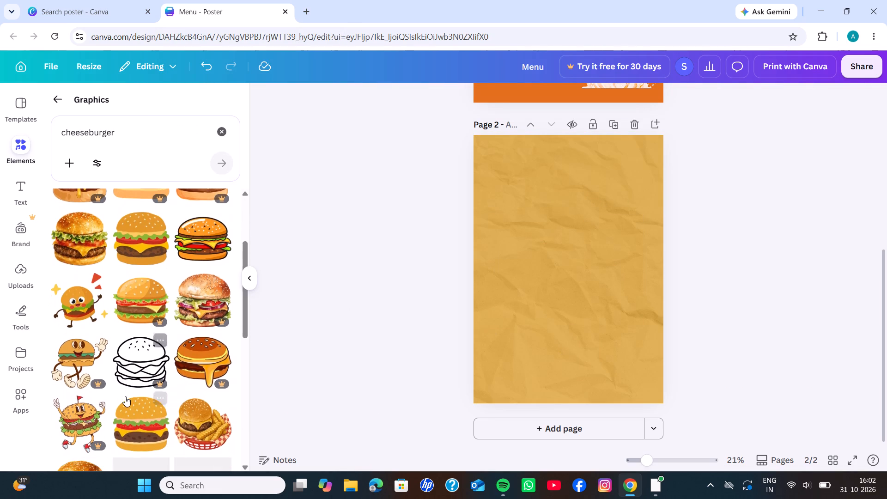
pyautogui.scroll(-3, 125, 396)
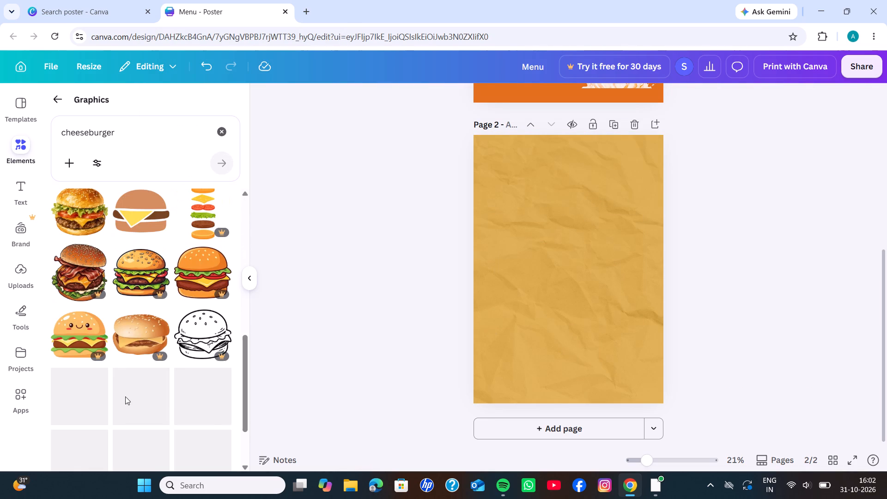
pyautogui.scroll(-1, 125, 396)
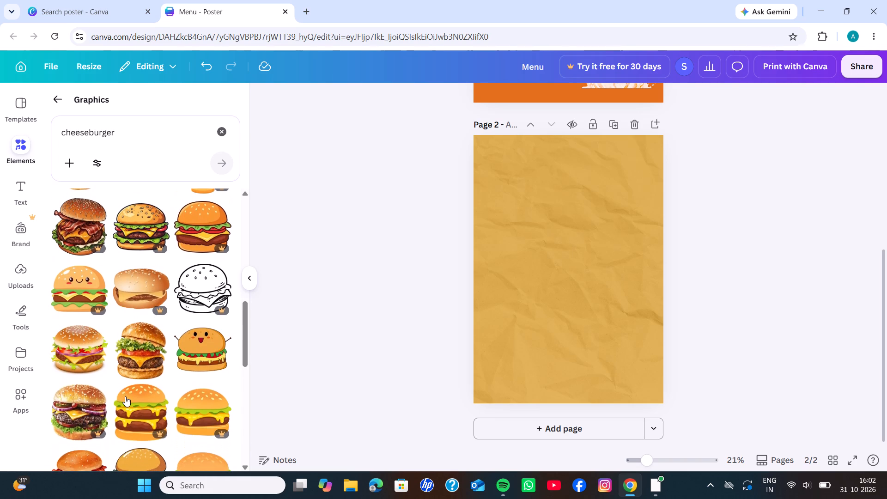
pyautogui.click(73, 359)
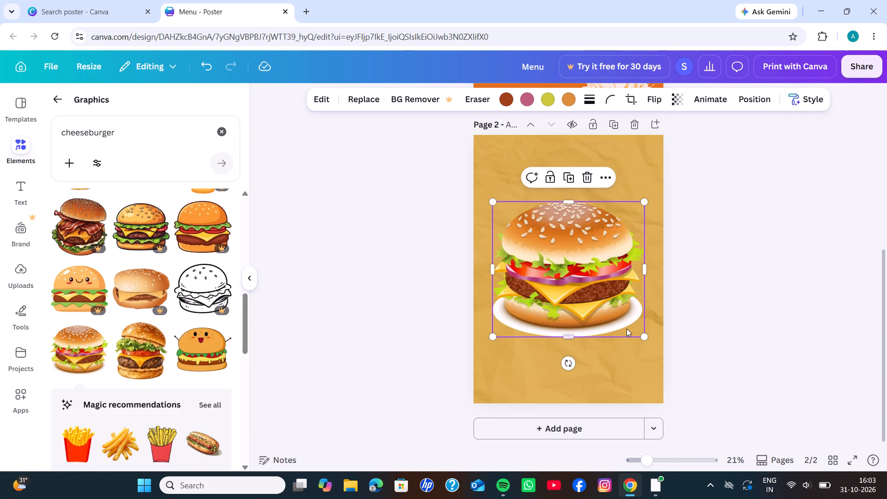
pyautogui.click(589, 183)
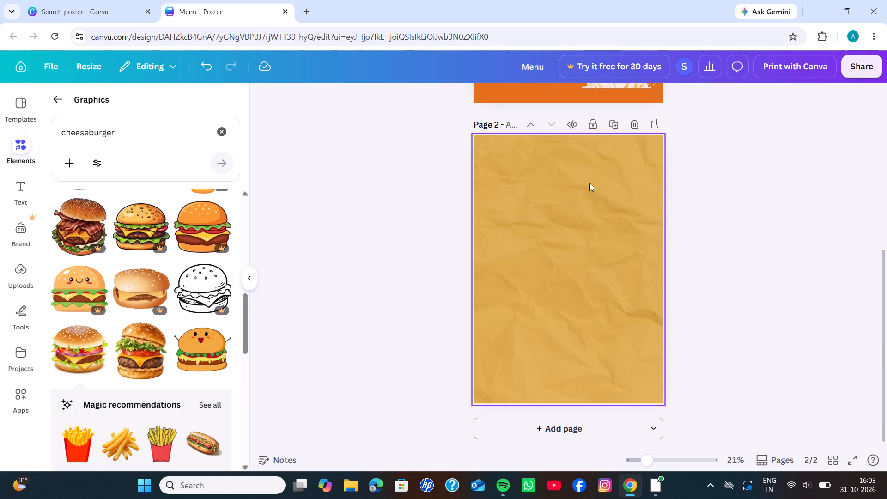
# Add the tall free cheeseburger graphic with curly lettuce, tomato and melted cheese to page 2.
pyautogui.click(145, 356)
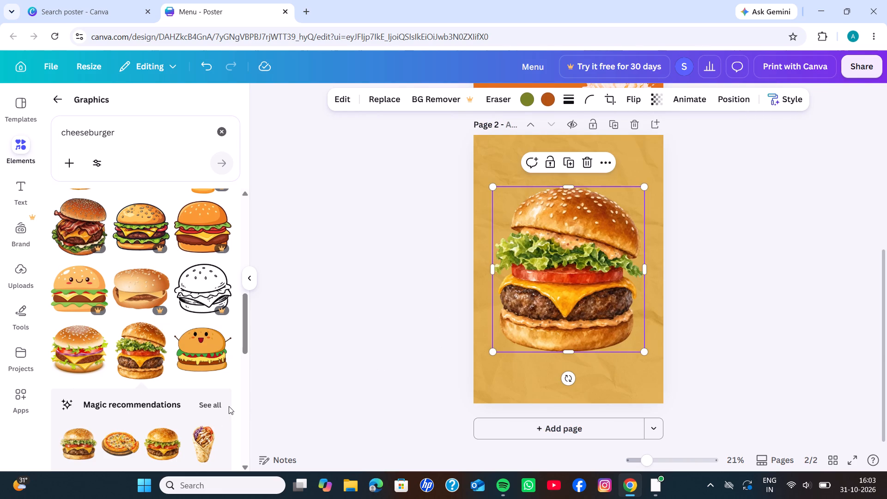
# Browse the cheeseburger graphics results for a suitable alternative burger for page 2.
pyautogui.scroll(-5, 229, 406)
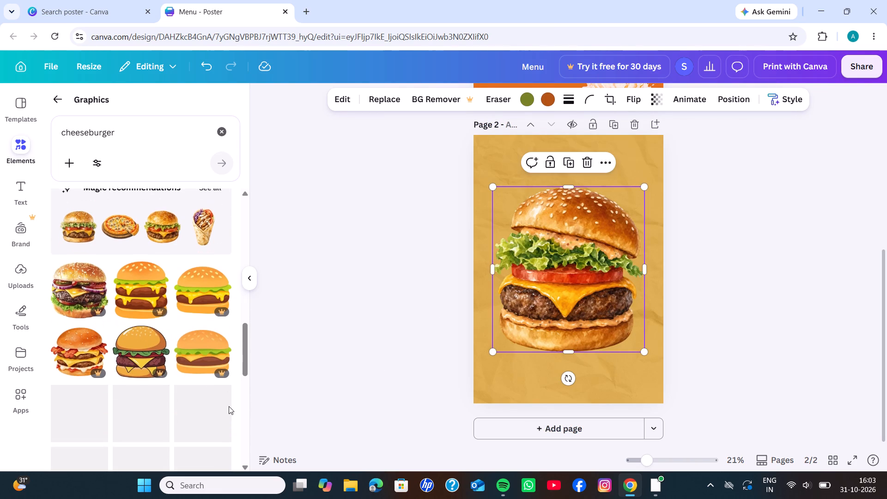
pyautogui.scroll(-1, 229, 406)
pyautogui.scroll(-2, 158, 398)
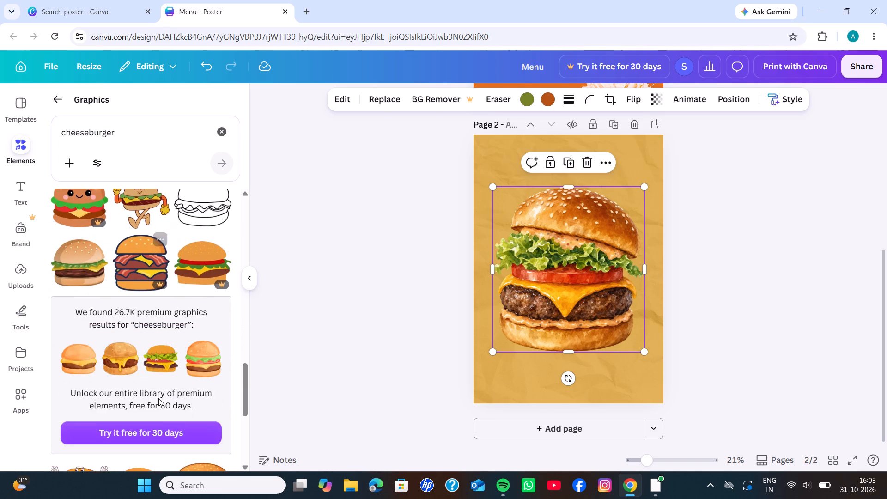
pyautogui.scroll(-5, 158, 398)
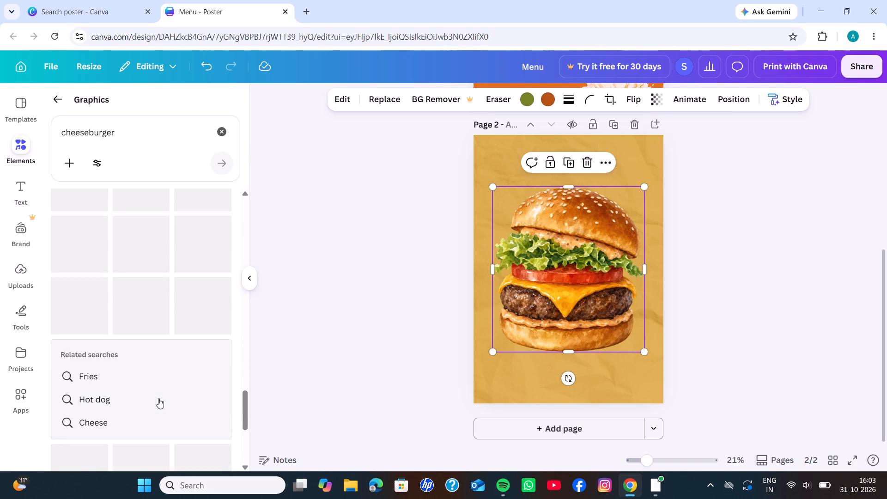
pyautogui.scroll(-1, 158, 398)
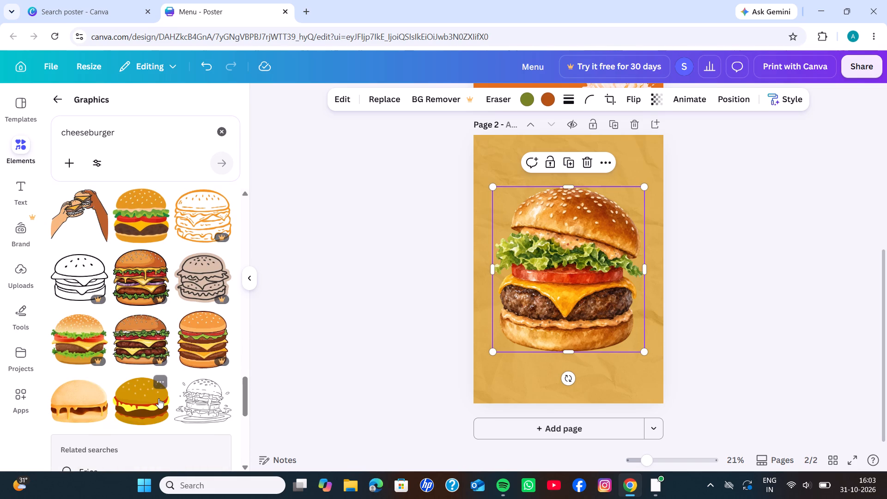
pyautogui.scroll(-5, 158, 398)
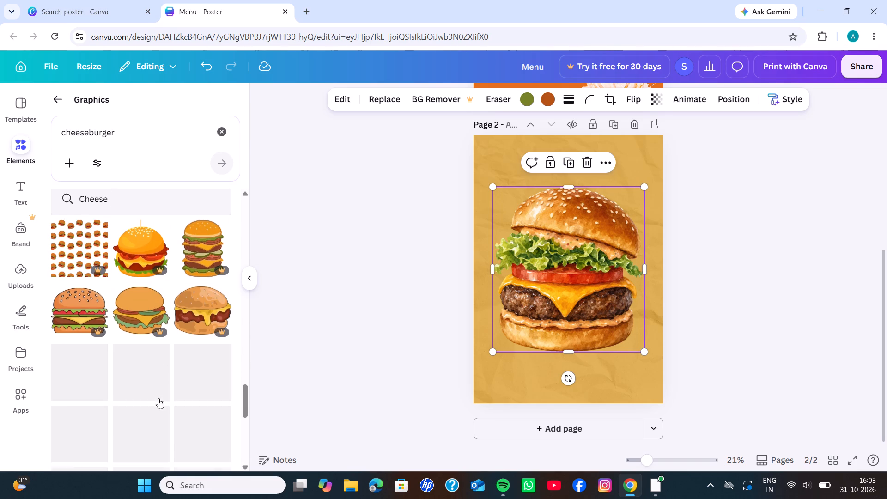
pyautogui.scroll(-4, 158, 398)
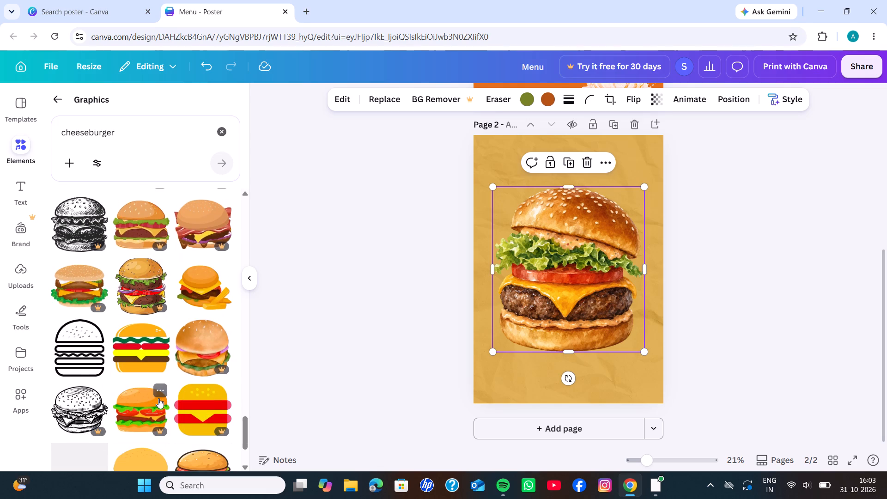
pyautogui.scroll(-5, 158, 398)
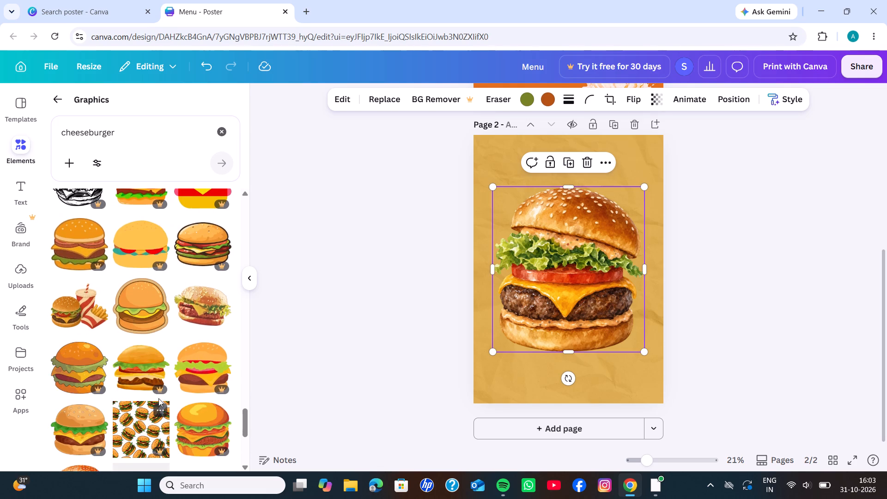
pyautogui.scroll(-5, 158, 398)
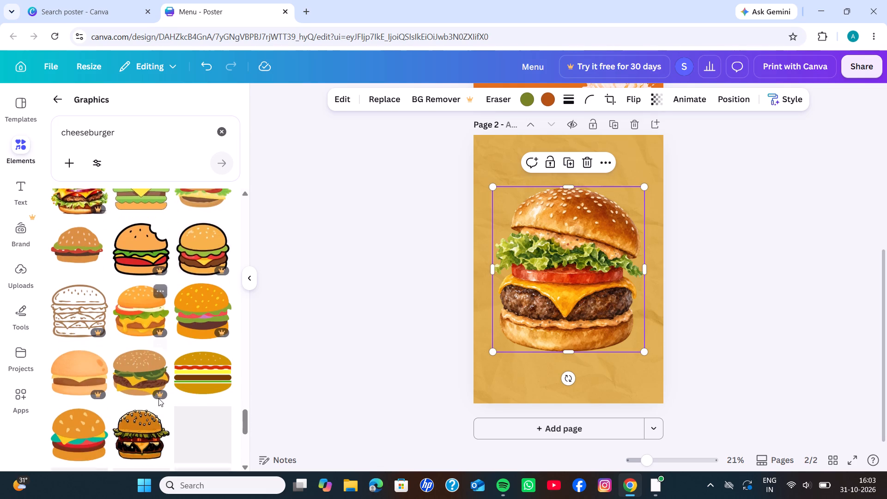
pyautogui.scroll(-1, 158, 398)
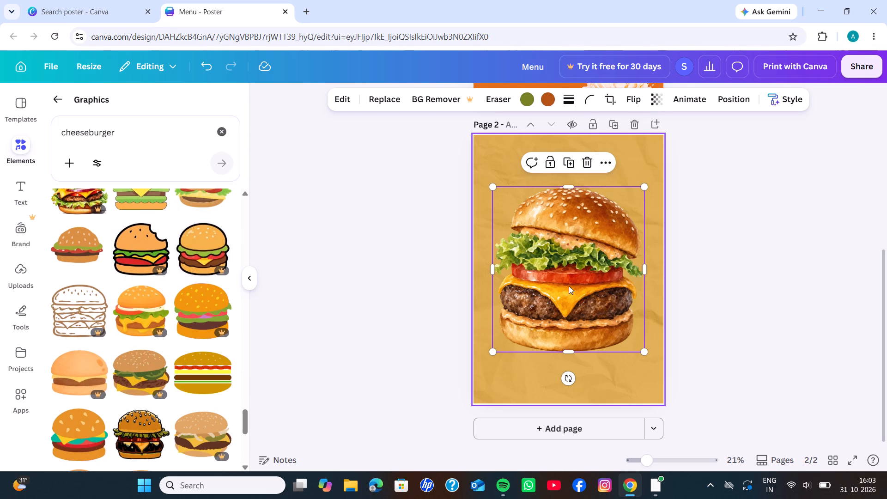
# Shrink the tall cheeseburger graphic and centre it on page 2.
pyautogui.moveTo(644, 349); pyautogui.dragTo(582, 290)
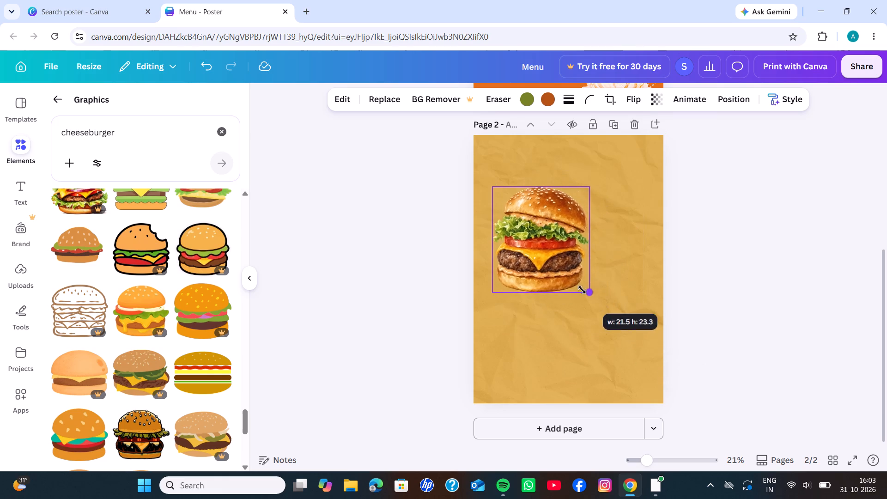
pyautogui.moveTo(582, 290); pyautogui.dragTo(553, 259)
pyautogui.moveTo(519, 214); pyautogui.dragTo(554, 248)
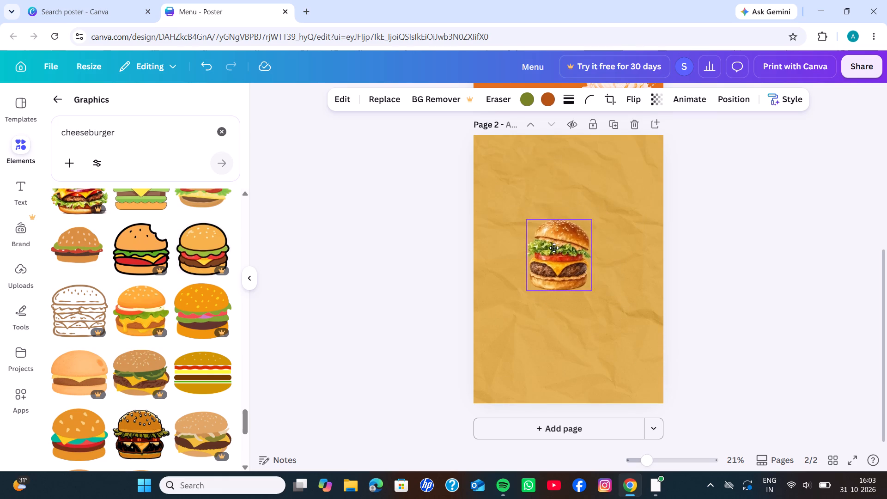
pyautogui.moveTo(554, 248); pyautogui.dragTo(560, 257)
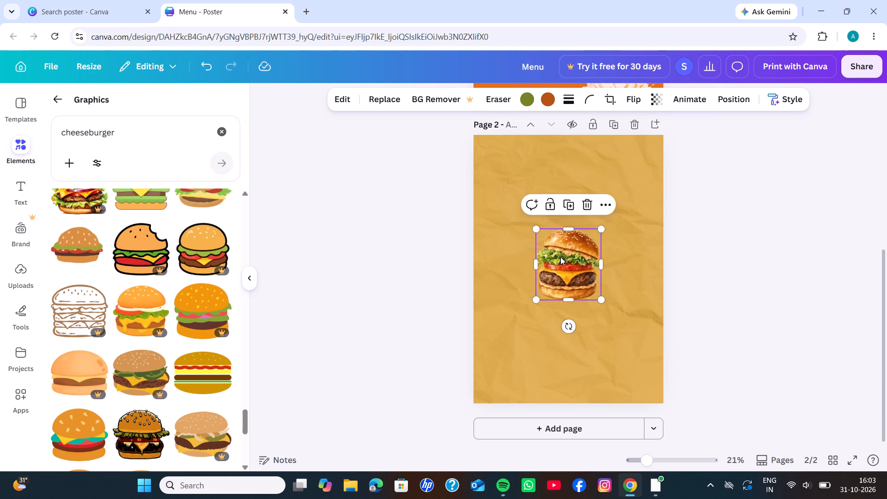
# Delete the tall cheeseburger graphic from page 2.
pyautogui.click(583, 207)
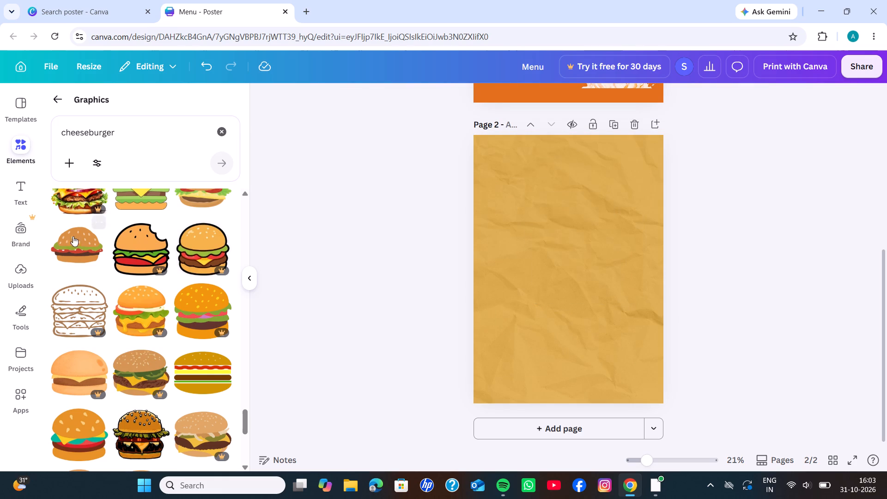
# Search the graphics for "burger" and add the free wide sesame-bun cheeseburger with lettuce and tomato to page 2.
pyautogui.click(220, 133)
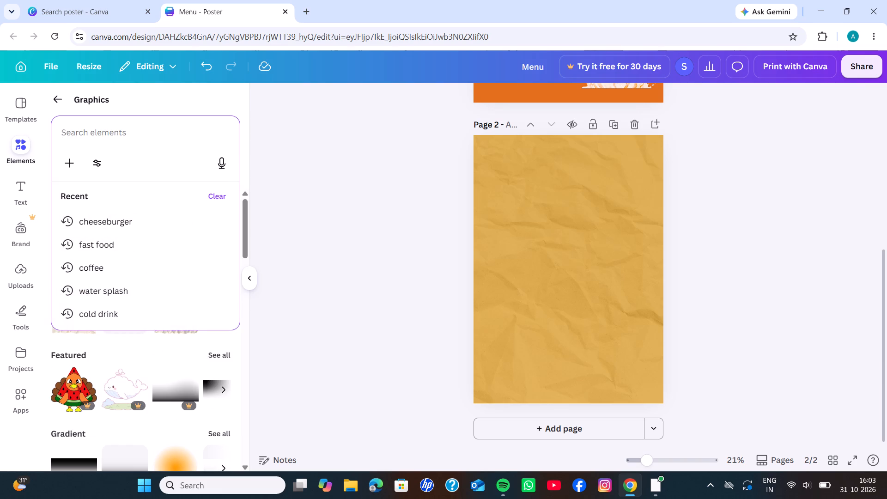
pyautogui.press('b')
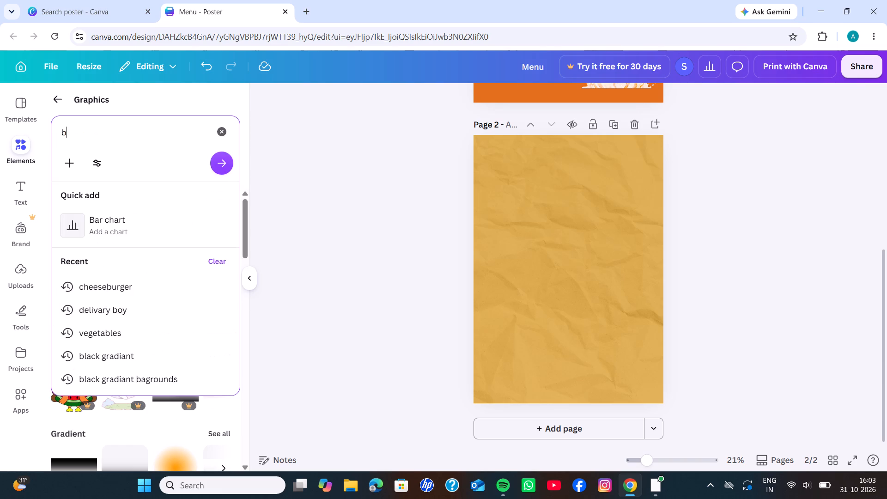
pyautogui.write('urger')
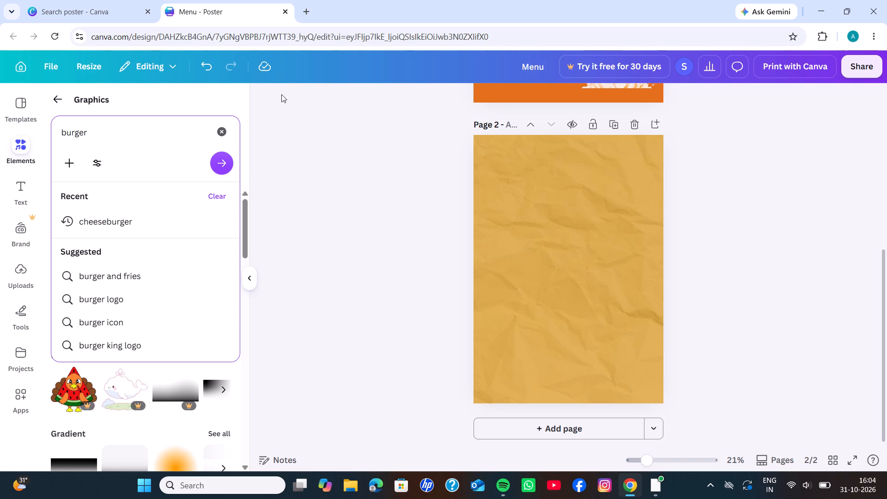
pyautogui.click(219, 166)
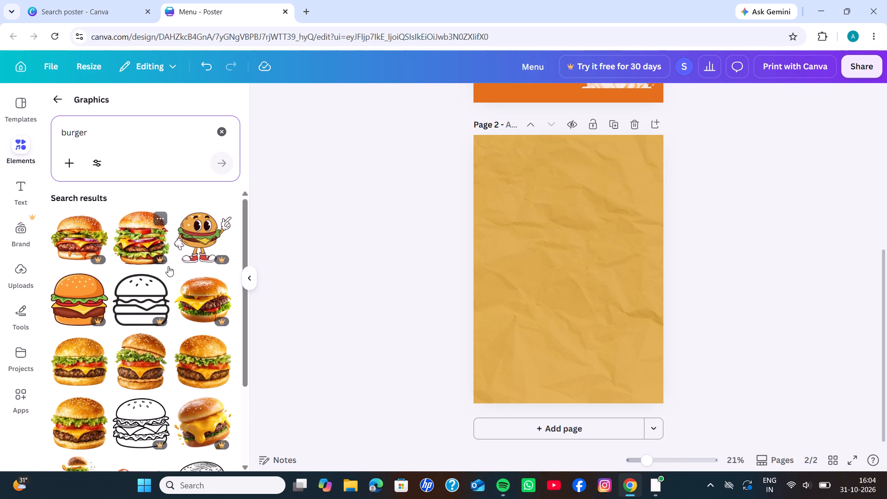
pyautogui.scroll(-1, 168, 266)
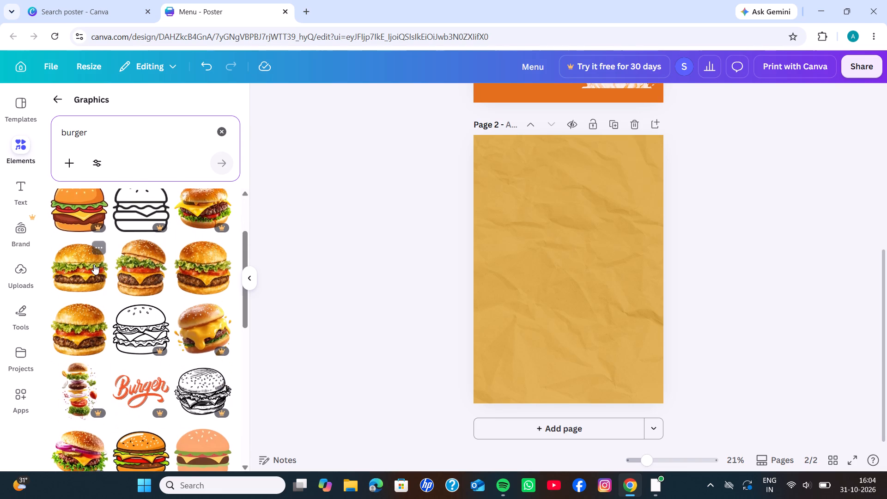
pyautogui.click(90, 266)
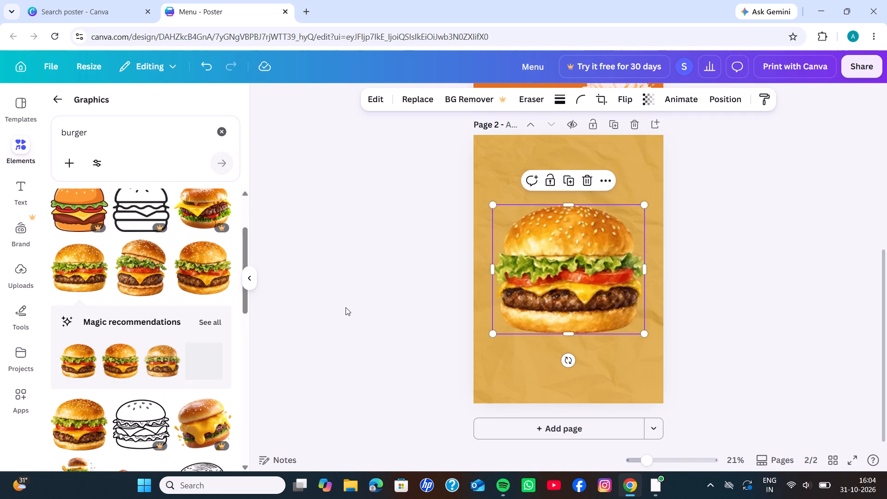
pyautogui.click(346, 307)
# Recolour page 2's crumpled paper background, trying white, black, red, light yellow, green and pastel yellow before choosing dark brown from the burger's photo colours.
pyautogui.click(492, 212)
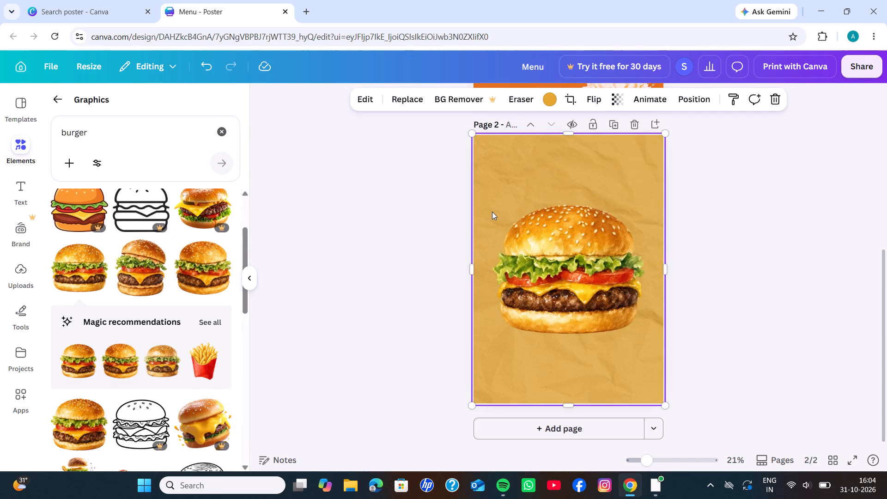
pyautogui.click(549, 98)
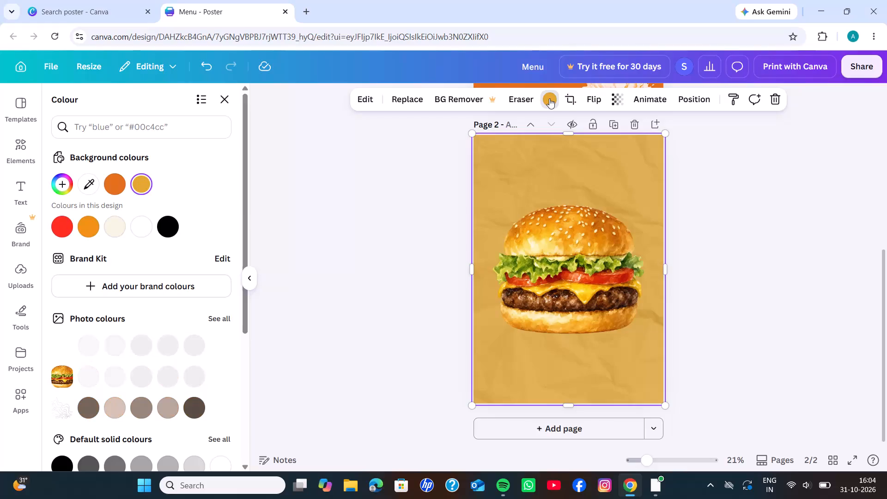
pyautogui.click(141, 231)
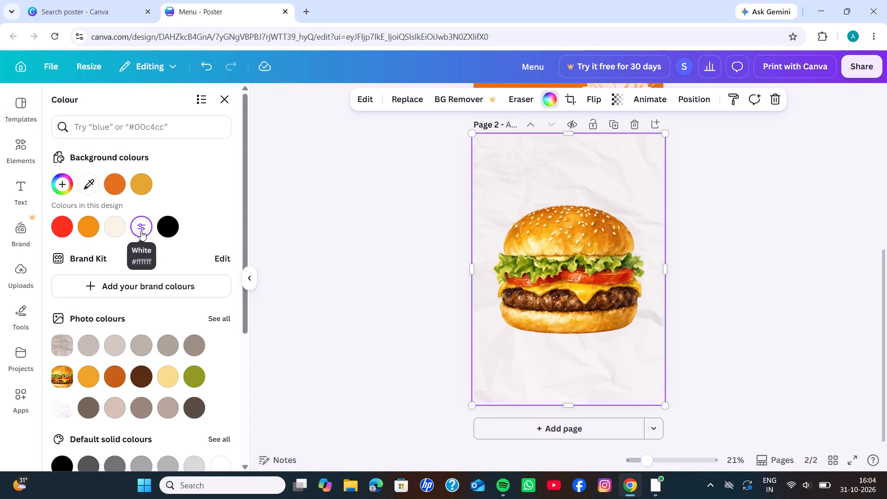
pyautogui.click(159, 230)
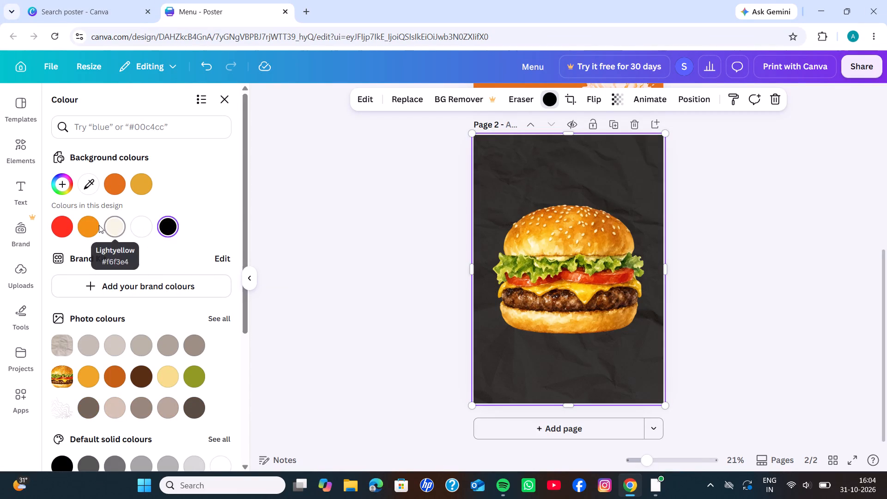
pyautogui.click(58, 226)
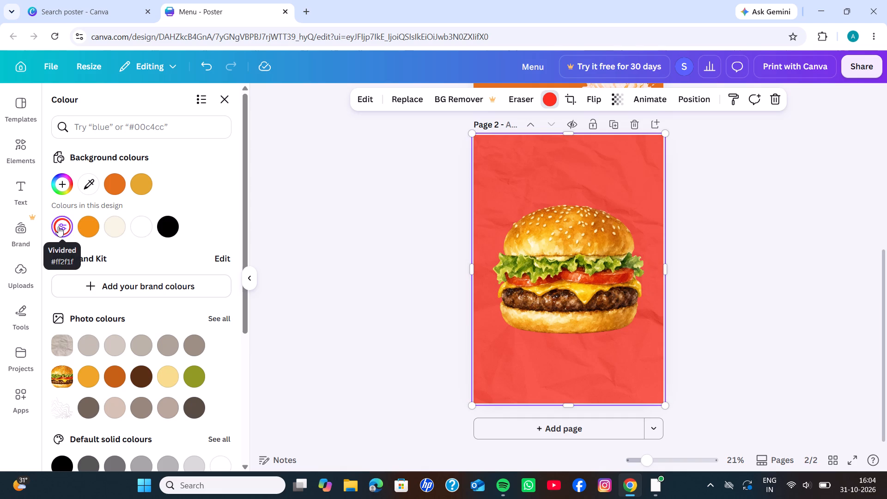
pyautogui.click(112, 235)
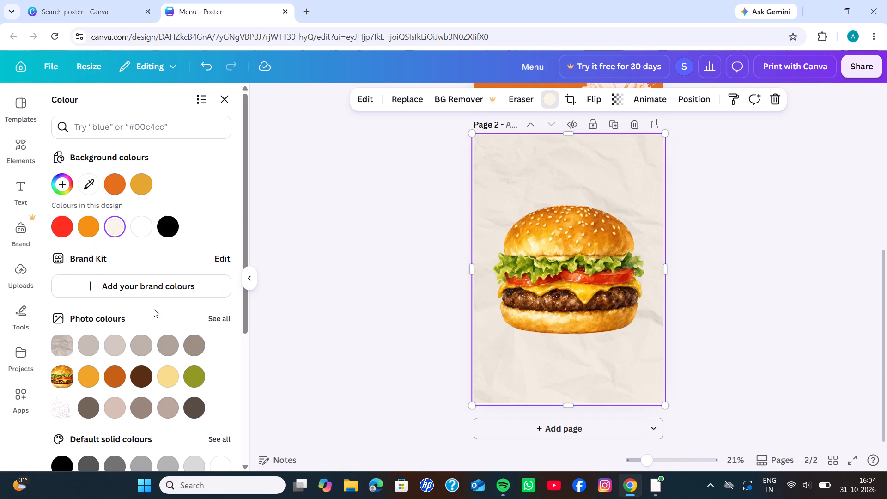
pyautogui.scroll(-2, 155, 308)
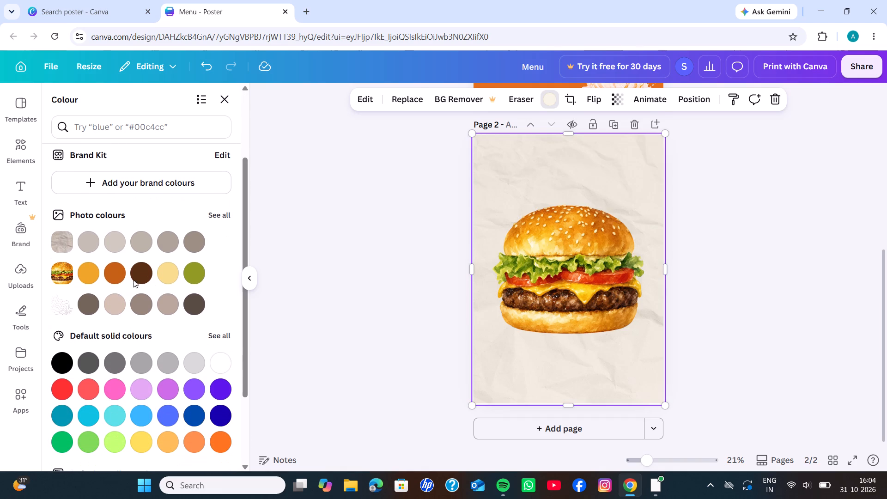
pyautogui.click(190, 279)
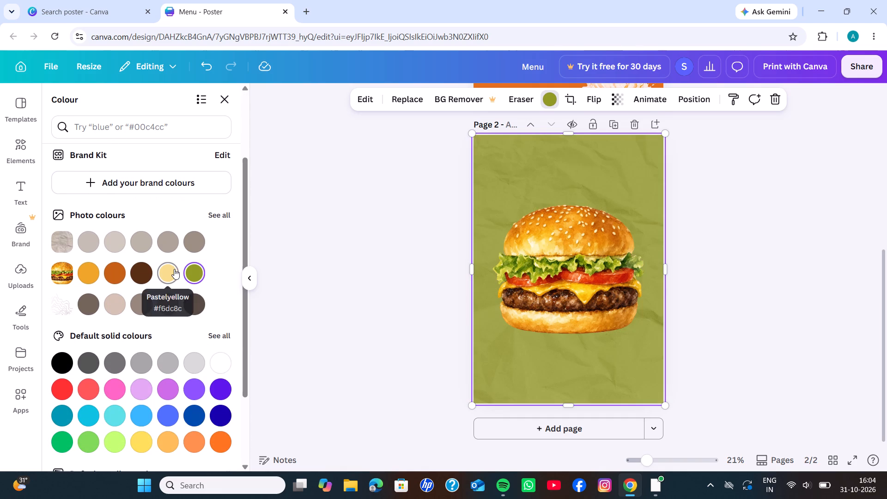
pyautogui.click(174, 272)
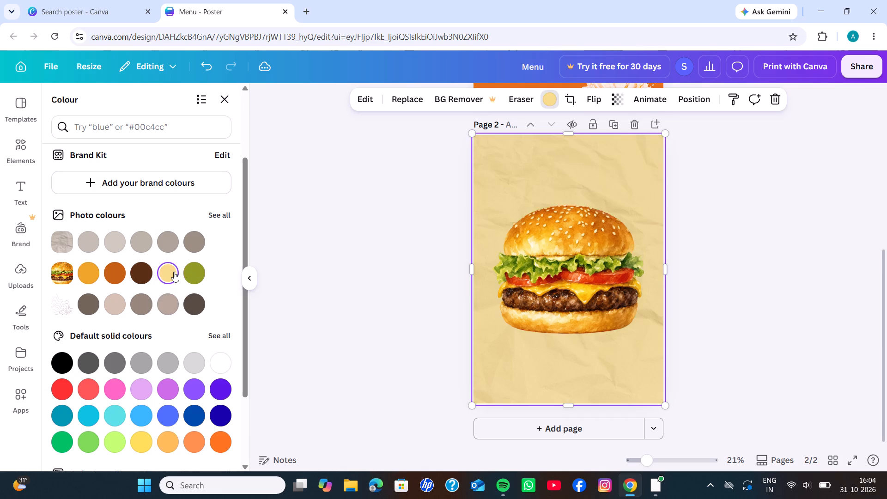
pyautogui.click(139, 276)
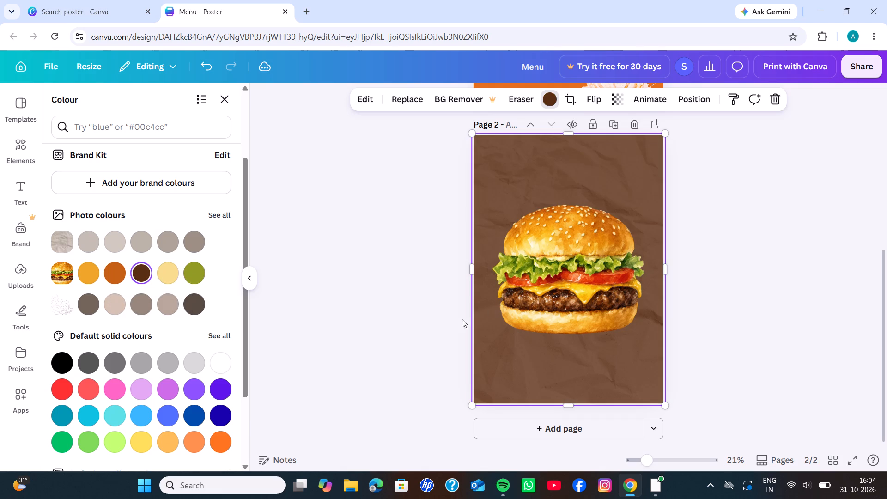
pyautogui.click(415, 334)
# Shrink the burger graphic to about half its size and centre it on page 2.
pyautogui.click(578, 290)
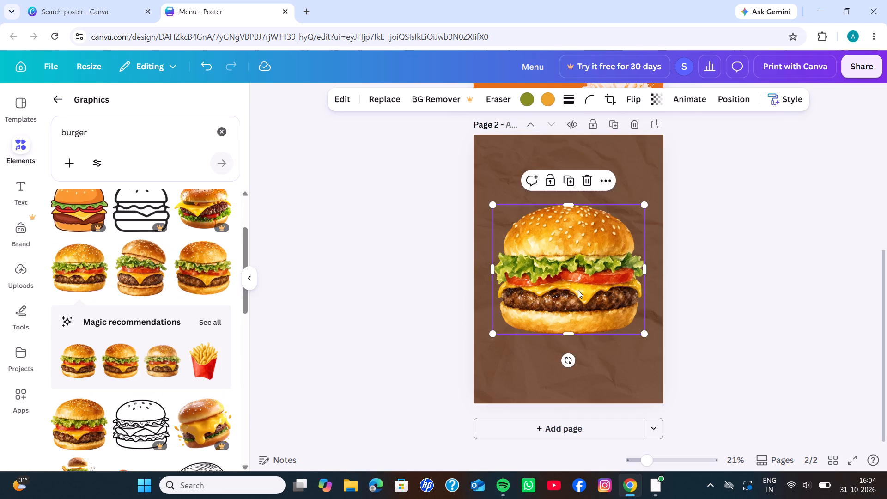
pyautogui.moveTo(644, 334); pyautogui.dragTo(629, 324)
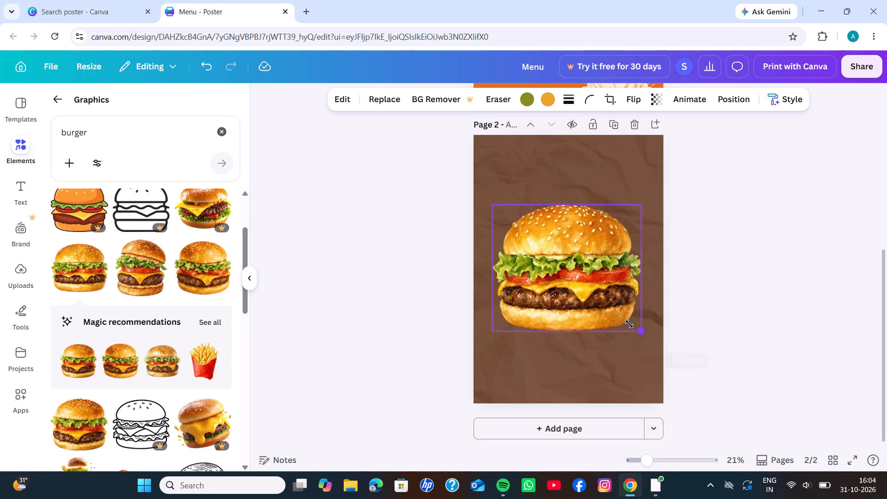
pyautogui.moveTo(629, 324); pyautogui.dragTo(607, 315)
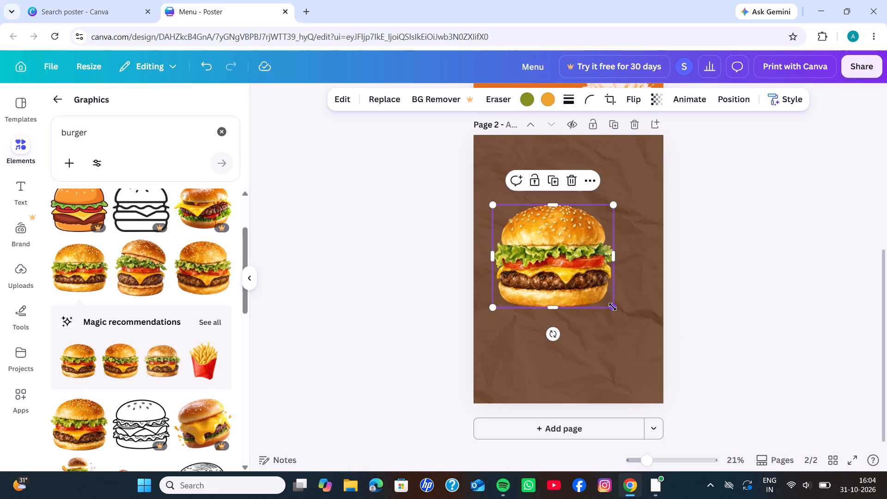
pyautogui.moveTo(613, 307); pyautogui.dragTo(559, 280)
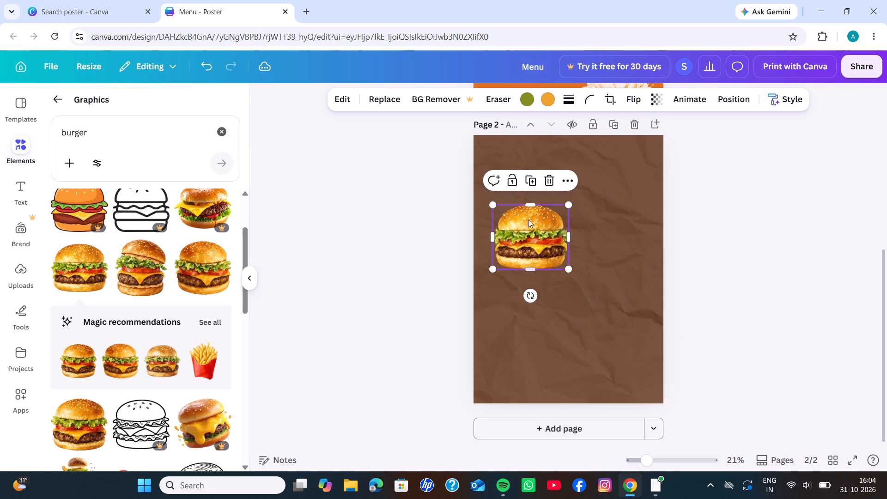
pyautogui.moveTo(522, 238); pyautogui.dragTo(558, 267)
pyautogui.click(424, 260)
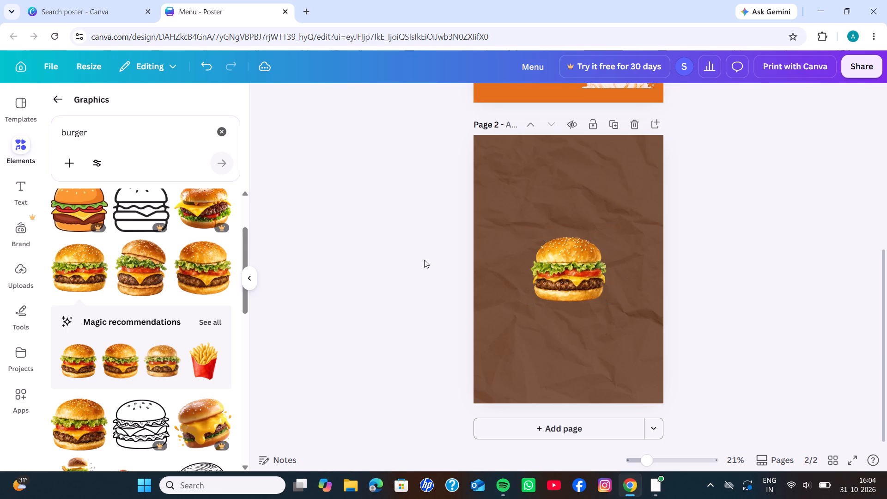
# Search the graphics for "splash" and look through the results for a splash to go with the burger.
pyautogui.click(222, 136)
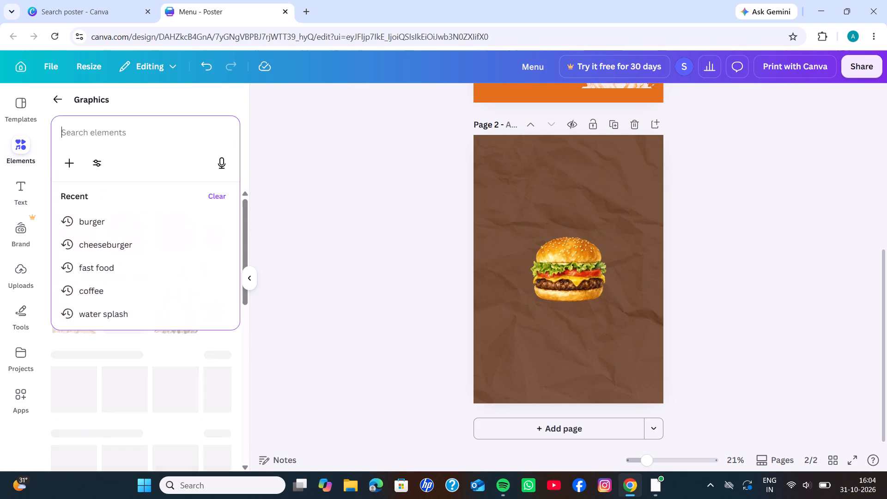
pyautogui.click(193, 134)
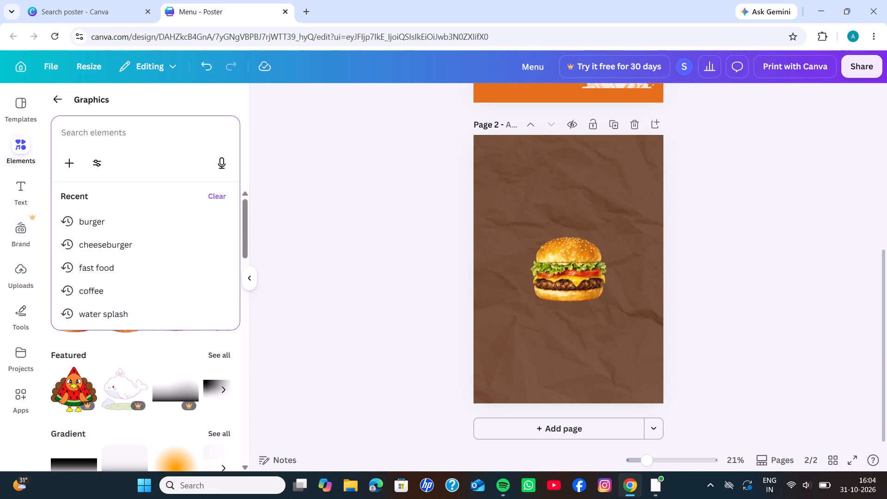
pyautogui.write('splash')
pyautogui.press('Return')
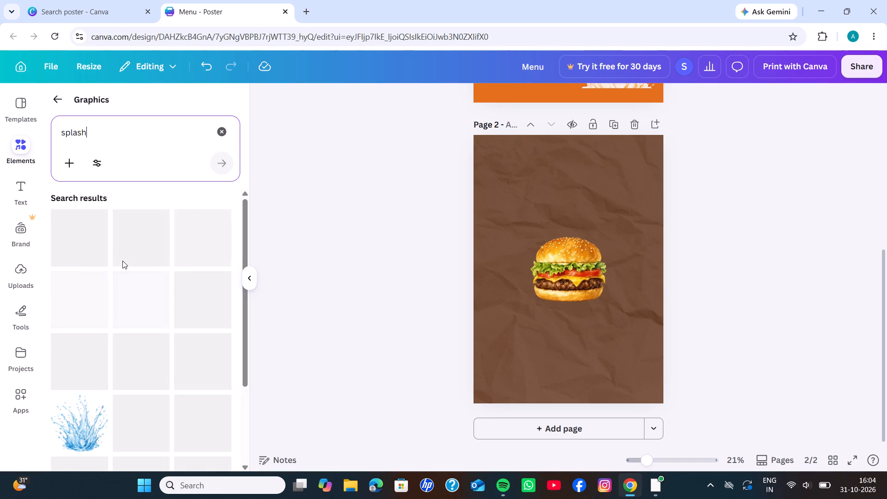
pyautogui.scroll(-1, 122, 261)
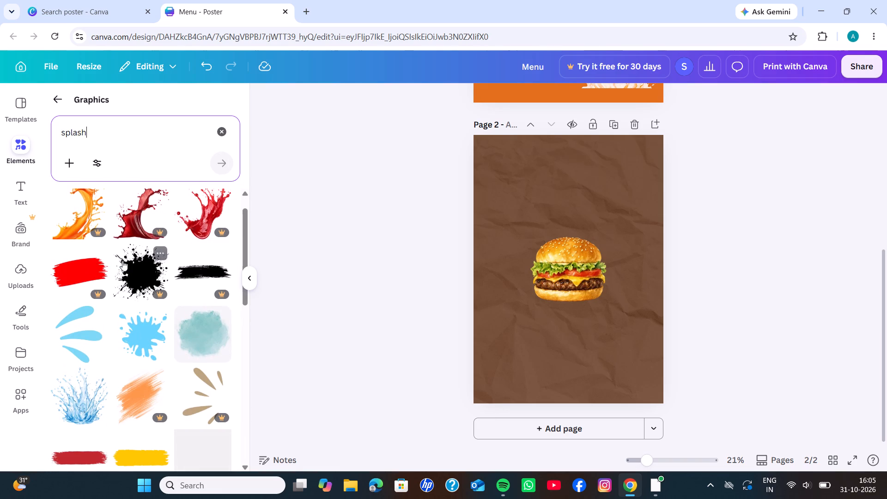
pyautogui.scroll(-3, 122, 261)
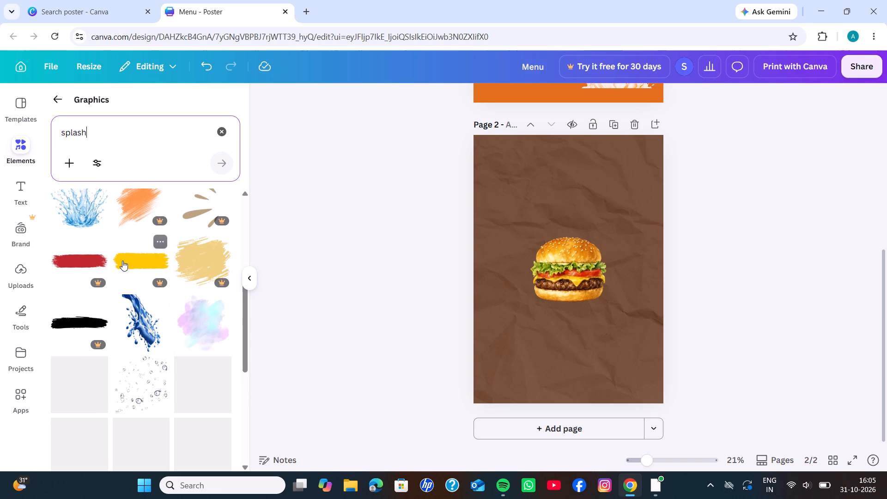
pyautogui.scroll(-5, 122, 261)
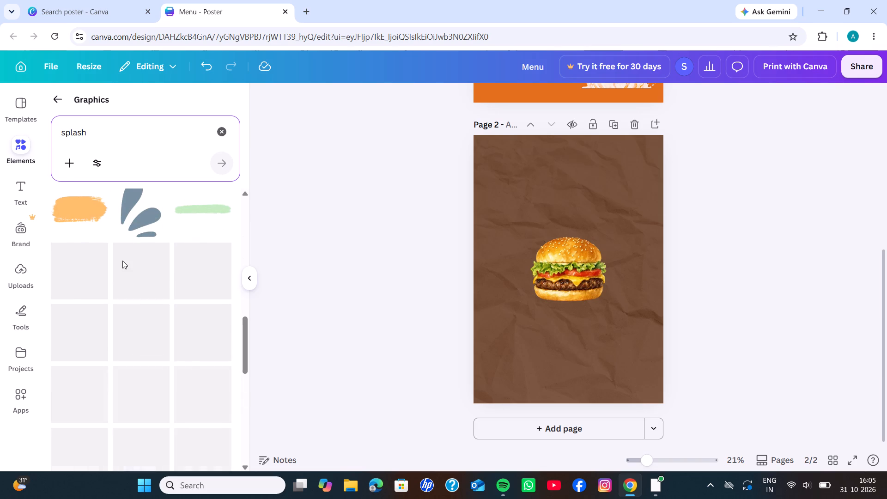
pyautogui.scroll(-2, 122, 261)
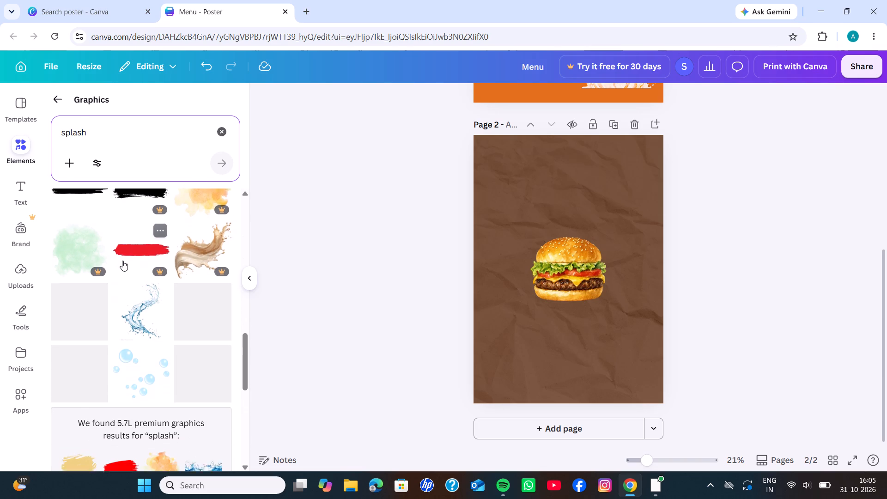
pyautogui.scroll(-4, 122, 261)
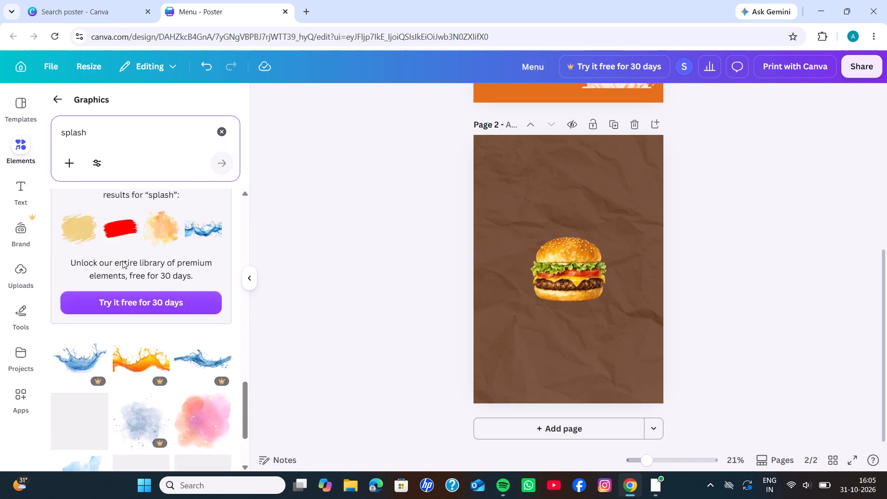
pyautogui.scroll(-5, 122, 261)
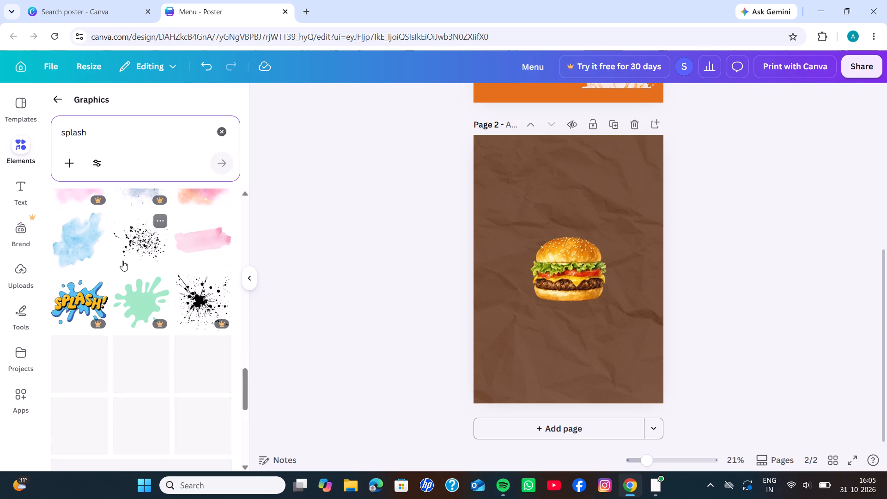
pyautogui.scroll(-4, 122, 261)
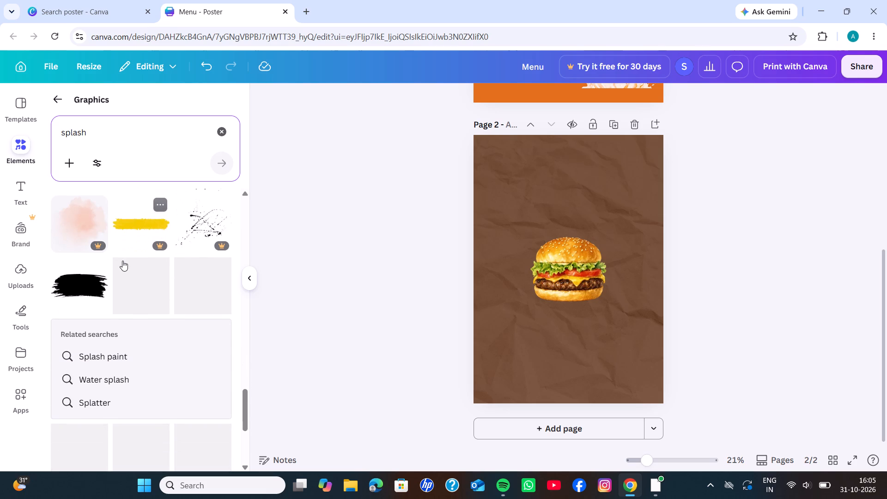
pyautogui.scroll(-4, 122, 261)
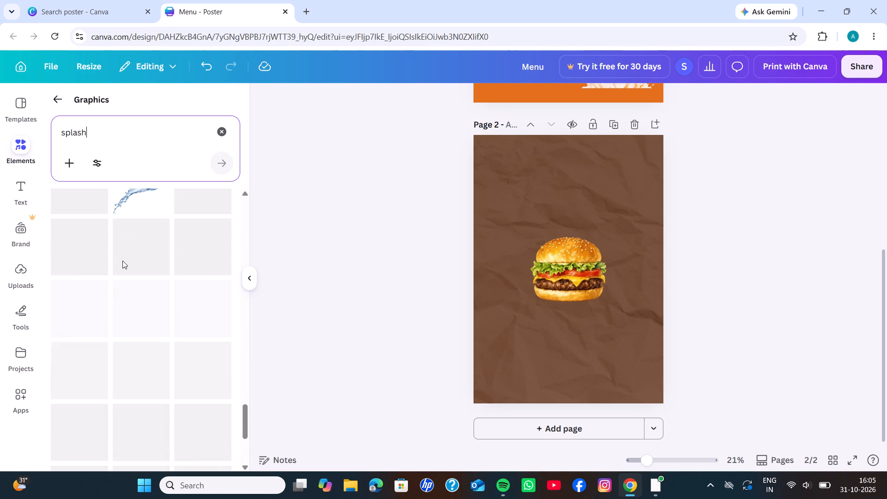
pyautogui.scroll(-1, 122, 261)
pyautogui.scroll(15, 122, 261)
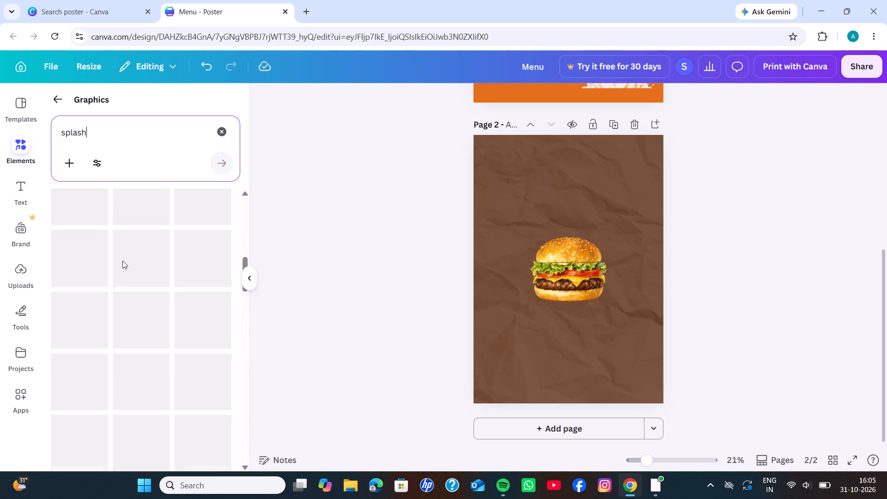
pyautogui.scroll(9, 122, 261)
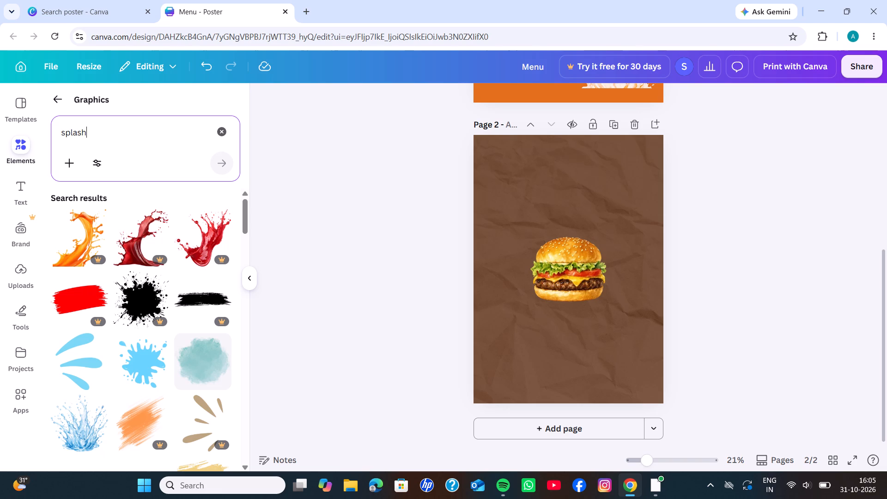
pyautogui.press('space')
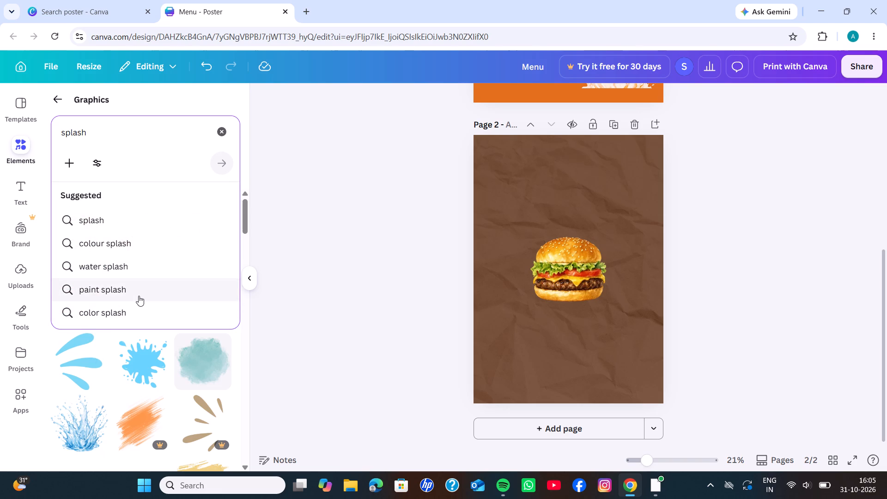
pyautogui.click(219, 127)
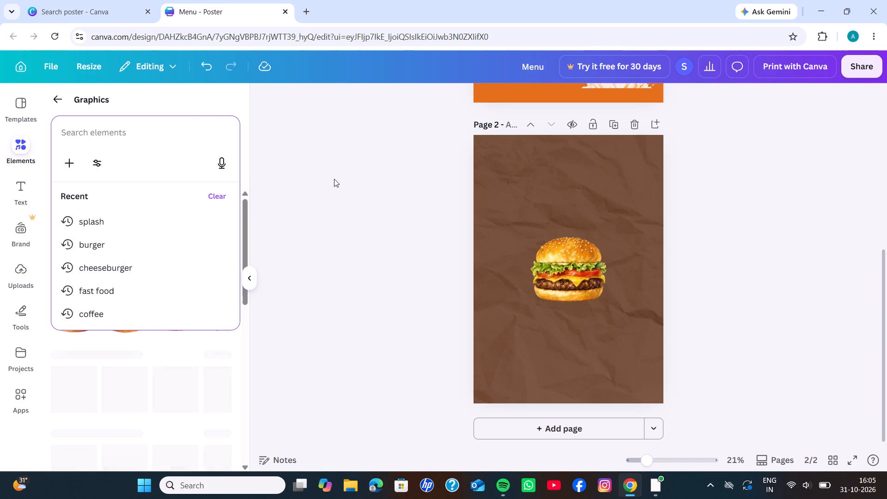
pyautogui.click(308, 134)
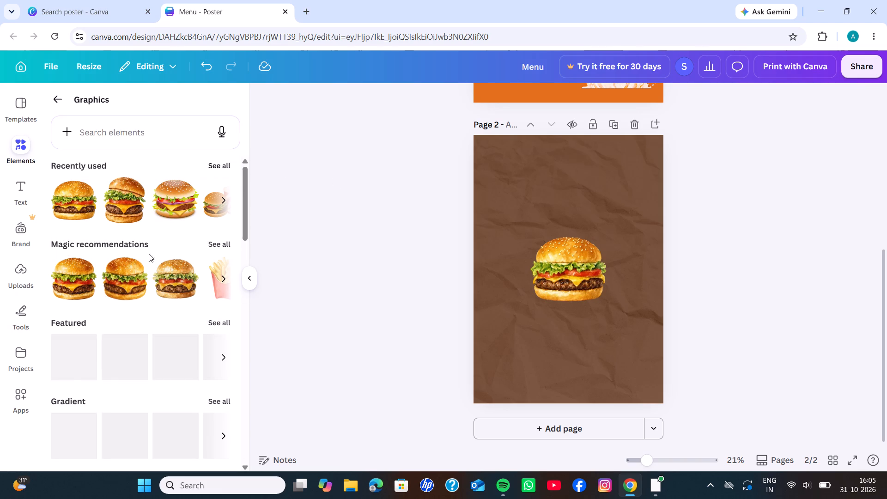
# Add the red carton of fries from the Magic recommendations to page 2, shrink it, tilt it leftward and place it overlapping the burger.
pyautogui.click(230, 244)
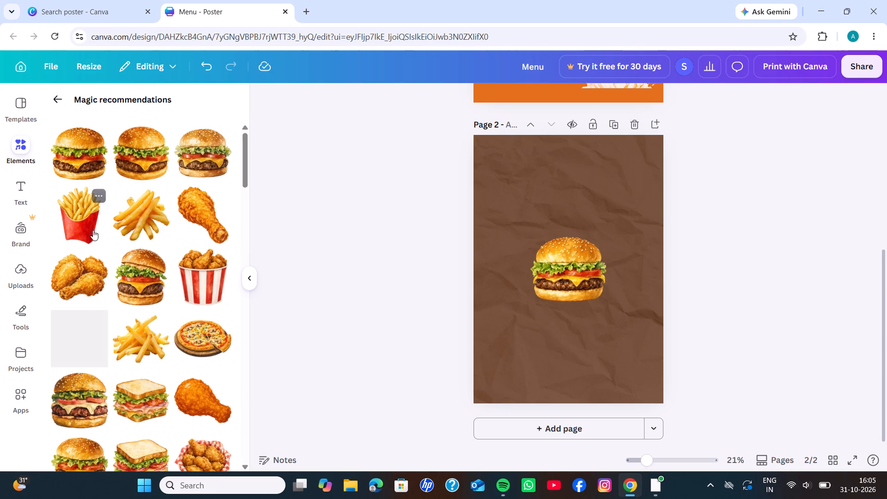
pyautogui.click(79, 219)
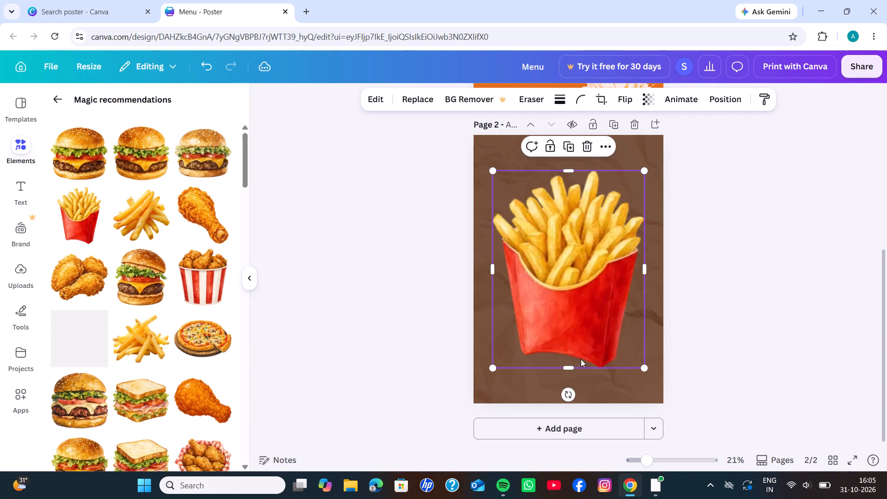
pyautogui.moveTo(646, 366); pyautogui.dragTo(574, 280)
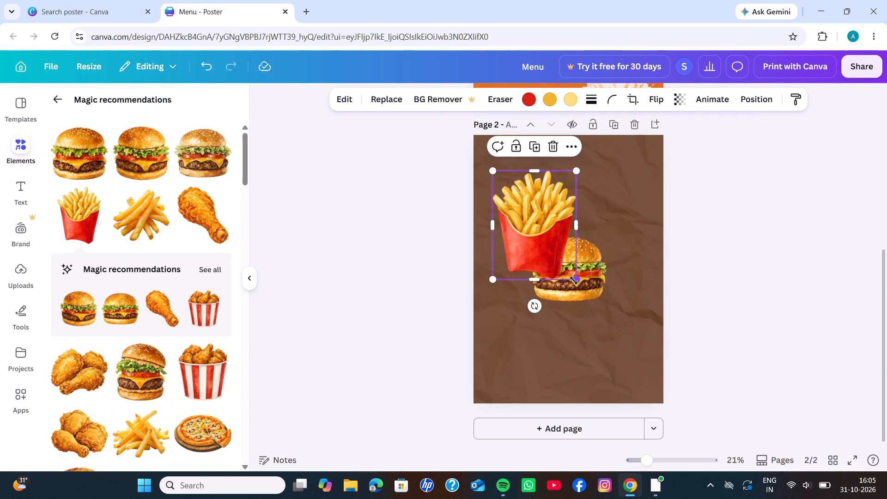
pyautogui.moveTo(532, 306); pyautogui.dragTo(585, 314)
pyautogui.moveTo(547, 231); pyautogui.dragTo(556, 260)
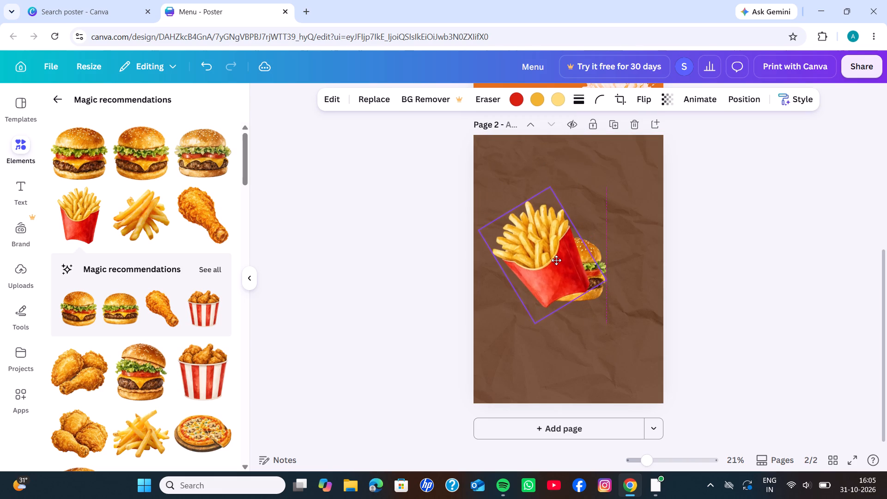
pyautogui.click(383, 319)
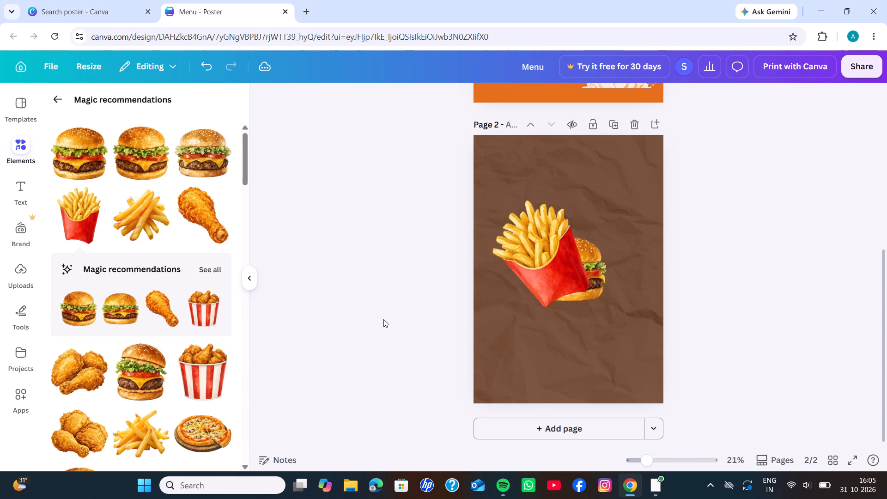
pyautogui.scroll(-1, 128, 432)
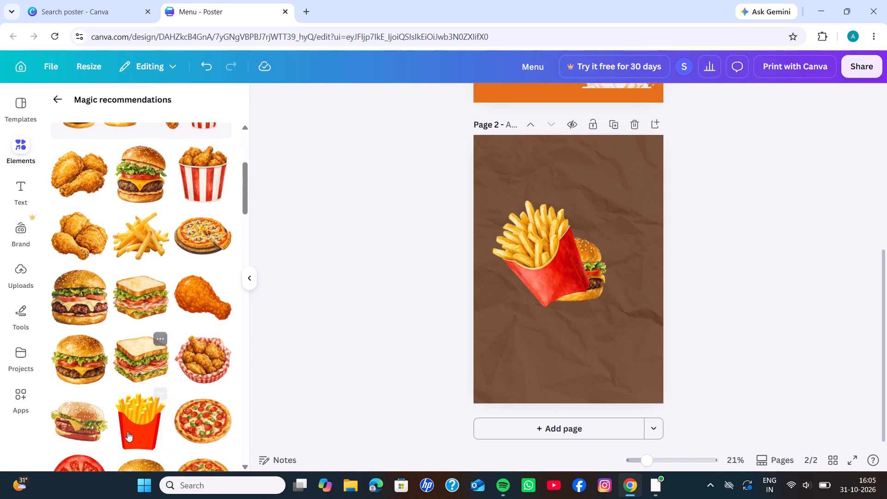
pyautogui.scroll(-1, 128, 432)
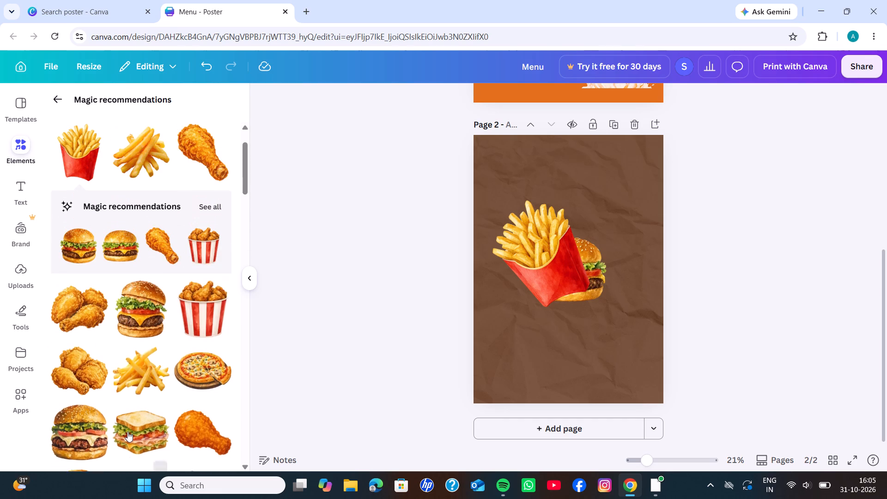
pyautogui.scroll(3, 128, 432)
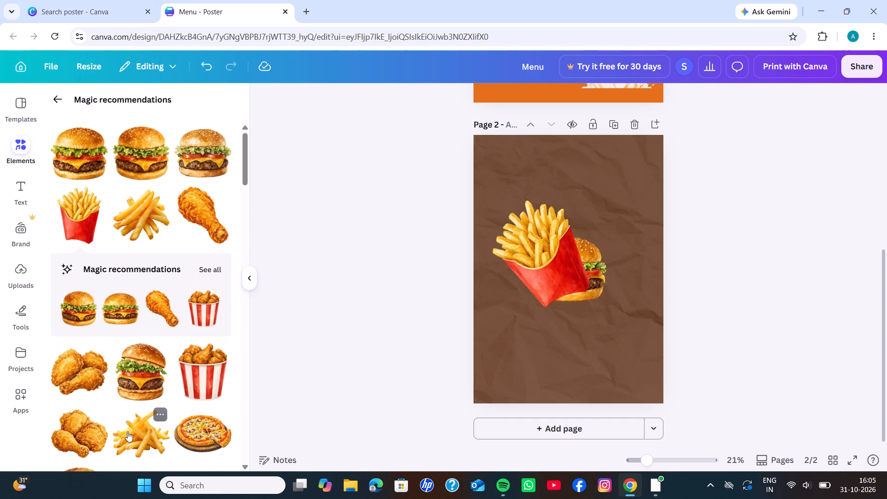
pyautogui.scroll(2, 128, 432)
# Enlarge the burger graphic to about one and a half times its size and recentre it horizontally on page 2.
pyautogui.click(594, 294)
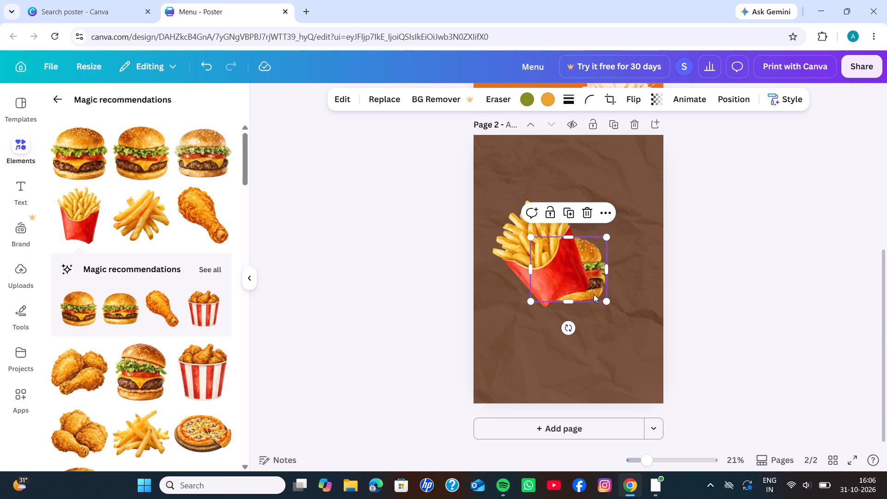
pyautogui.moveTo(606, 302); pyautogui.dragTo(638, 338)
pyautogui.click(595, 279)
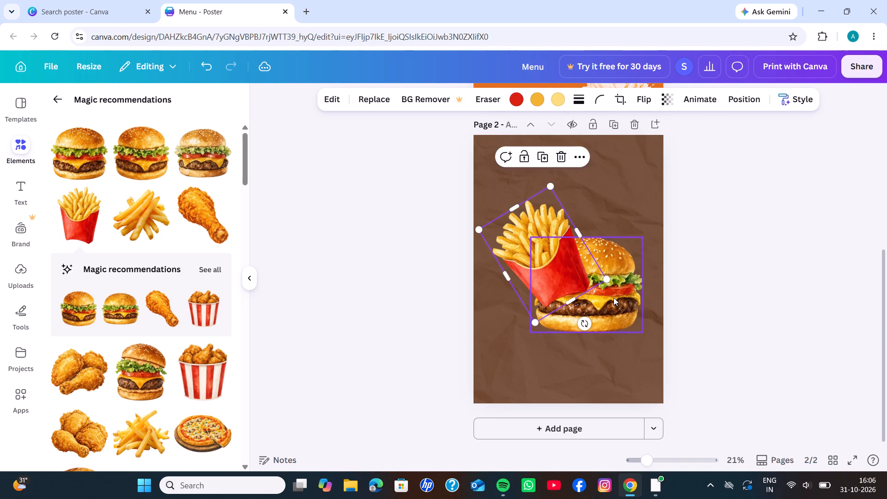
pyautogui.click(614, 298)
pyautogui.moveTo(614, 298); pyautogui.dragTo(595, 278)
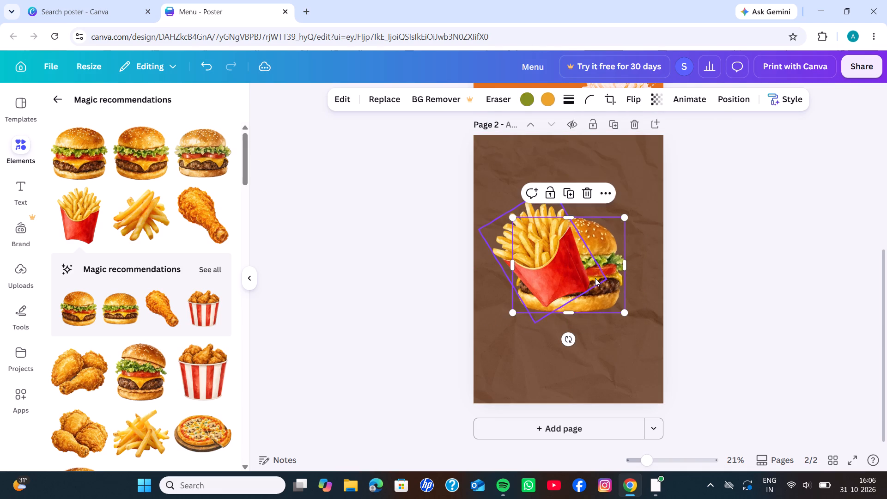
# Shrink the tilted fries carton slightly and move it to page 2's left edge, overlapping the burger's left side.
pyautogui.click(555, 274)
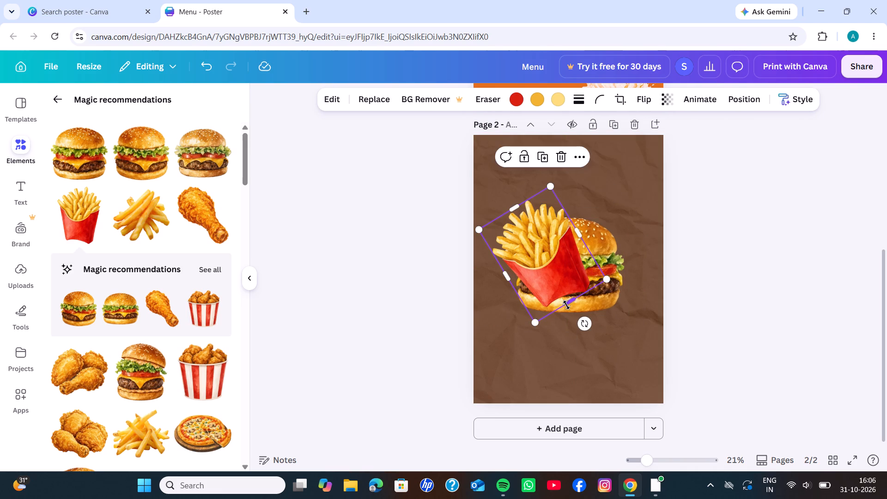
pyautogui.moveTo(553, 263); pyautogui.dragTo(529, 249)
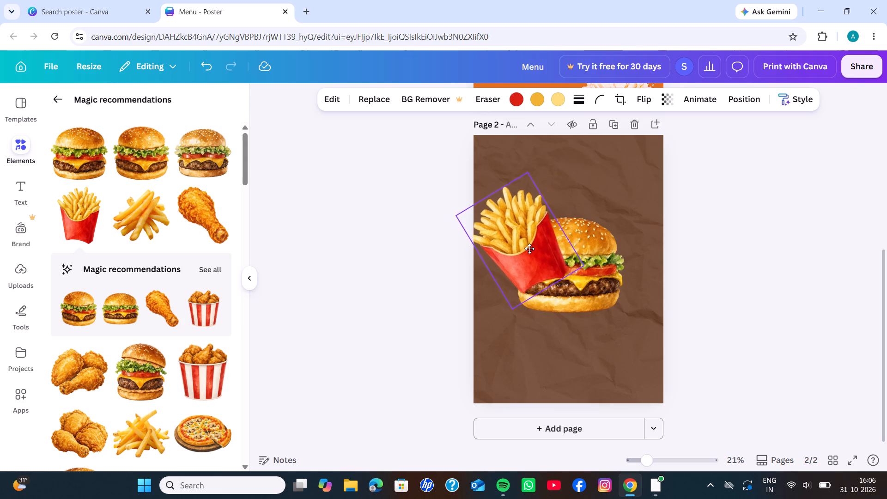
pyautogui.moveTo(529, 249); pyautogui.dragTo(518, 256)
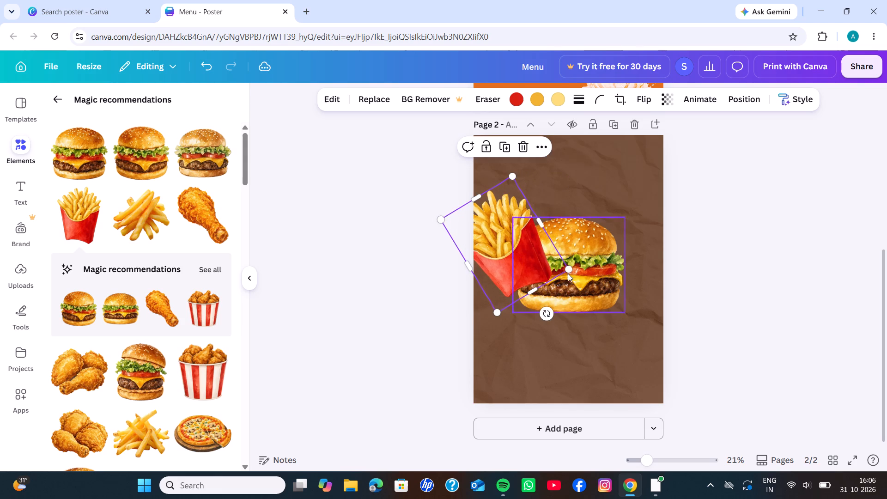
pyautogui.moveTo(566, 270); pyautogui.dragTo(543, 265)
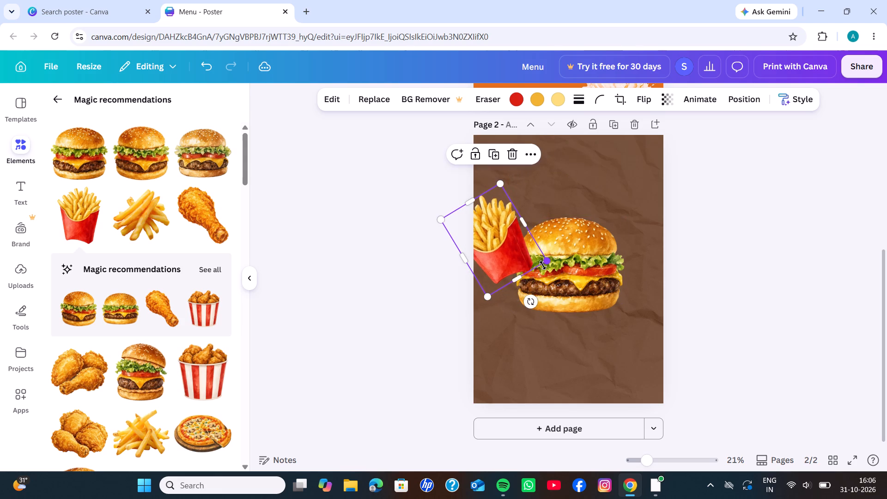
pyautogui.moveTo(498, 257); pyautogui.dragTo(516, 275)
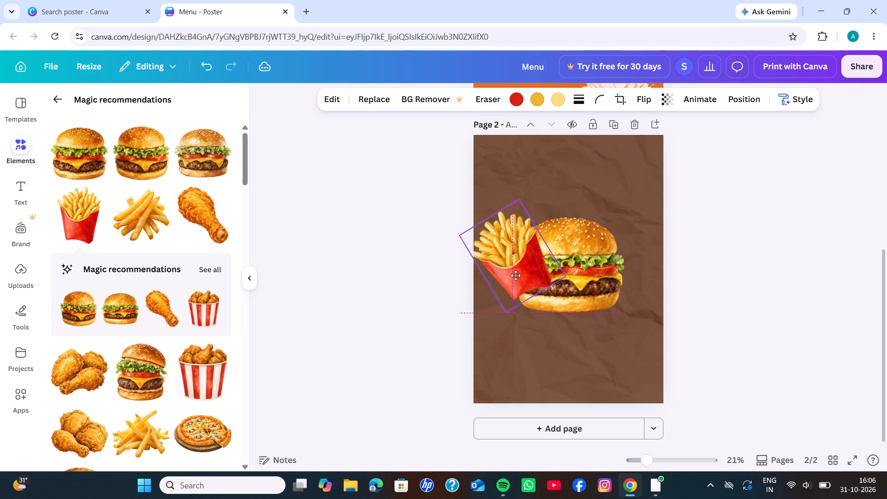
pyautogui.moveTo(516, 275); pyautogui.dragTo(518, 282)
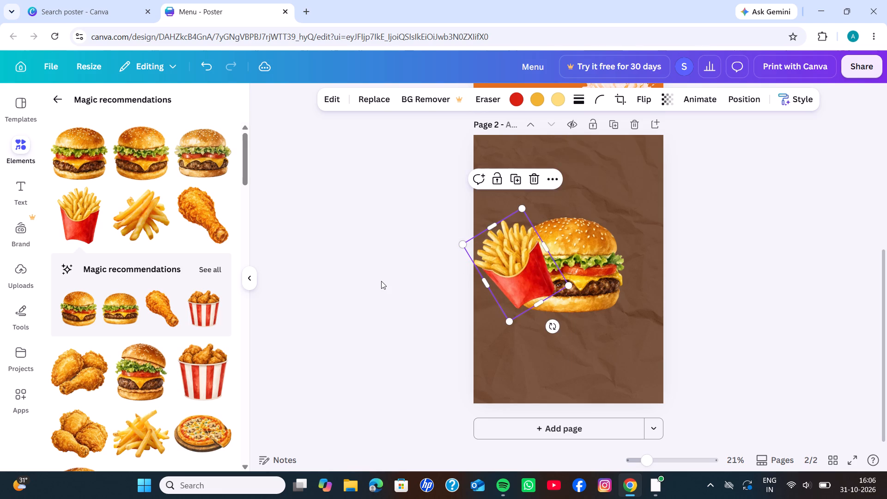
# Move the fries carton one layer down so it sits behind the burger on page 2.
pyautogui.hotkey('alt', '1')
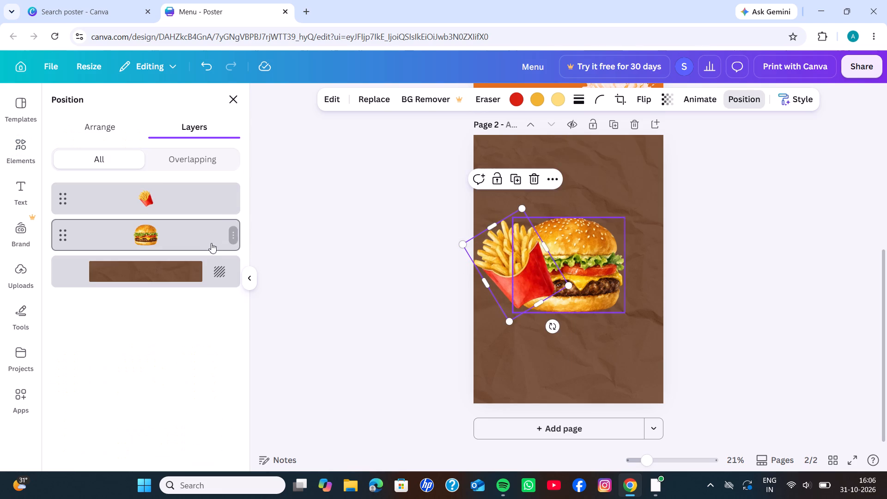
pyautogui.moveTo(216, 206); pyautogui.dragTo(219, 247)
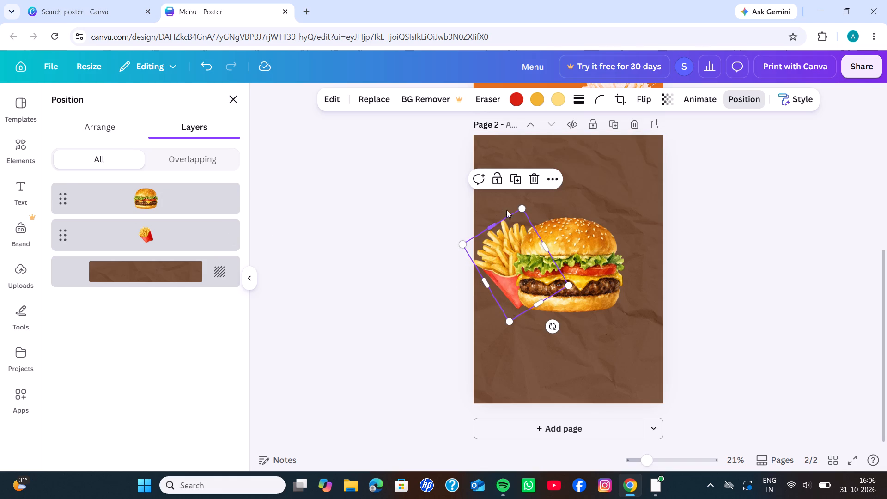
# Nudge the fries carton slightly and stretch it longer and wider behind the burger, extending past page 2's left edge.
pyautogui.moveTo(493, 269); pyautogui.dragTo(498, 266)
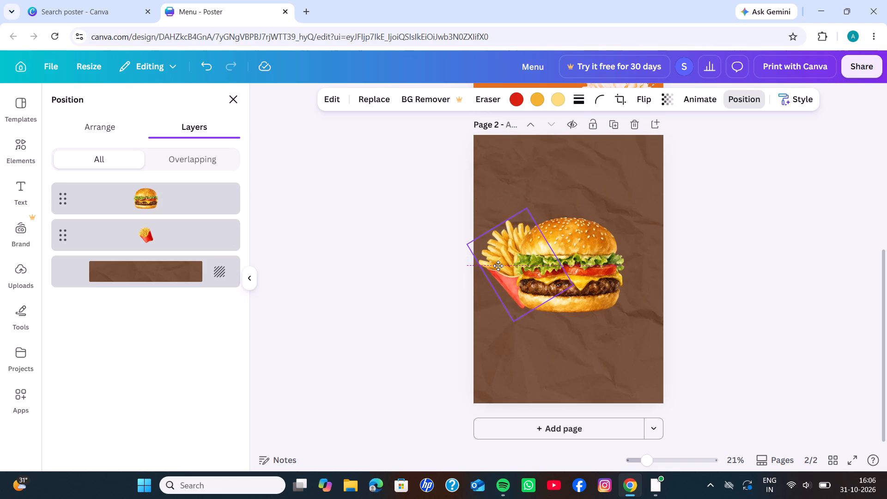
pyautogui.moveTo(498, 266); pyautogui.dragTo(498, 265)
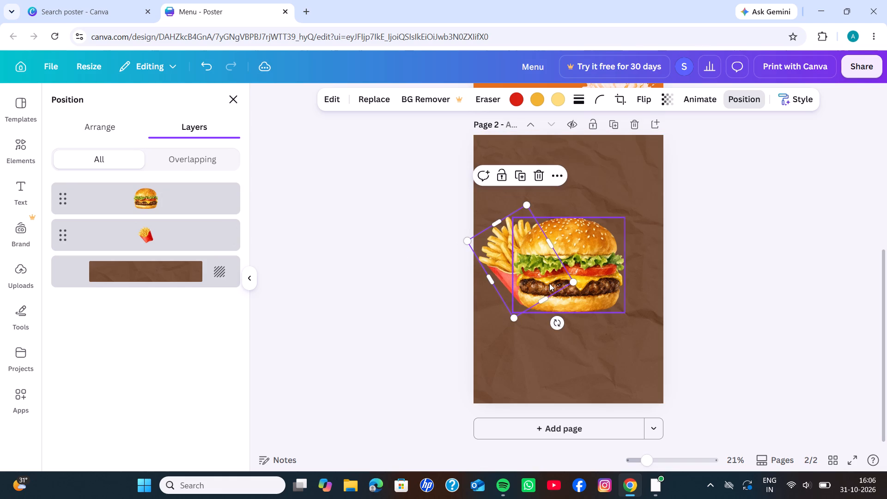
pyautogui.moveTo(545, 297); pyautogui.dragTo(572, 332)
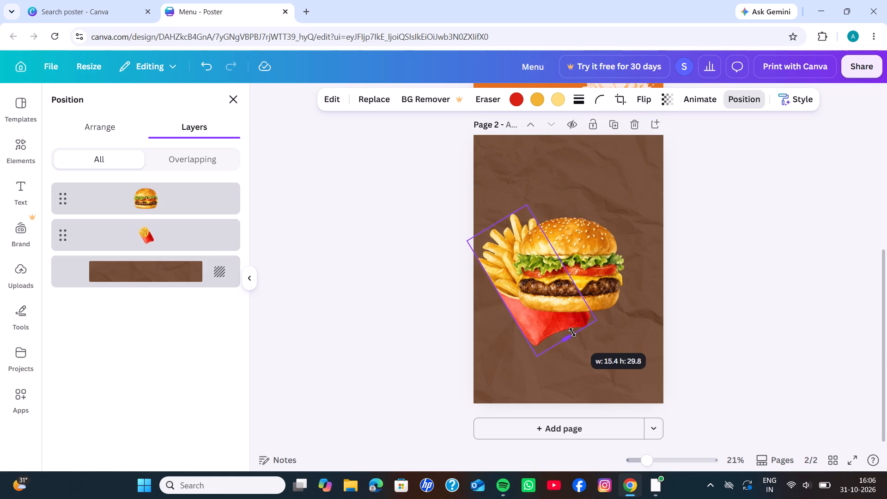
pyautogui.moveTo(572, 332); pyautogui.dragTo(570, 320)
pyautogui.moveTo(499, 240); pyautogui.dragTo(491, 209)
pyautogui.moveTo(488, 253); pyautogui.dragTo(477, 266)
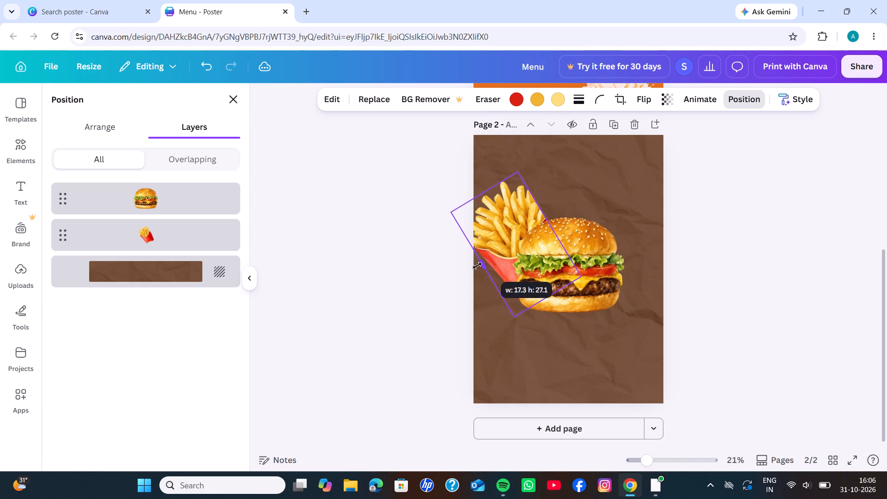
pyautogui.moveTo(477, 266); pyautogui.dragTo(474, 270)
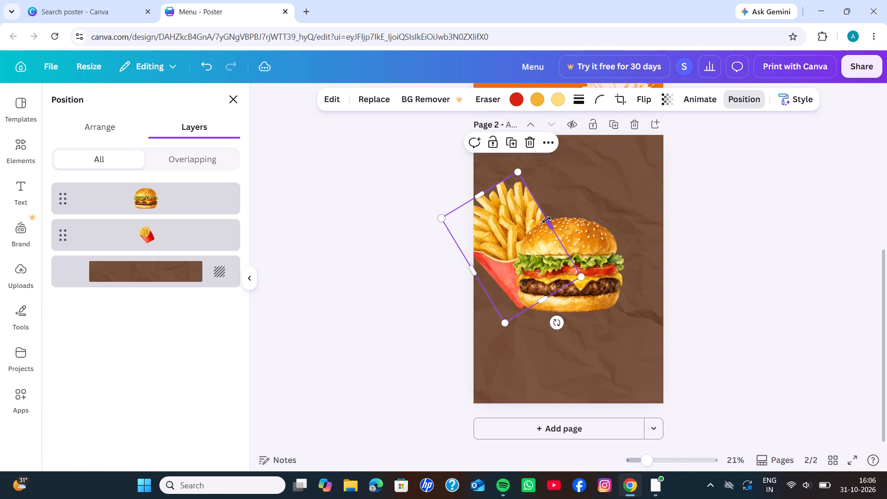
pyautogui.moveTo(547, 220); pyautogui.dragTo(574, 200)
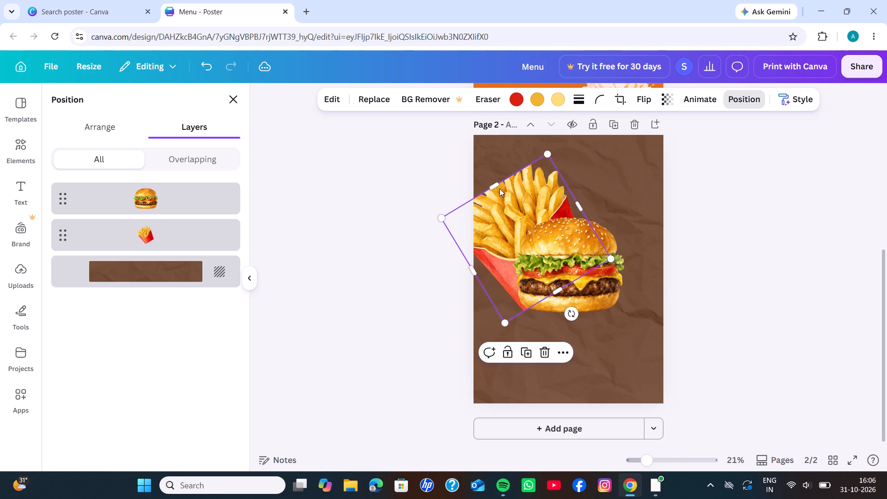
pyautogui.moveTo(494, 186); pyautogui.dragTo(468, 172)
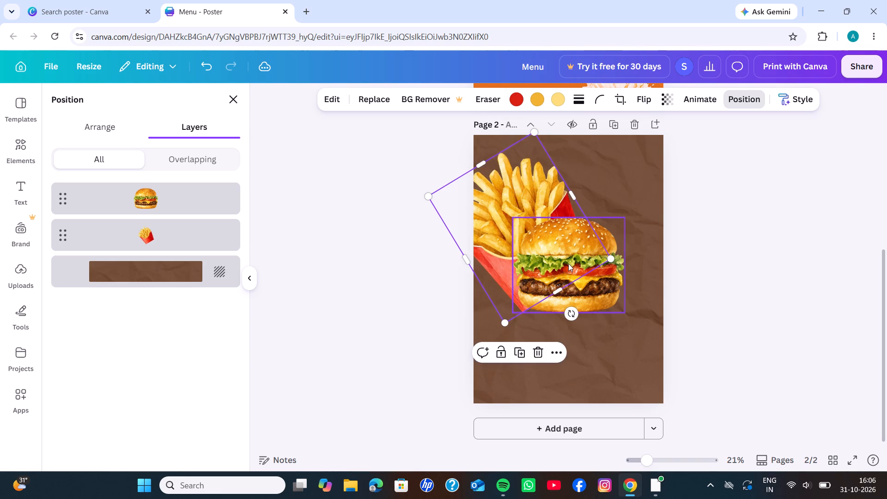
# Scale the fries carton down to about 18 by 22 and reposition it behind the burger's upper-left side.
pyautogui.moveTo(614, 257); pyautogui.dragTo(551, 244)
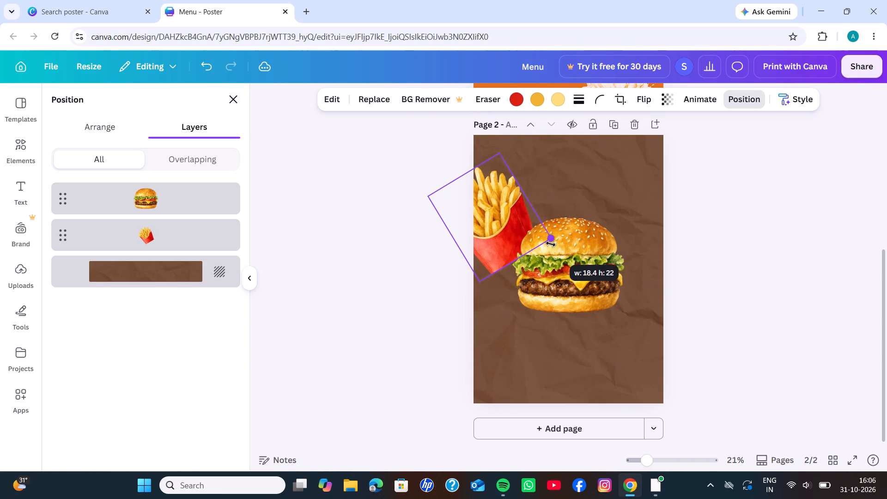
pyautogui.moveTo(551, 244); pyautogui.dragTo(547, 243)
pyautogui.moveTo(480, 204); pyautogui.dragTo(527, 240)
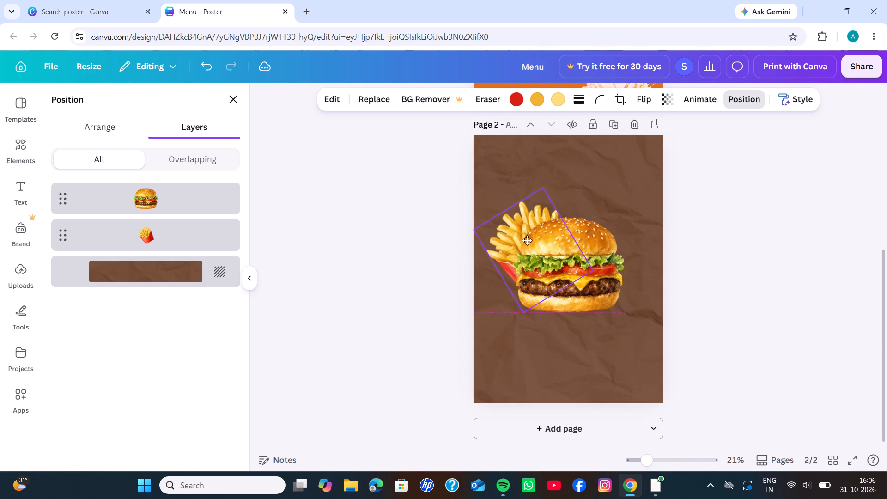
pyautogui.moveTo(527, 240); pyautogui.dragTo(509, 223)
# Delete the fries carton from page 2.
pyautogui.click(535, 141)
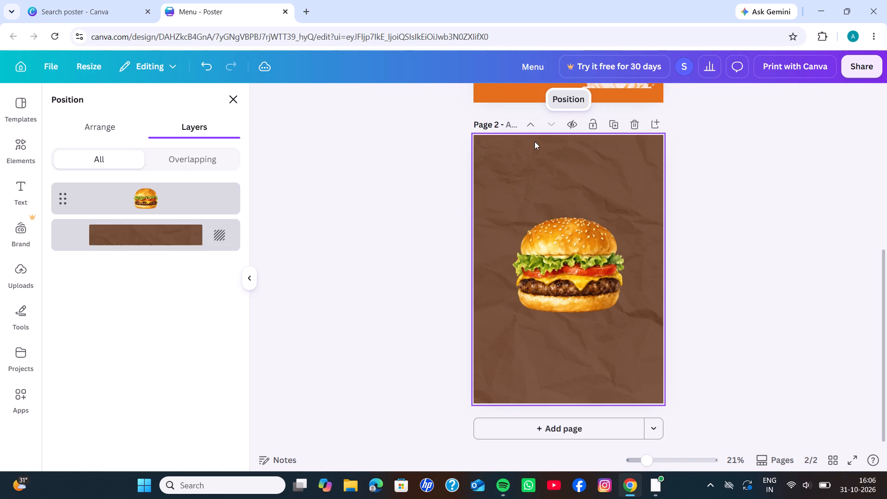